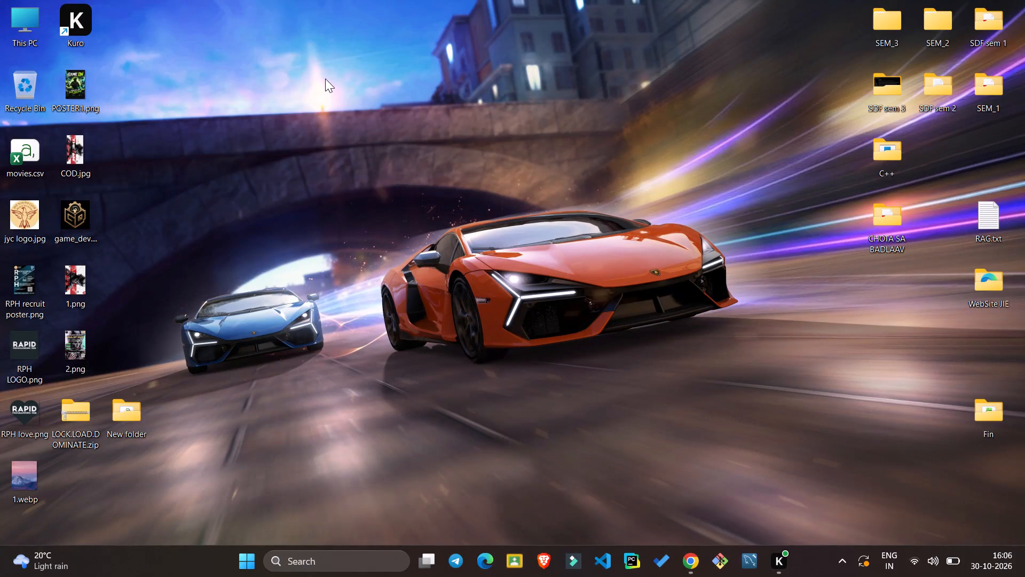
# Switch to the LOCK.LOAD.DOMINATE poster design in Chrome.
pyautogui.hotkey('alt', 'Tab')
pyautogui.hotkey('alt', 'Tab')
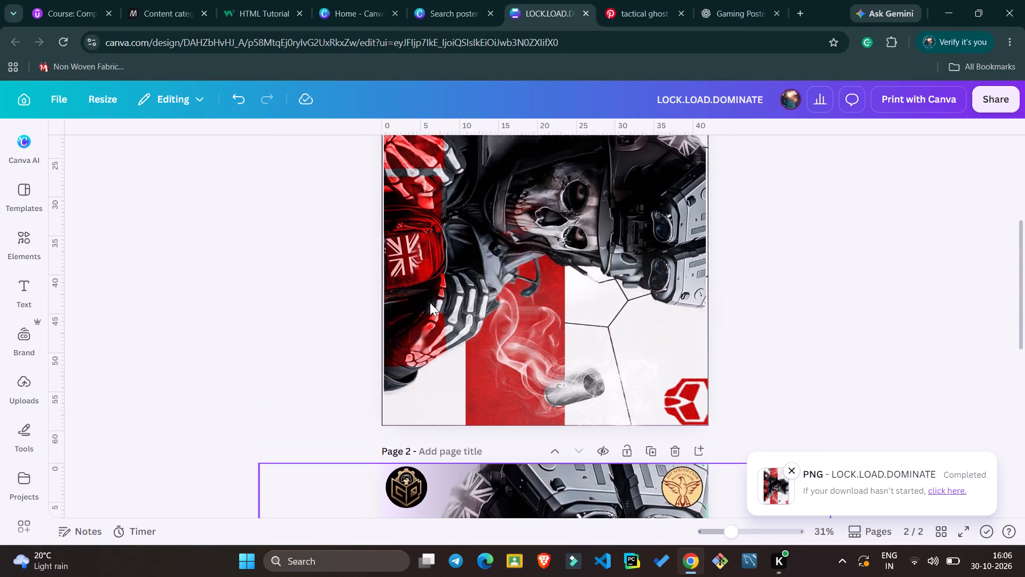
pyautogui.scroll(1, 430, 302)
pyautogui.scroll(-1, 519, 246)
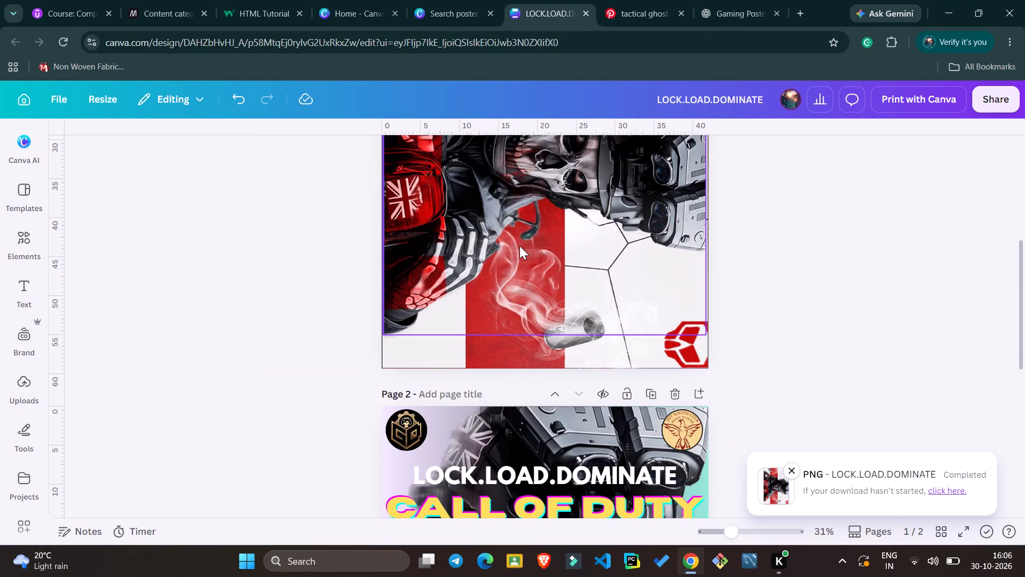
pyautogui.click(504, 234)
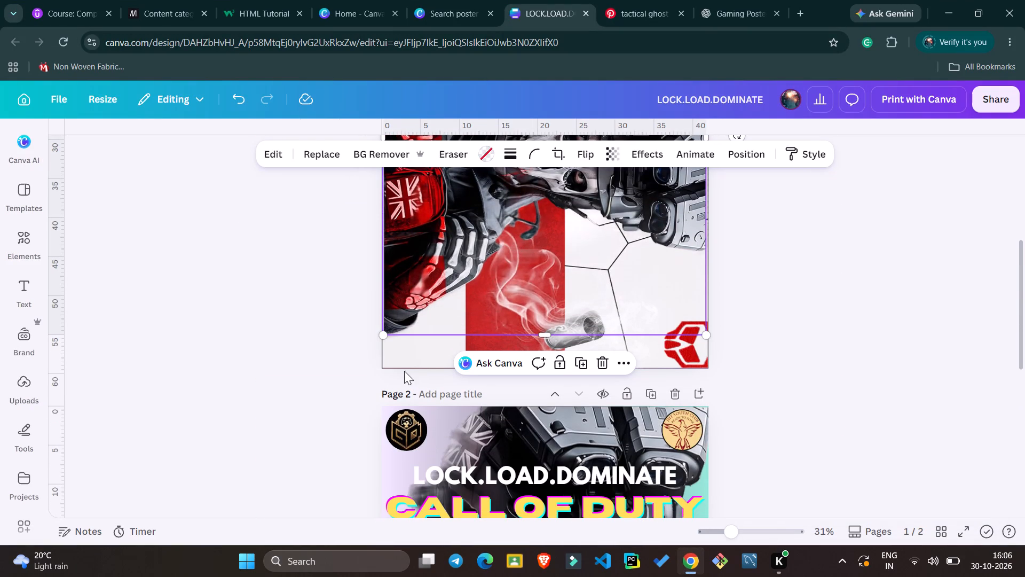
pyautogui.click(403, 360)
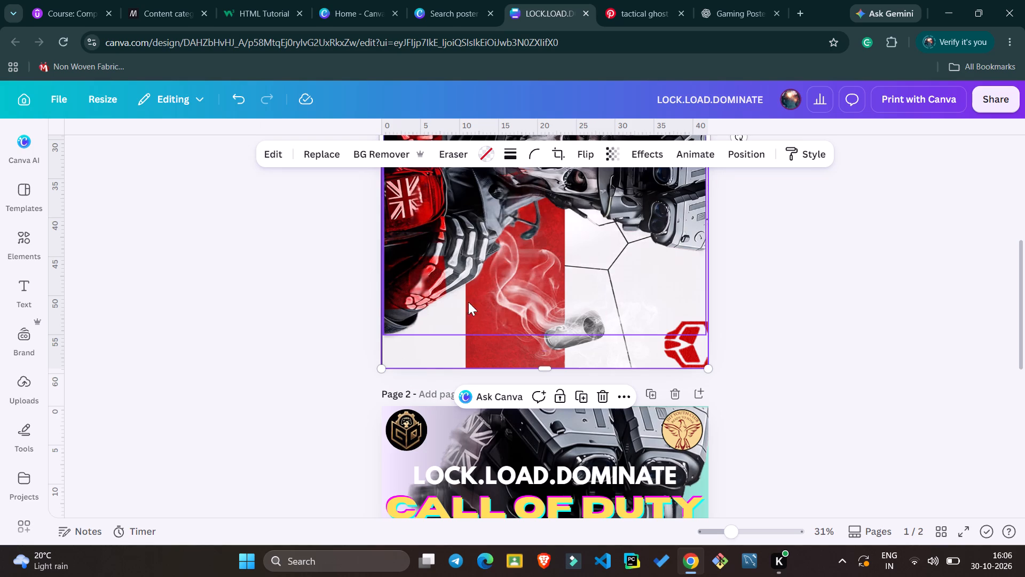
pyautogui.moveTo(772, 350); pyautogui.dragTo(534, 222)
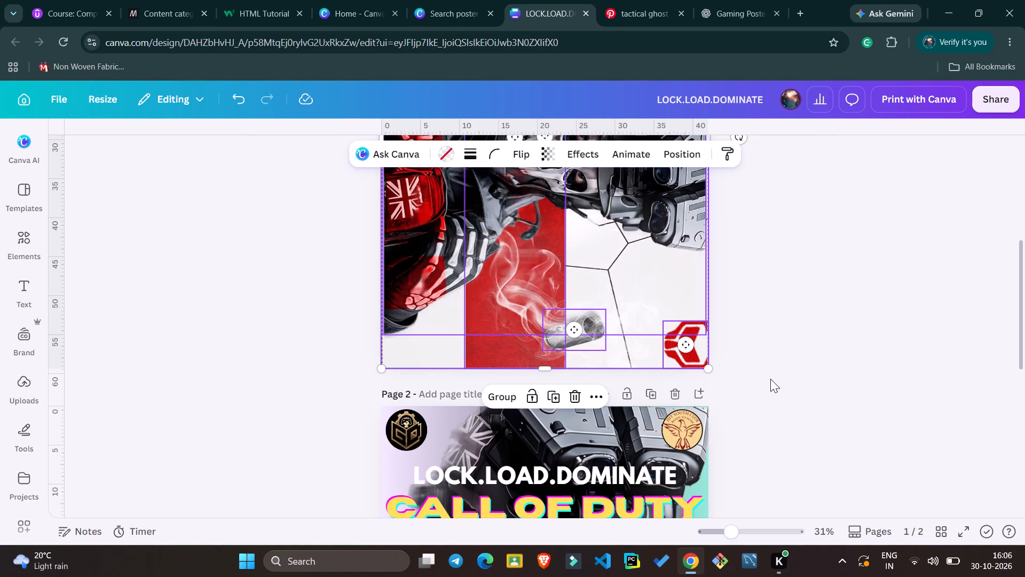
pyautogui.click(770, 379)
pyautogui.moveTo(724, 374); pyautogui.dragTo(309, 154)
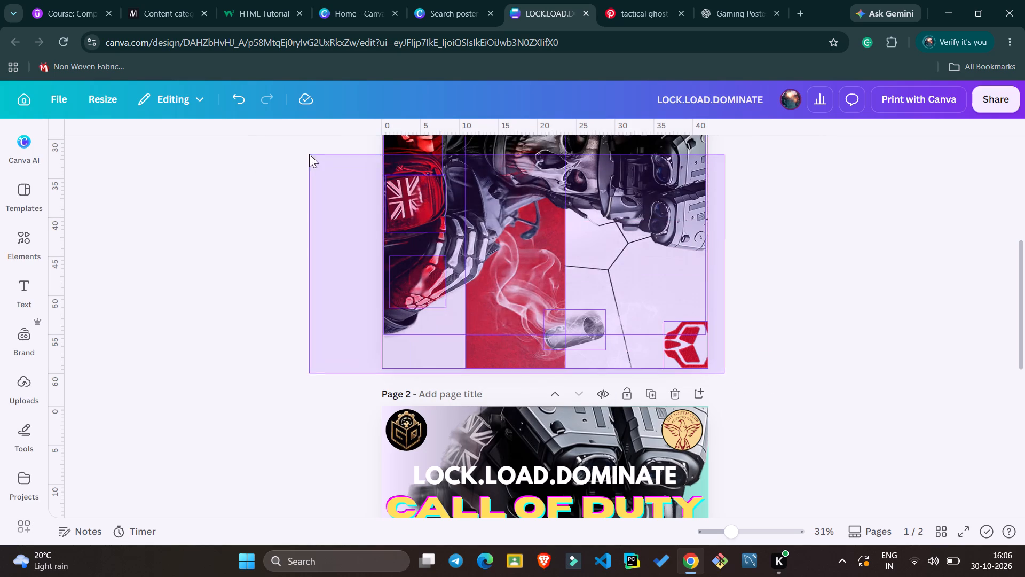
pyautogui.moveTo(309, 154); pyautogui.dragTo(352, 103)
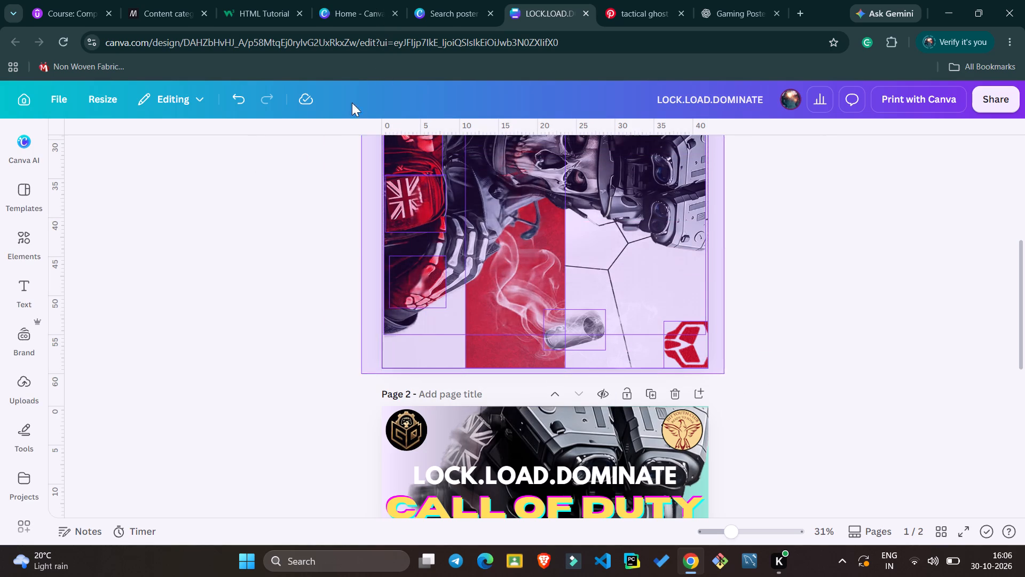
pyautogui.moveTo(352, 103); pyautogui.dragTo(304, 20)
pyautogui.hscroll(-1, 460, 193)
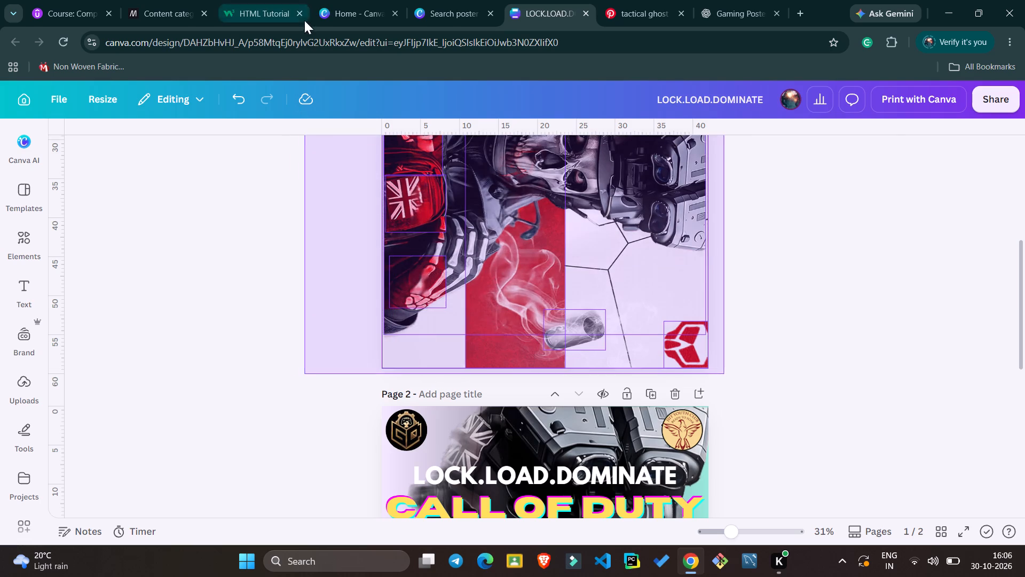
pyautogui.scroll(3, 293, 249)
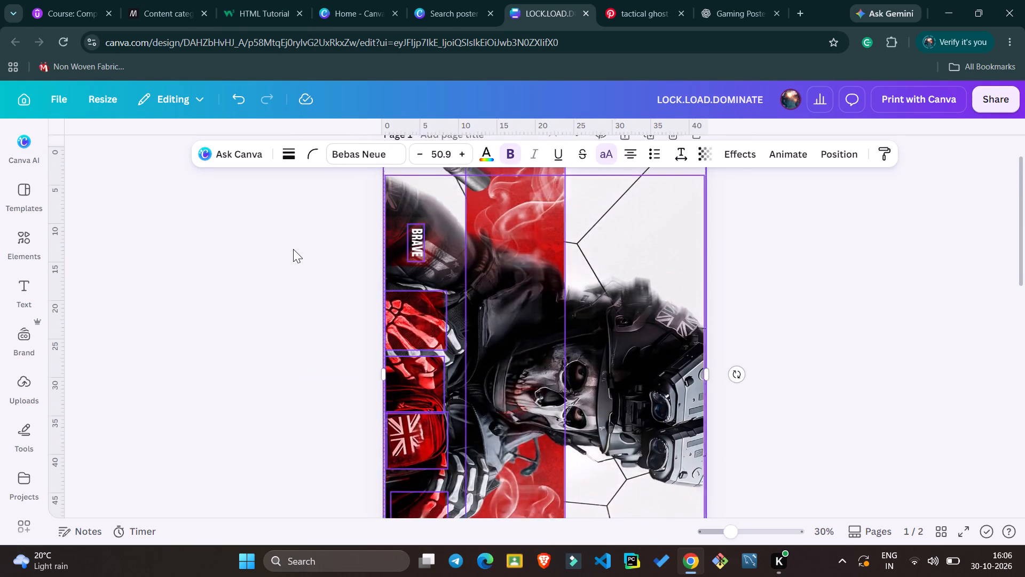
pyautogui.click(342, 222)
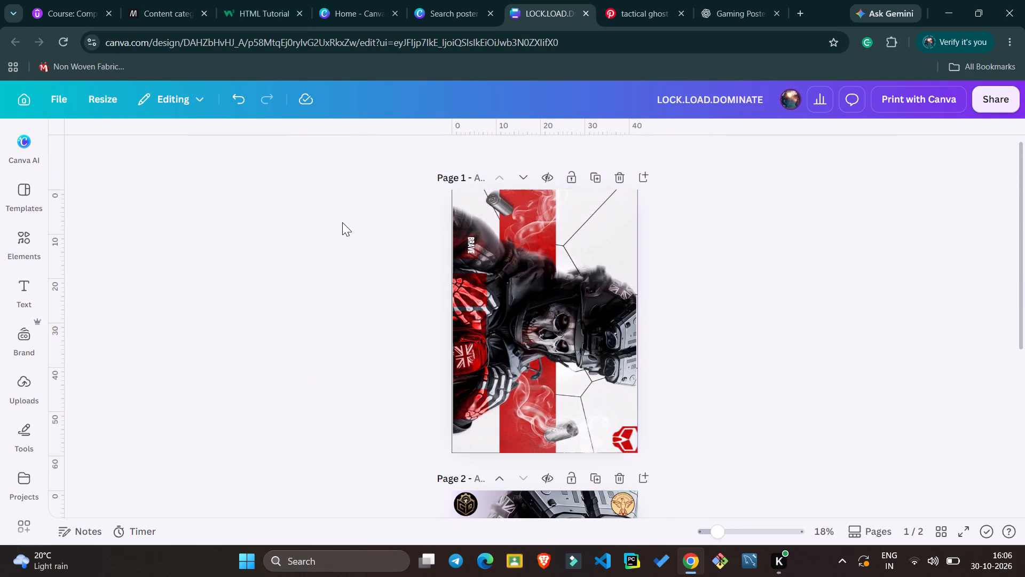
# Select all the artwork on page 1 and rotate it about 90° counter-clockwise so the soldier stands upright.
pyautogui.moveTo(426, 170); pyautogui.dragTo(693, 463)
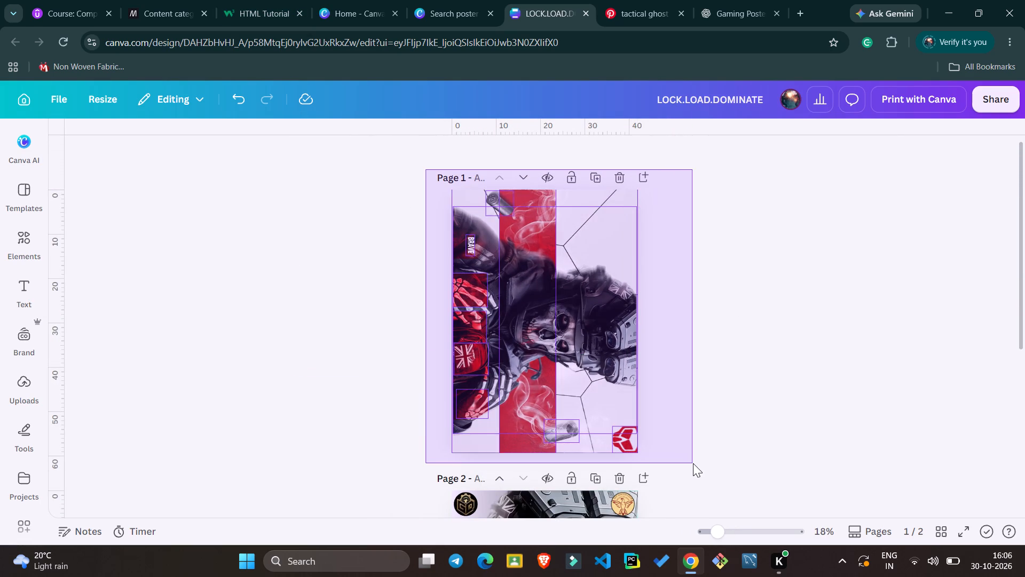
pyautogui.moveTo(693, 463); pyautogui.dragTo(692, 462)
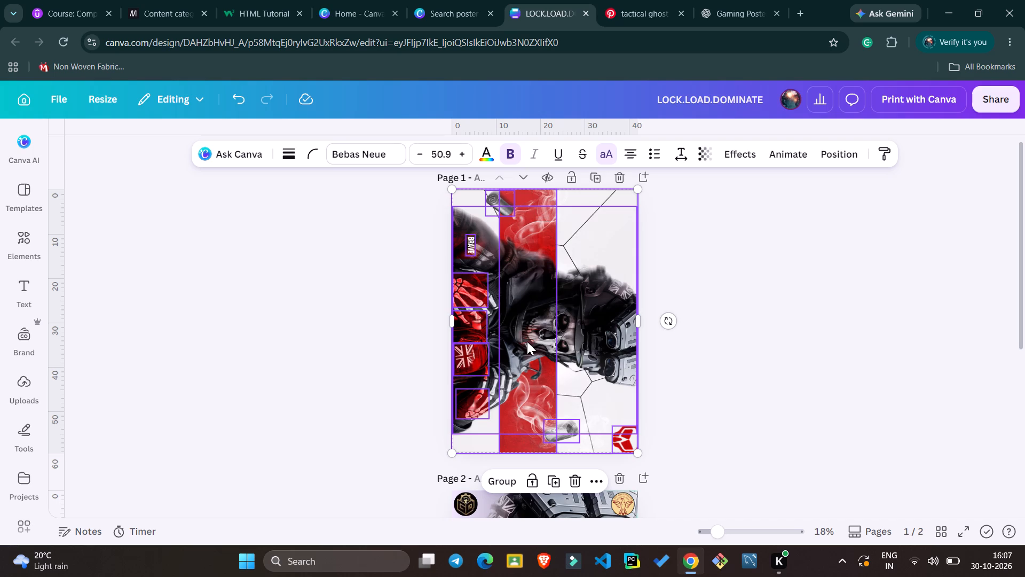
pyautogui.moveTo(673, 323); pyautogui.dragTo(630, 278)
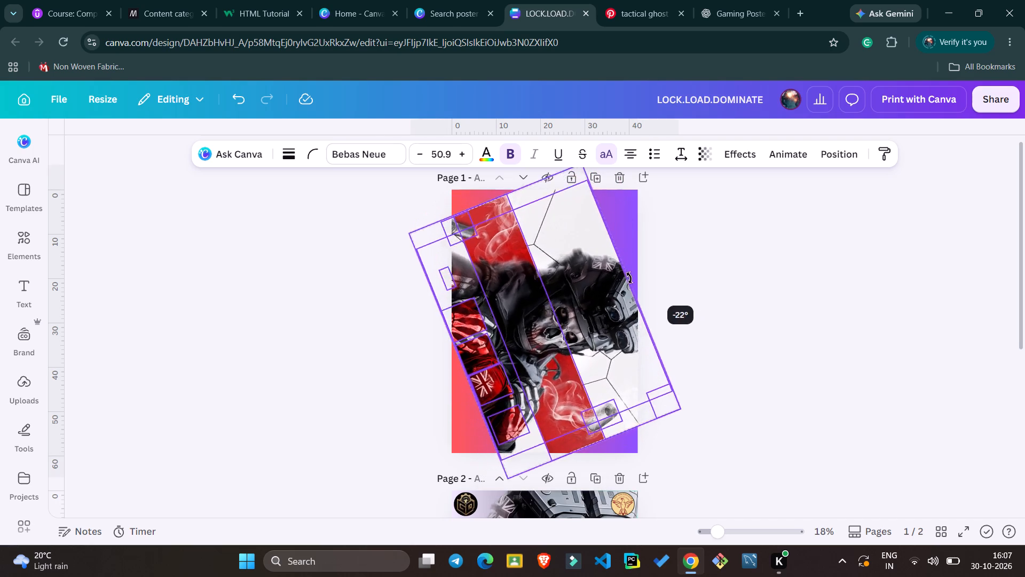
pyautogui.moveTo(630, 278); pyautogui.dragTo(546, 276)
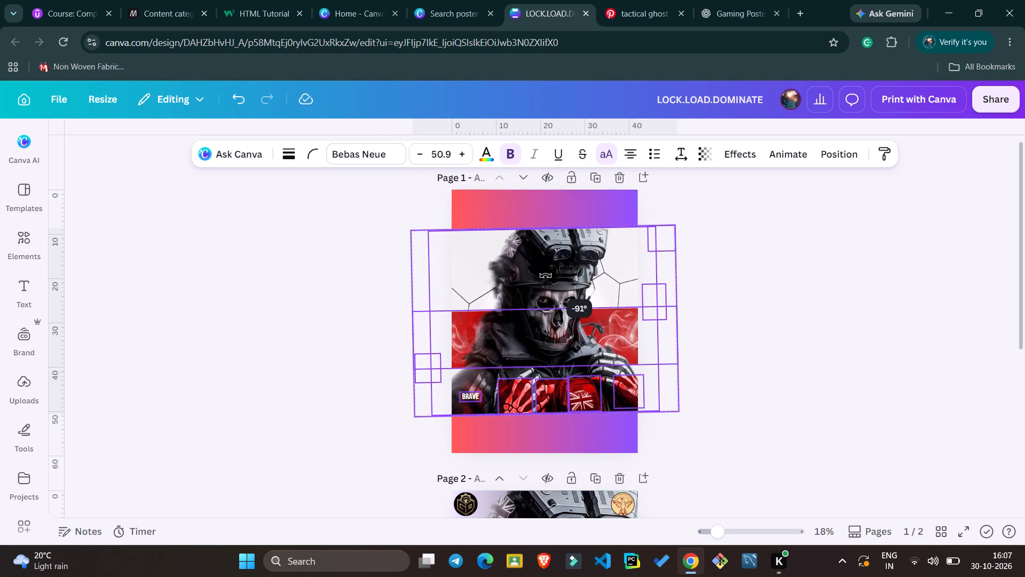
pyautogui.moveTo(546, 276); pyautogui.dragTo(546, 278)
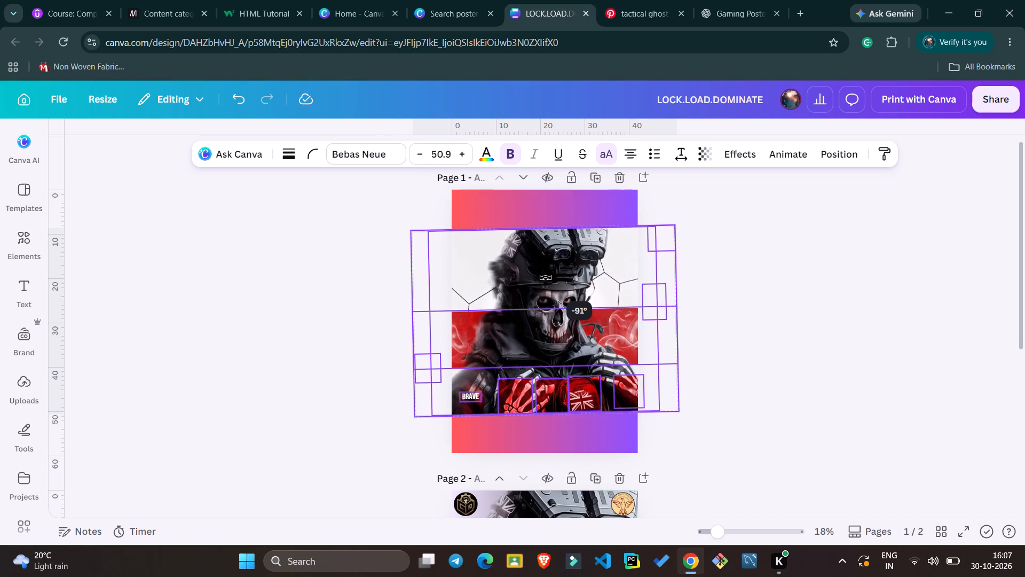
pyautogui.moveTo(546, 278); pyautogui.dragTo(547, 277)
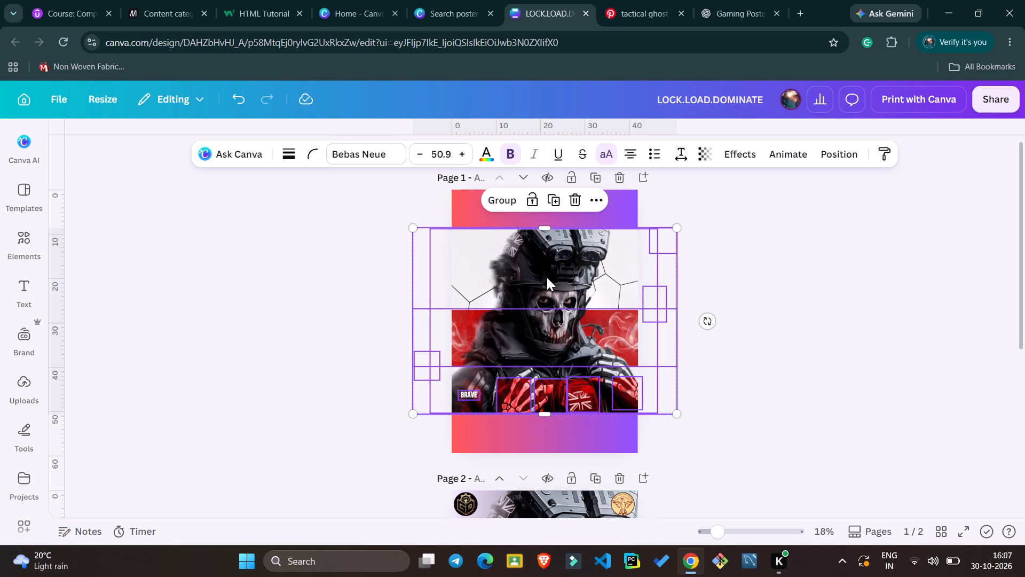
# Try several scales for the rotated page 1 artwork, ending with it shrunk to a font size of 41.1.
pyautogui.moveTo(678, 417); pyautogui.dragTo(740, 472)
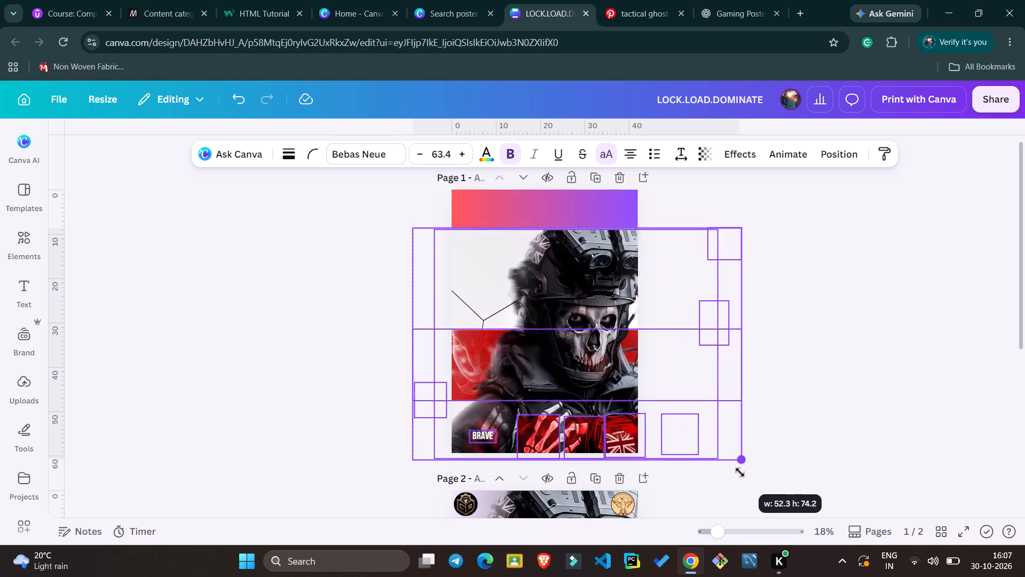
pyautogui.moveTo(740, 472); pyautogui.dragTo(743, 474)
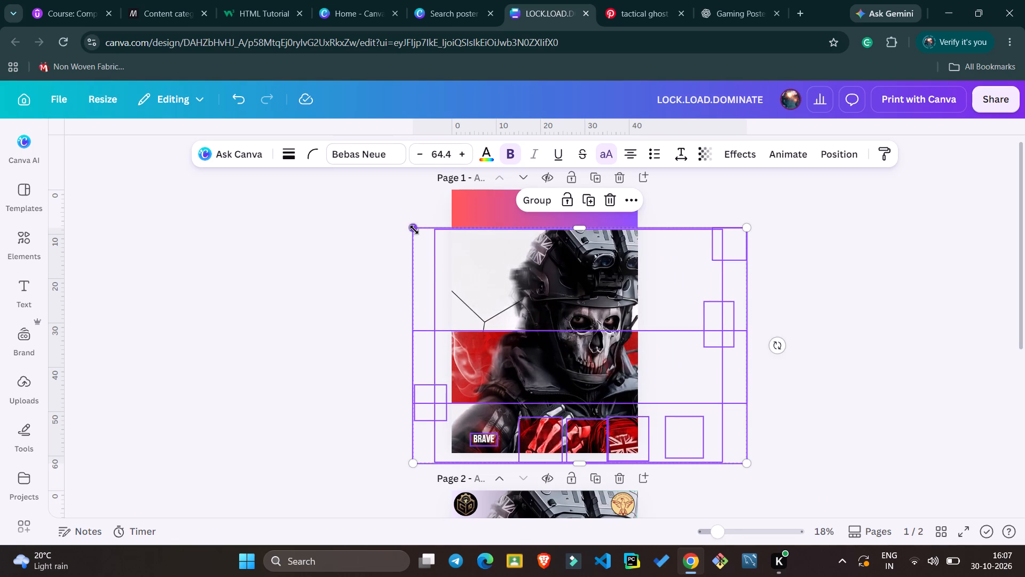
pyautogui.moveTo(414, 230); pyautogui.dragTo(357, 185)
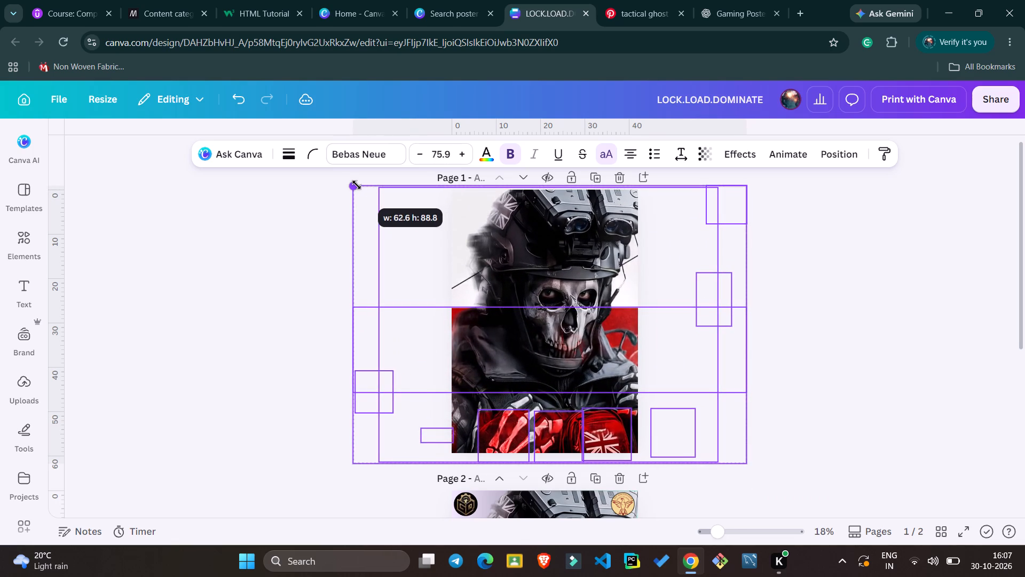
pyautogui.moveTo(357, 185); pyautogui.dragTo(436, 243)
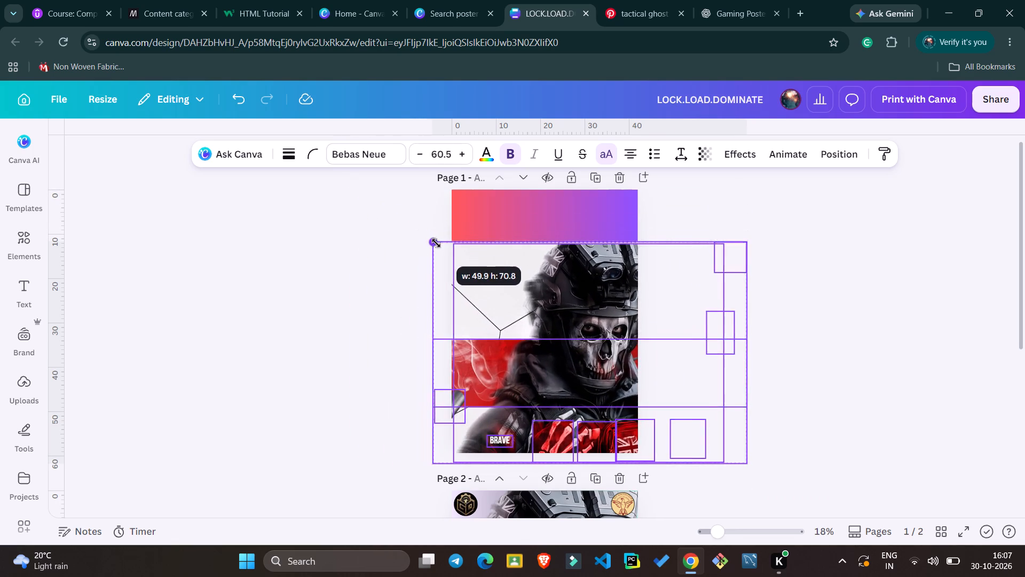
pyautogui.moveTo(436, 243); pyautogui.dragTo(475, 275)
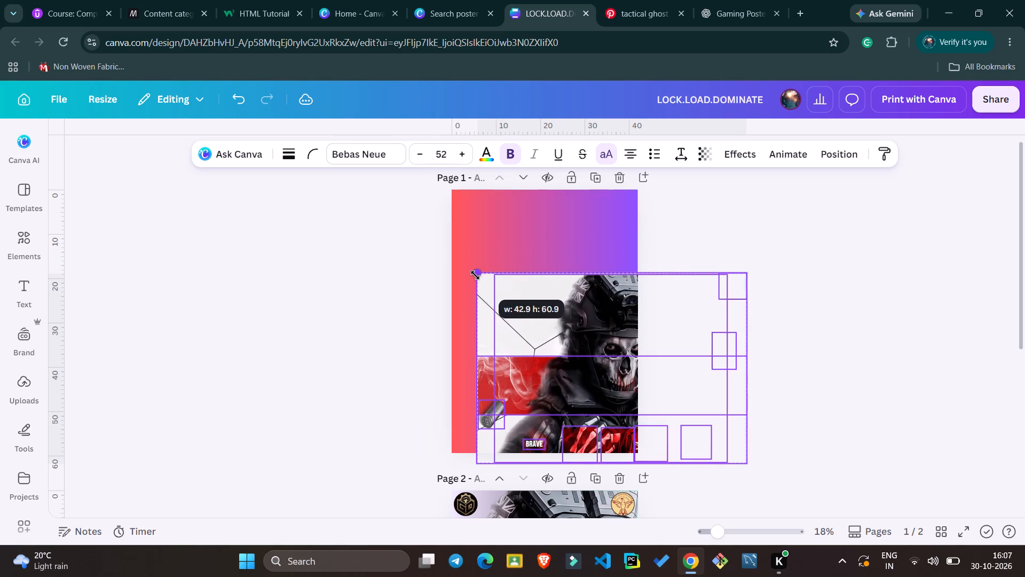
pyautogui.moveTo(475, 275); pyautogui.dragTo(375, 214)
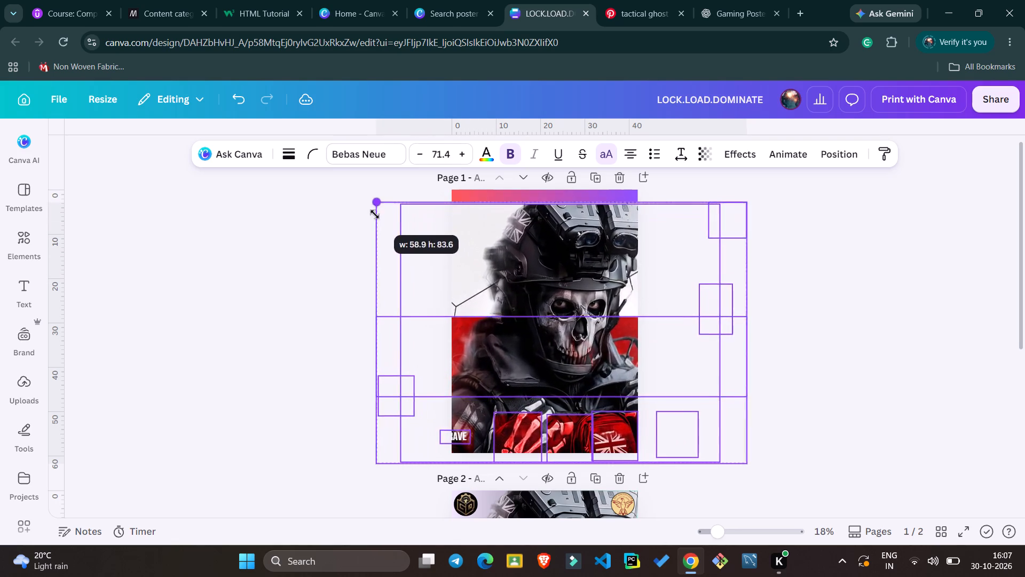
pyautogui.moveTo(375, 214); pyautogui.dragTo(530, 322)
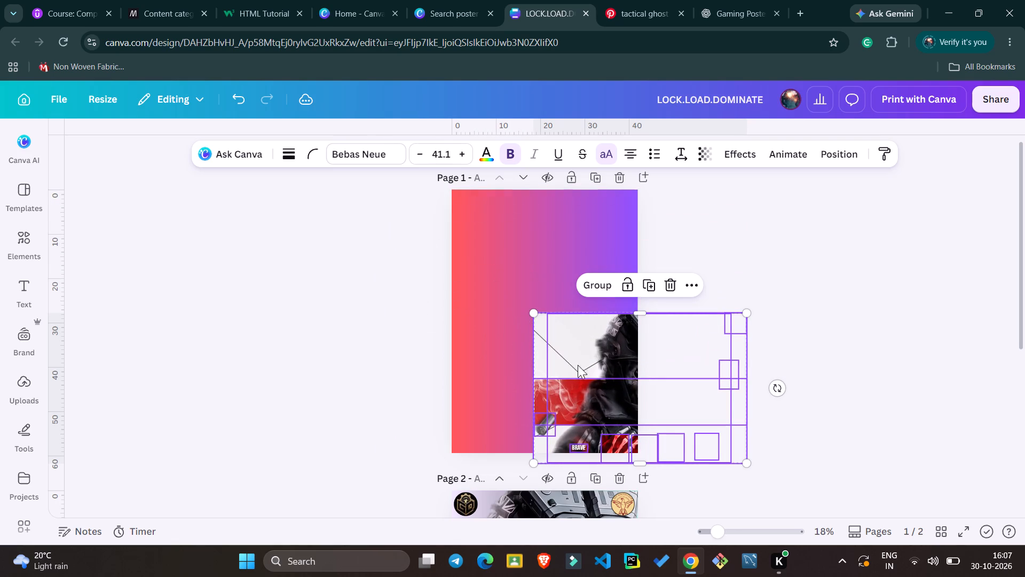
# Move the selected artwork to the centre of page 1.
pyautogui.moveTo(638, 376); pyautogui.dragTo(581, 332)
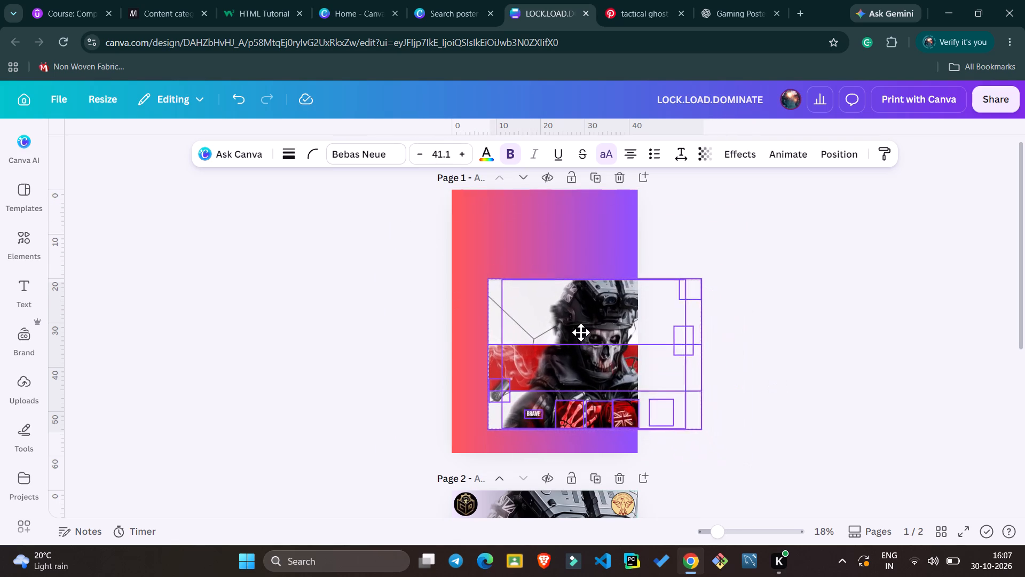
pyautogui.moveTo(581, 332); pyautogui.dragTo(508, 303)
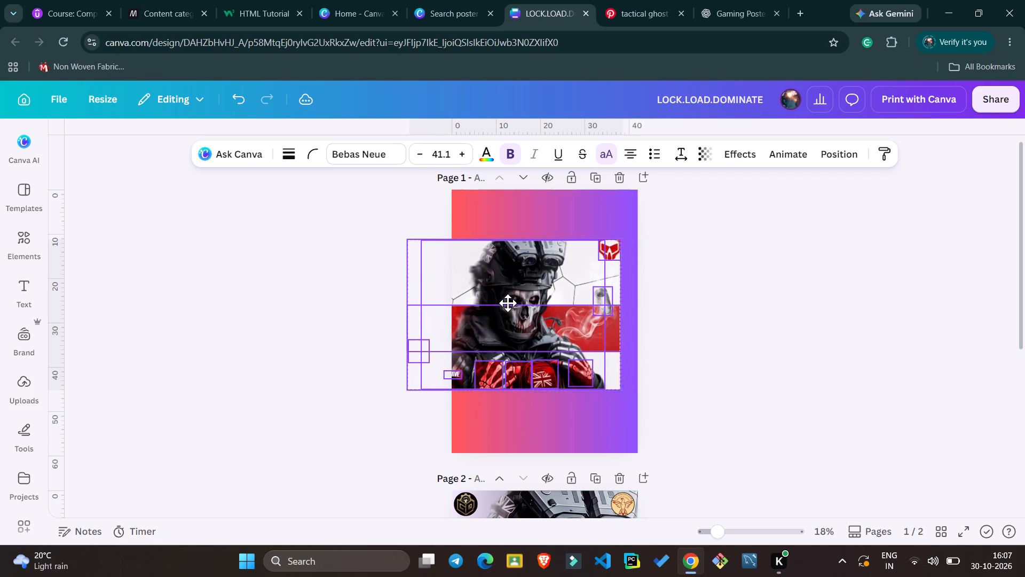
pyautogui.moveTo(508, 303); pyautogui.dragTo(544, 312)
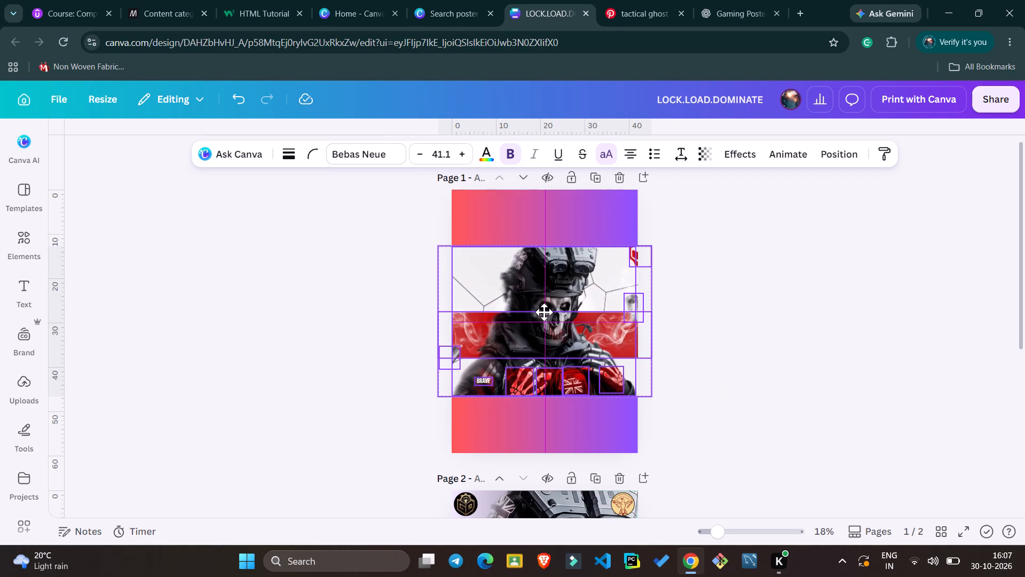
pyautogui.moveTo(544, 312); pyautogui.dragTo(546, 323)
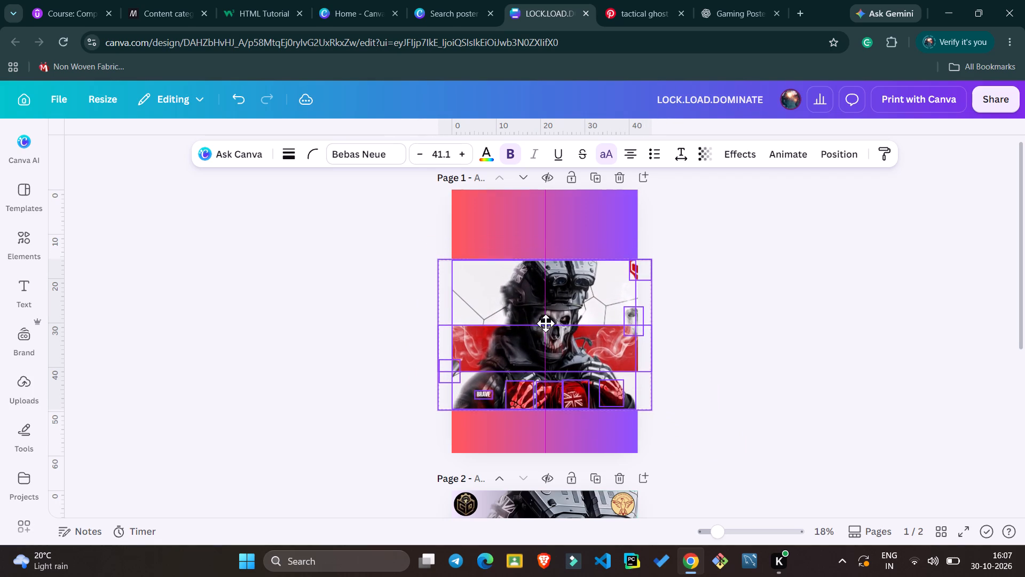
pyautogui.moveTo(546, 323); pyautogui.dragTo(545, 310)
# Enlarge the centred artwork from opposite corners until it fills page 1's full height, scaling its text to size 72.
pyautogui.moveTo(435, 244); pyautogui.dragTo(433, 244)
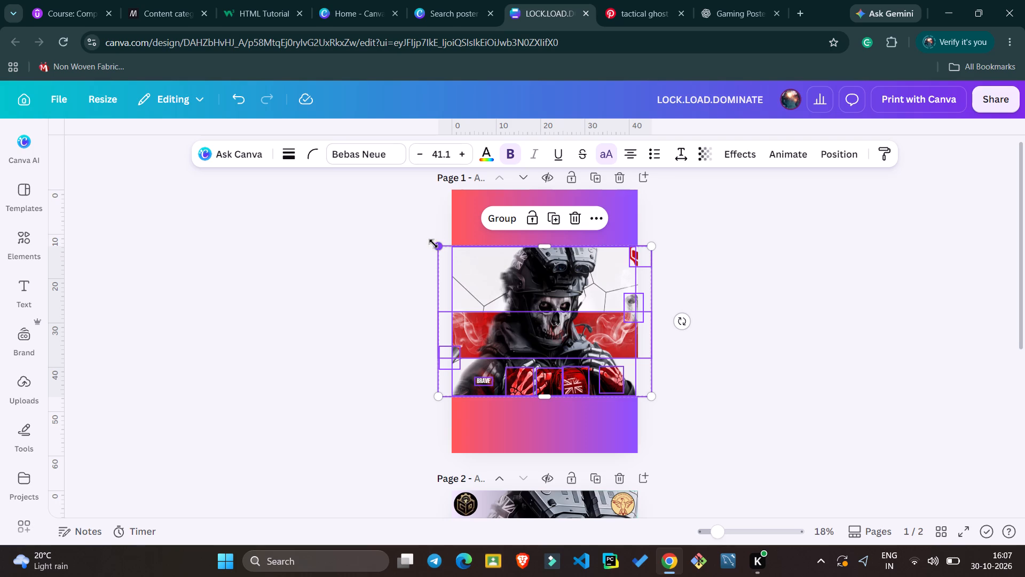
pyautogui.moveTo(433, 244); pyautogui.dragTo(360, 192)
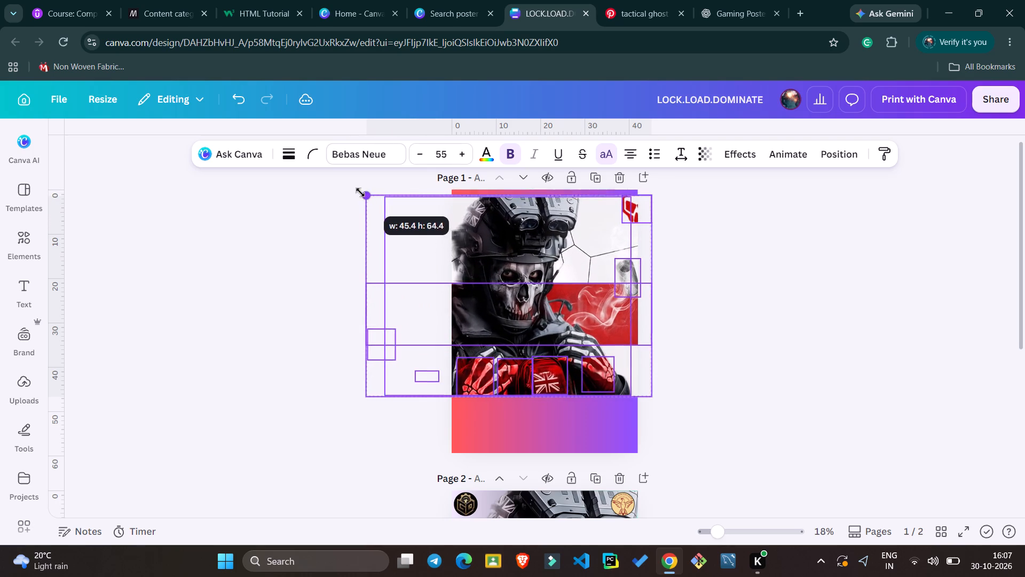
pyautogui.moveTo(360, 192); pyautogui.dragTo(355, 191)
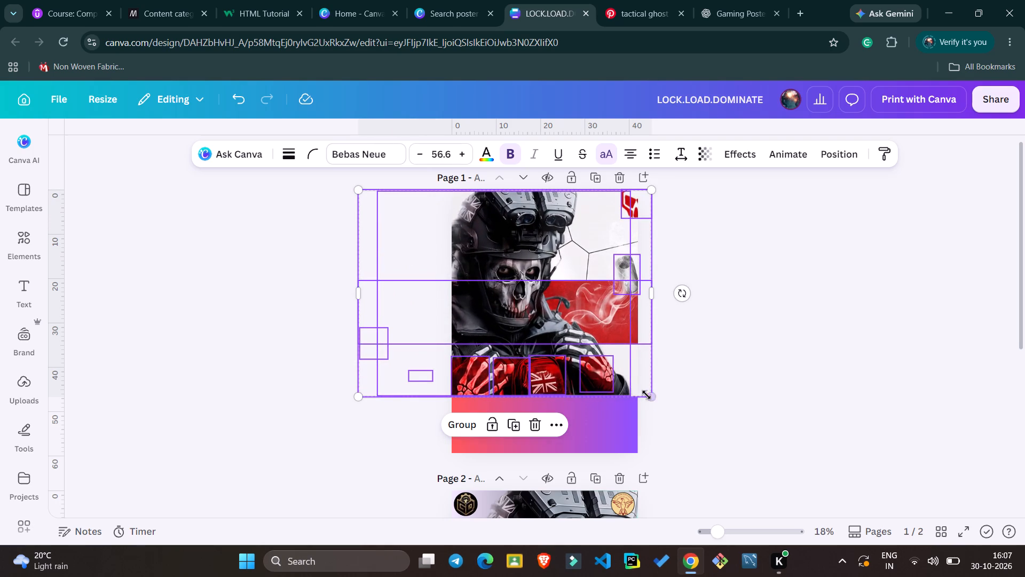
pyautogui.moveTo(648, 396); pyautogui.dragTo(711, 461)
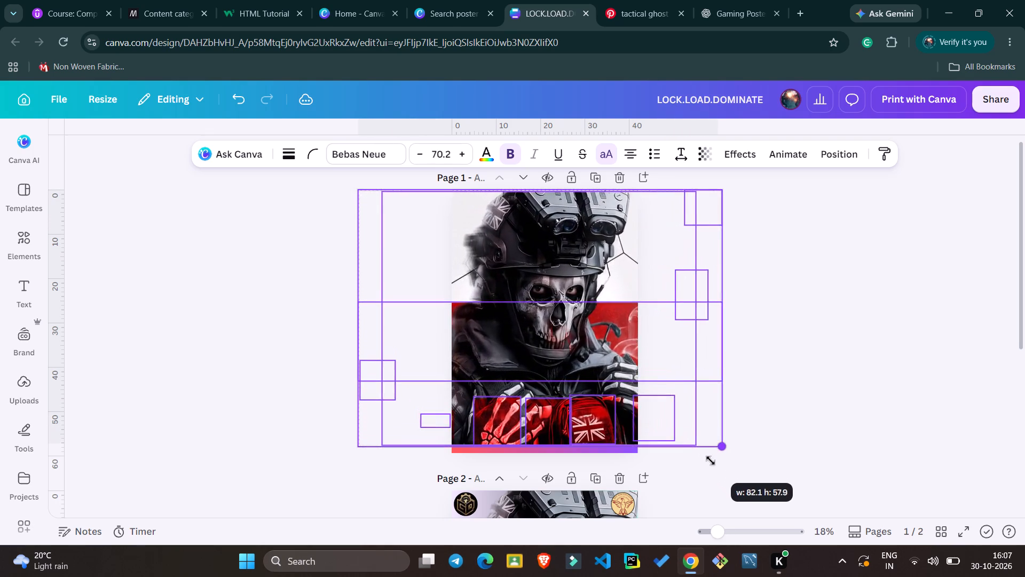
pyautogui.moveTo(711, 461); pyautogui.dragTo(718, 468)
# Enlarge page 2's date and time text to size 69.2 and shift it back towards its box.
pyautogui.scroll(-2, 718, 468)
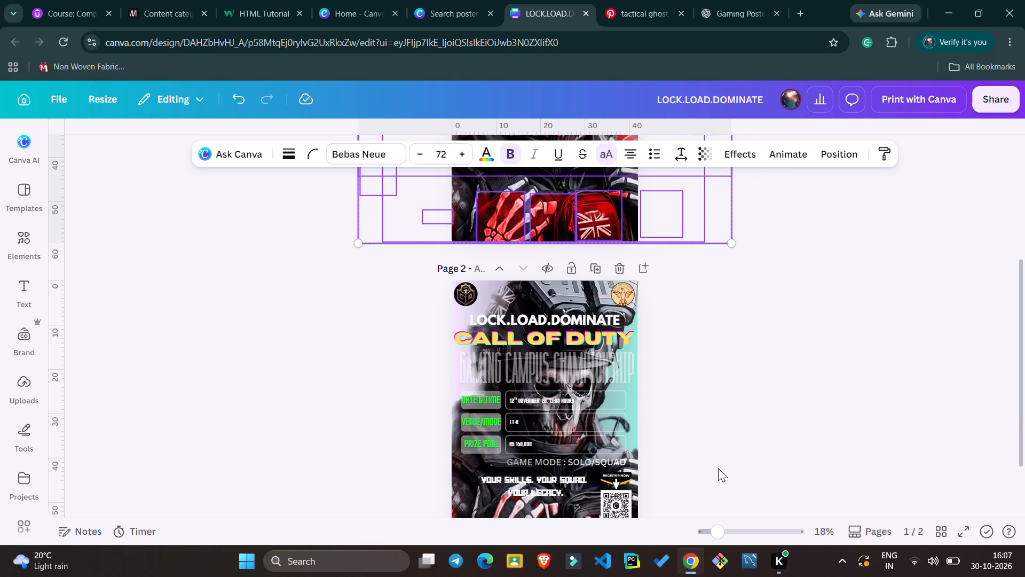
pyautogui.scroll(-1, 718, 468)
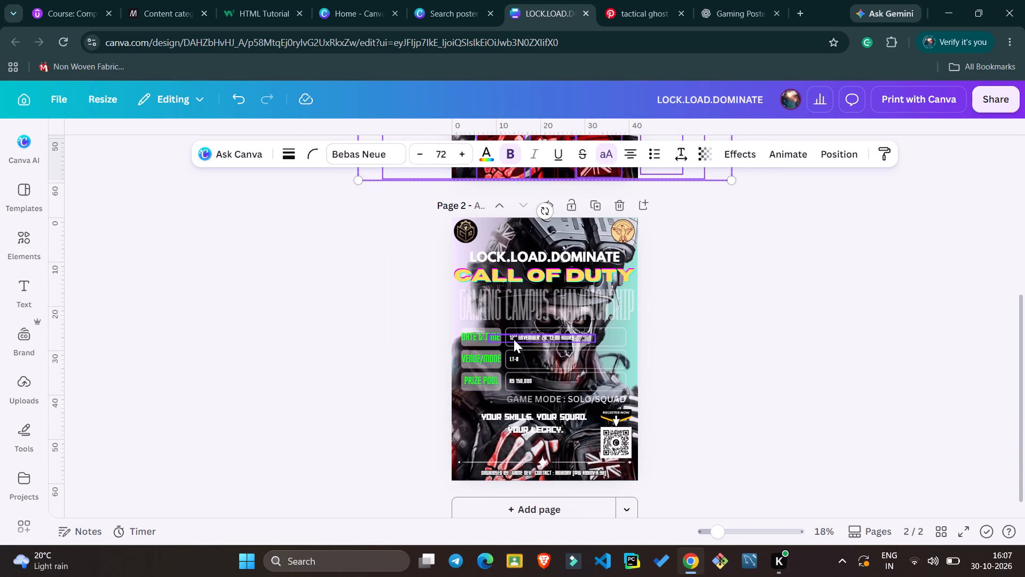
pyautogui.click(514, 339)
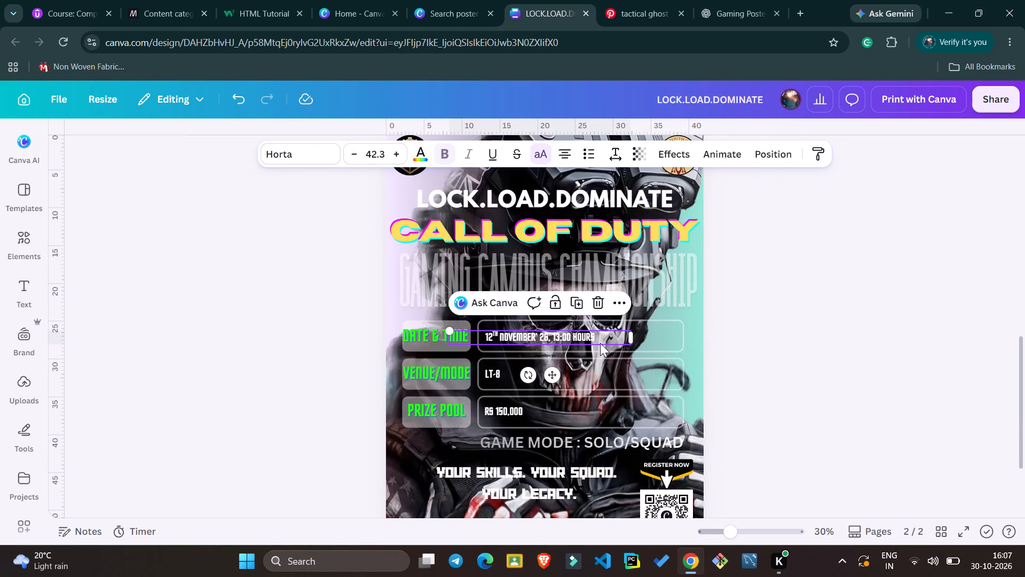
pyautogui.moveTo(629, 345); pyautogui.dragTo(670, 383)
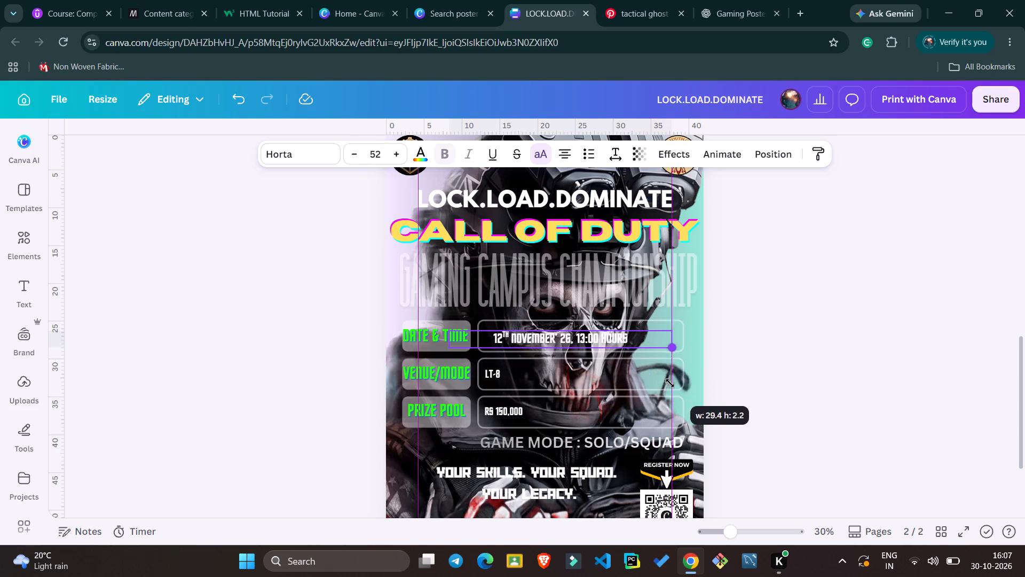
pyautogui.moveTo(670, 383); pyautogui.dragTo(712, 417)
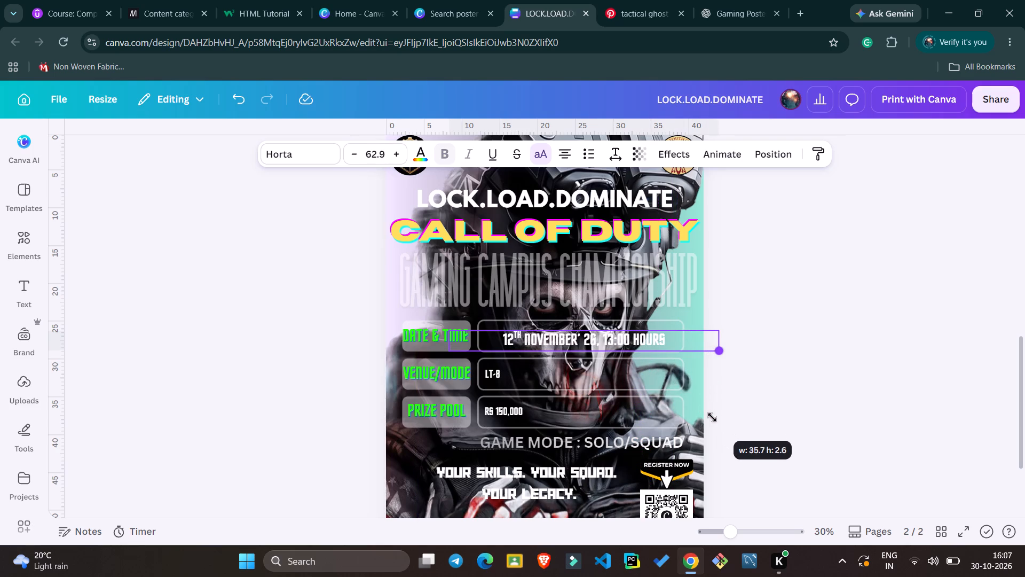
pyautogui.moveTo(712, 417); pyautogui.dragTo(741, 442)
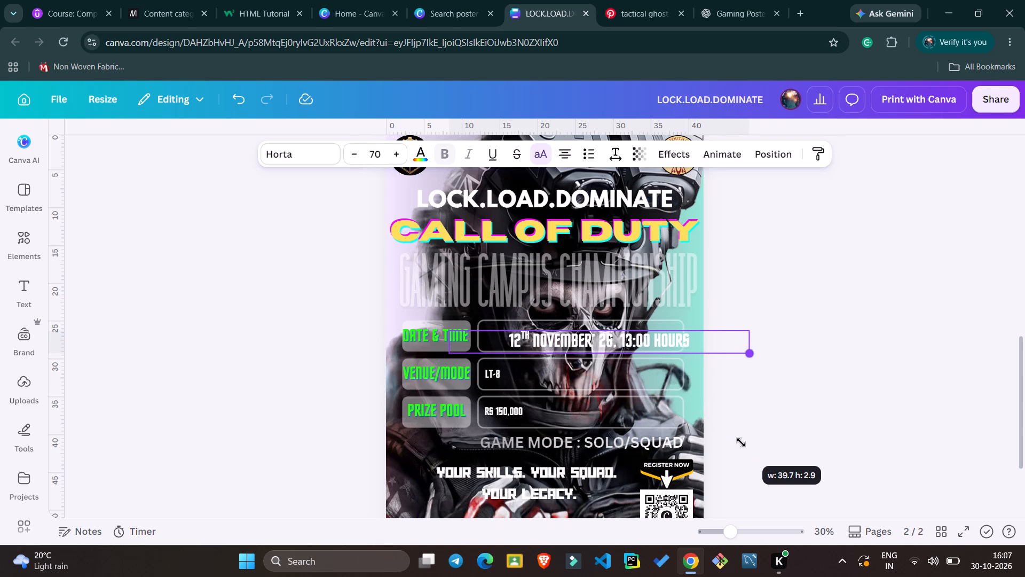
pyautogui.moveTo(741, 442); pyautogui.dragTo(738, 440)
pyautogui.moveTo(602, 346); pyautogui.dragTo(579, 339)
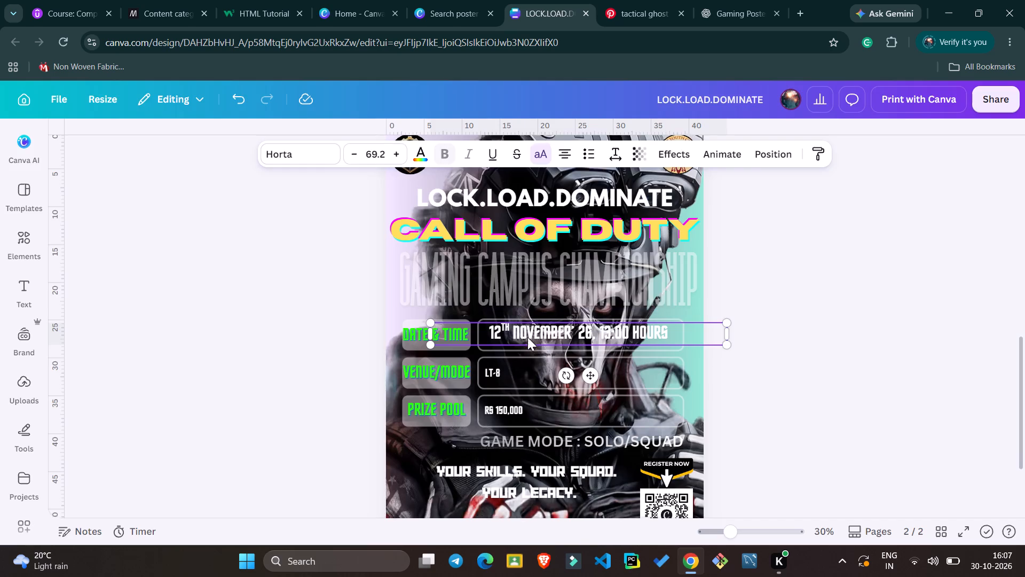
# Try the Horizon font on the full date and time text, ending with League Spartan.
pyautogui.click(509, 337)
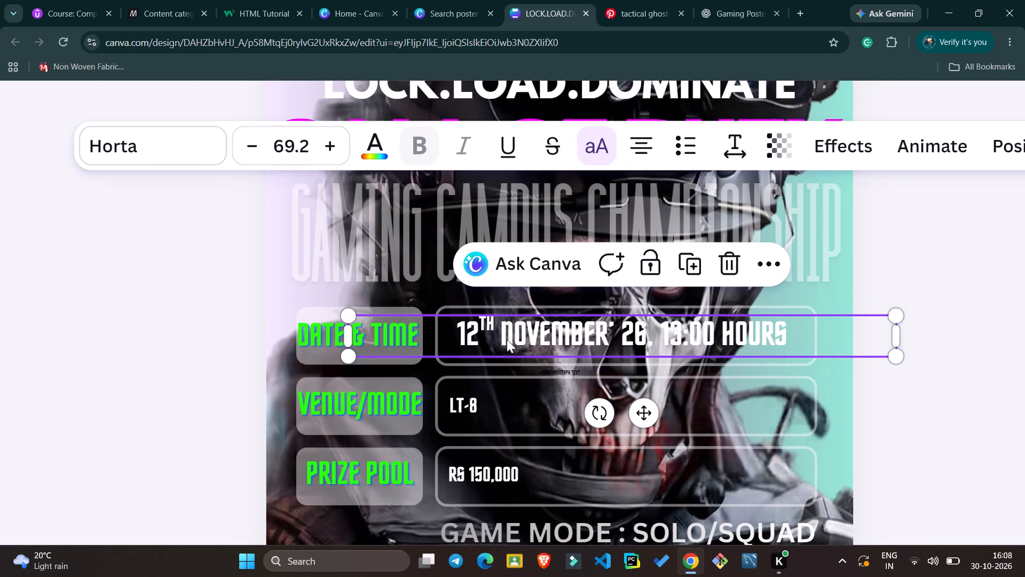
pyautogui.click(527, 337)
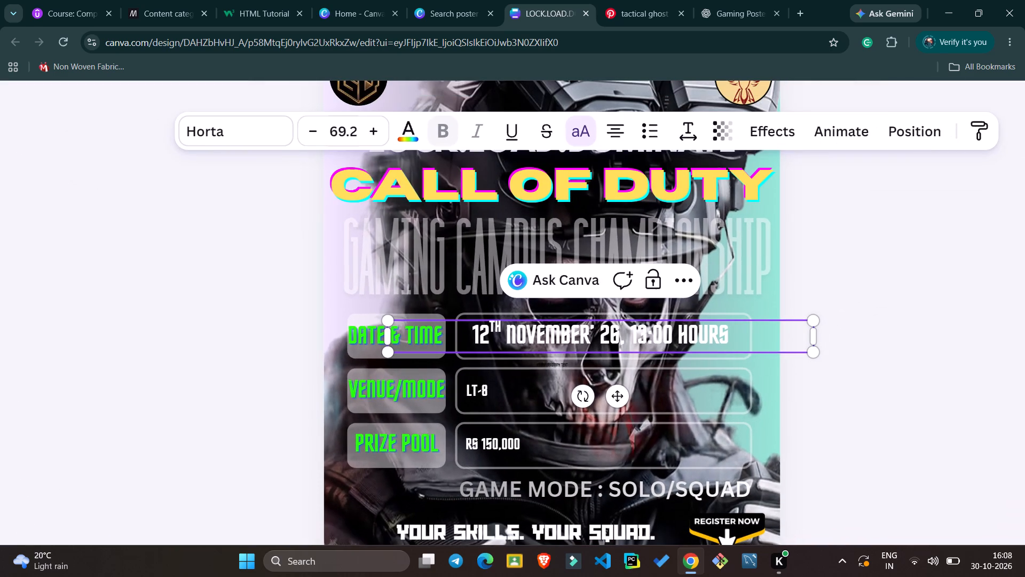
pyautogui.moveTo(744, 344); pyautogui.dragTo(469, 329)
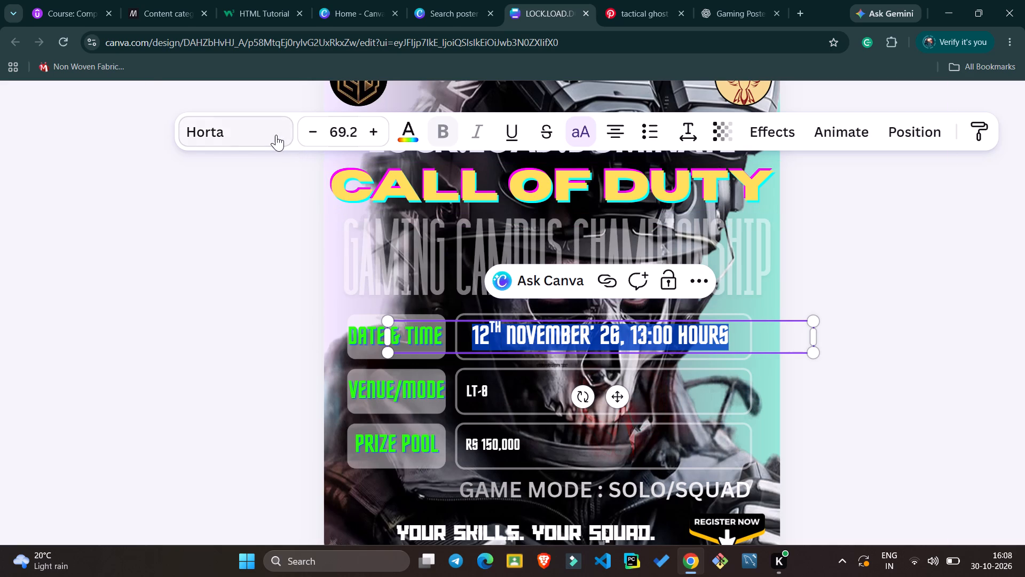
pyautogui.click(275, 135)
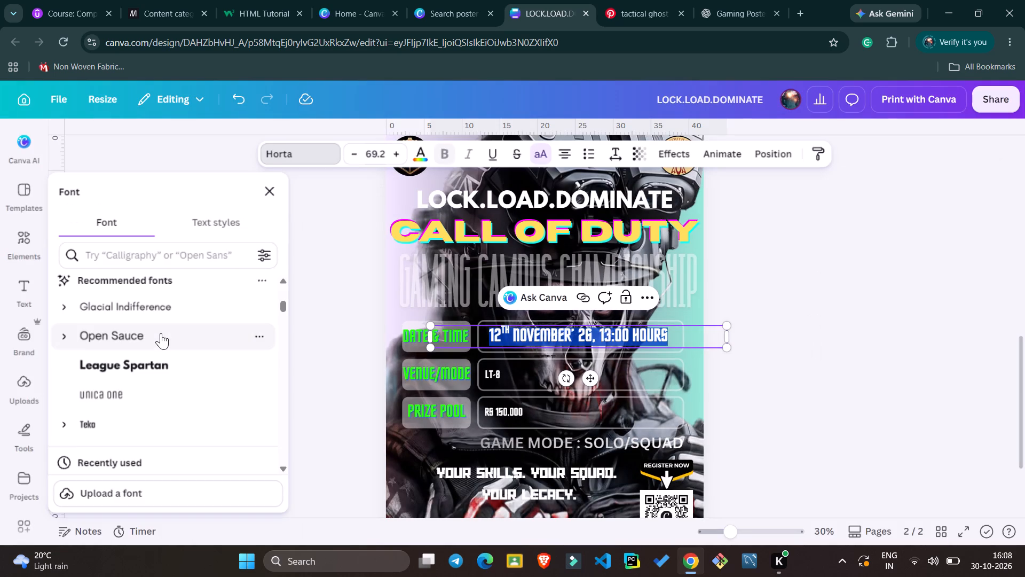
pyautogui.scroll(2, 147, 388)
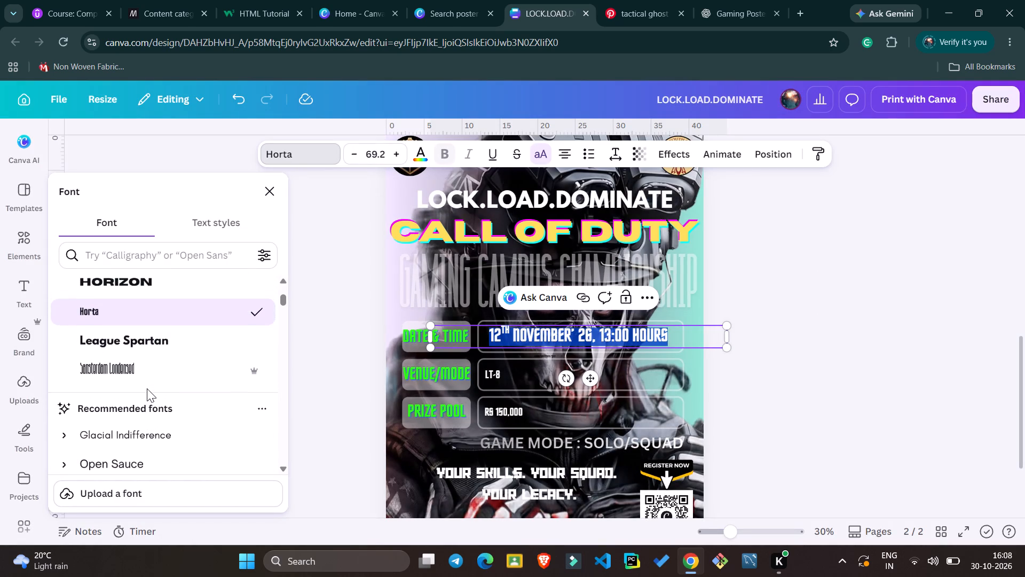
pyautogui.scroll(2, 147, 388)
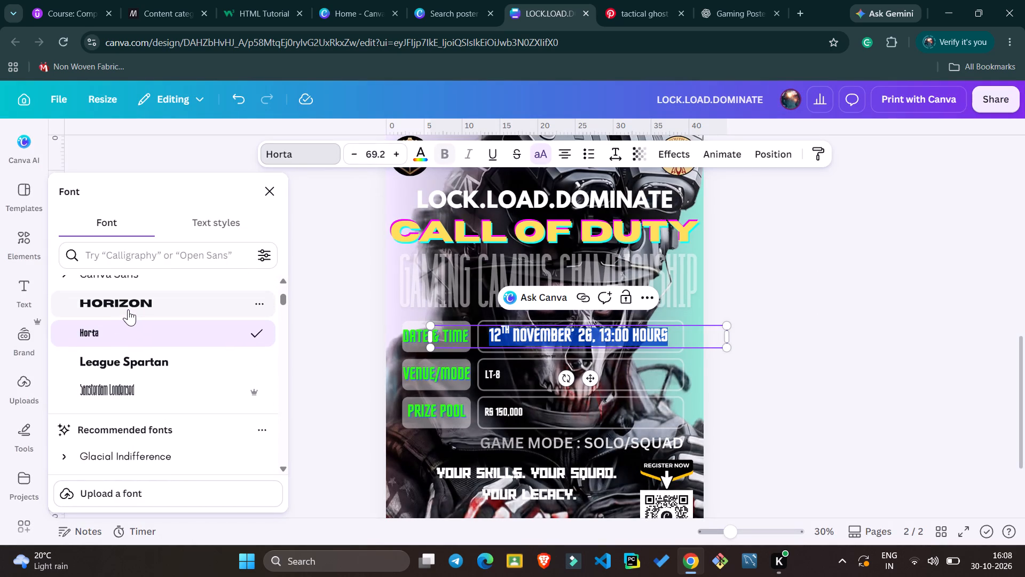
pyautogui.click(128, 309)
pyautogui.click(129, 340)
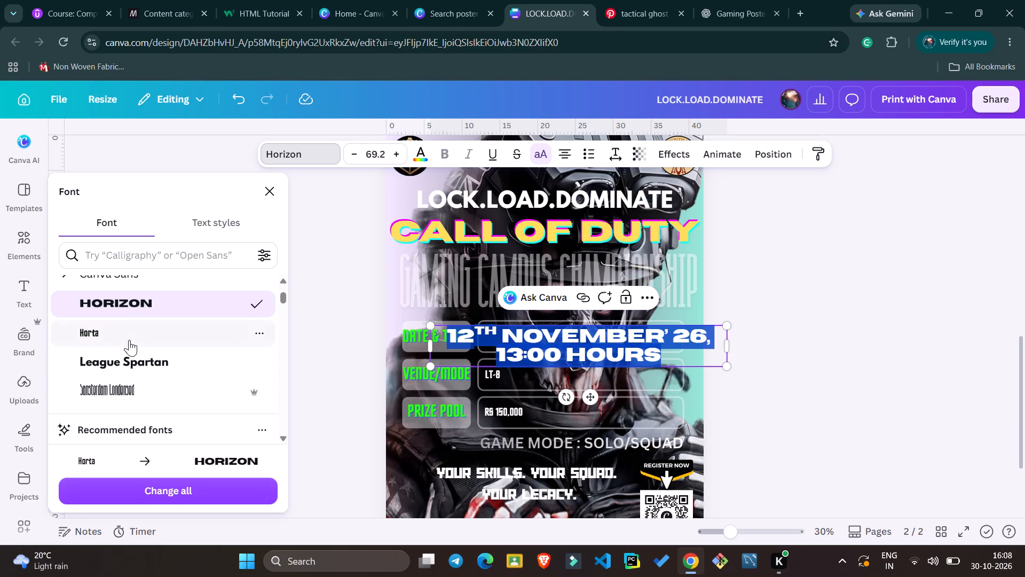
pyautogui.scroll(-1, 133, 370)
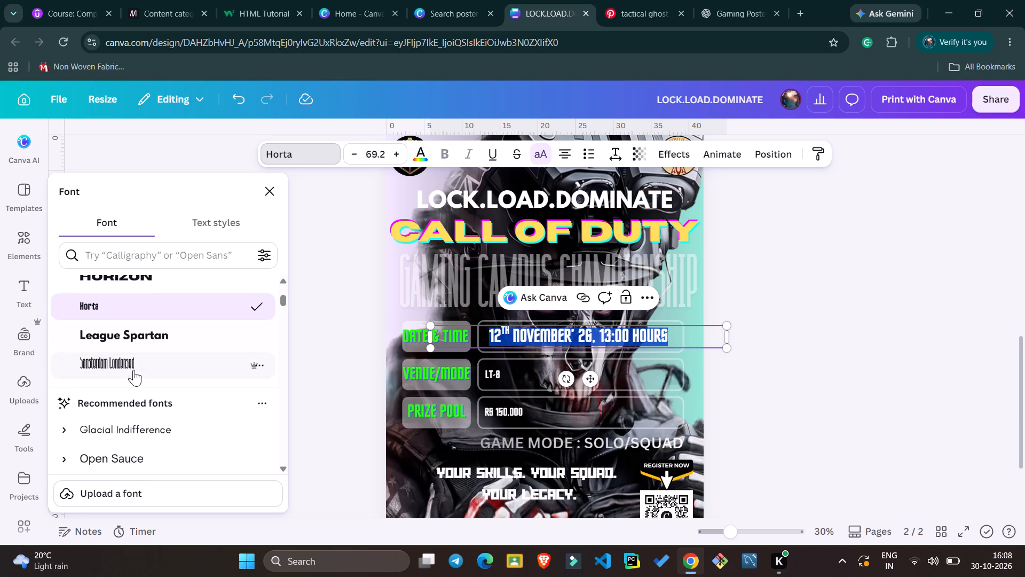
pyautogui.click(118, 347)
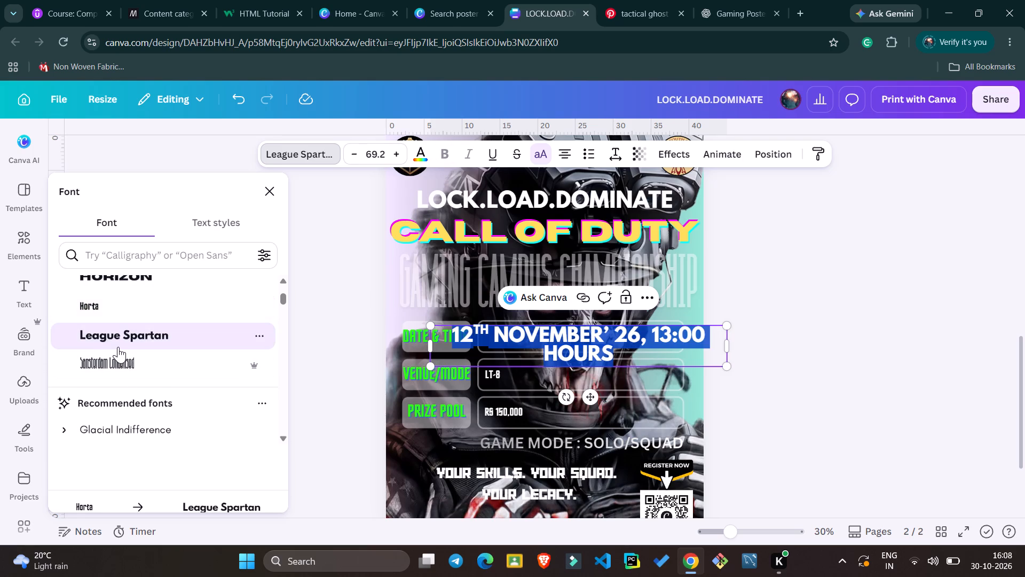
# Widen the date and time text box to fit a single line and scale the text down to size 47.7.
pyautogui.moveTo(732, 353); pyautogui.dragTo(766, 353)
pyautogui.moveTo(767, 353); pyautogui.dragTo(737, 348)
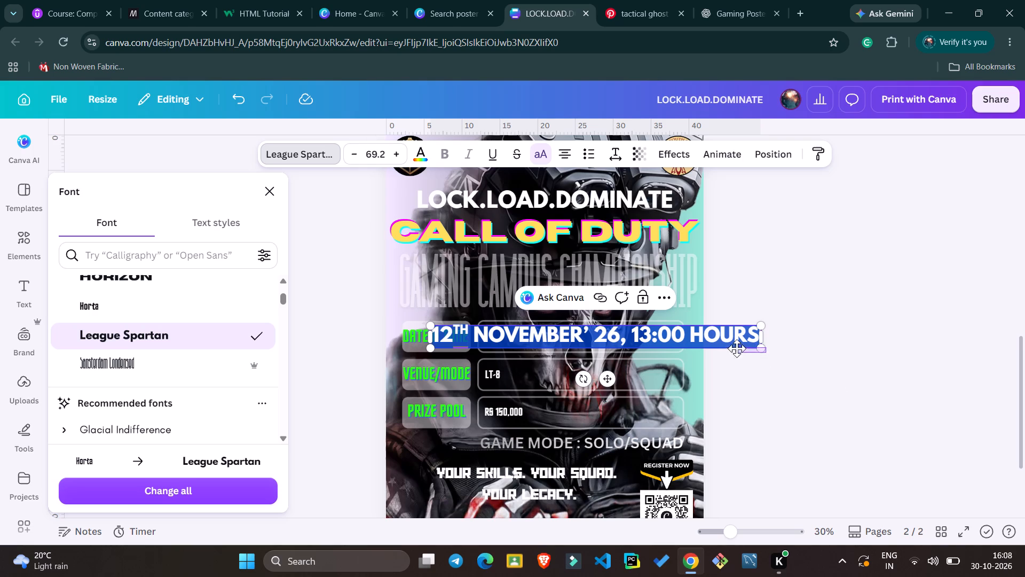
pyautogui.moveTo(737, 348); pyautogui.dragTo(750, 353)
pyautogui.moveTo(763, 353); pyautogui.dragTo(751, 350)
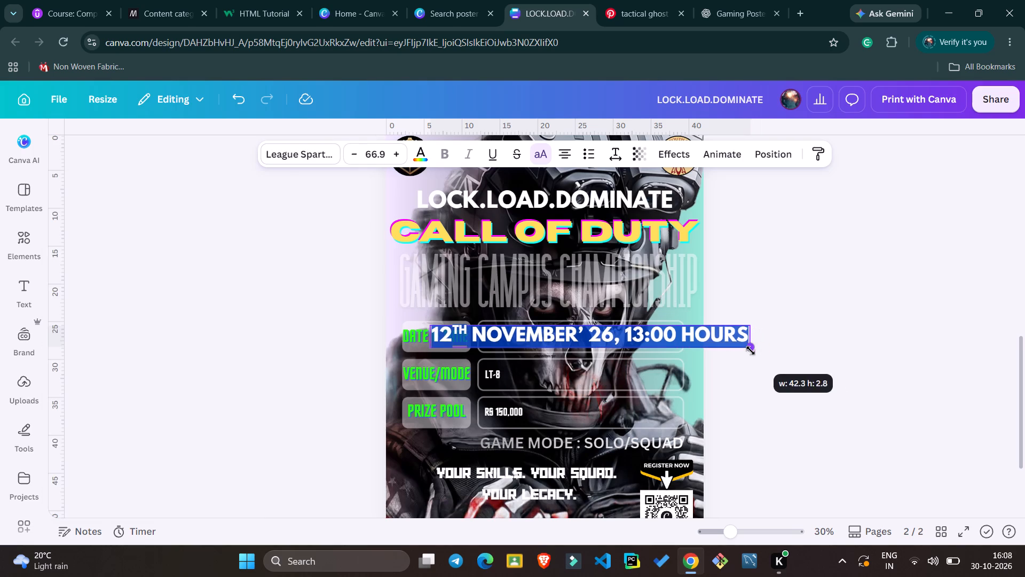
pyautogui.moveTo(751, 350); pyautogui.dragTo(672, 330)
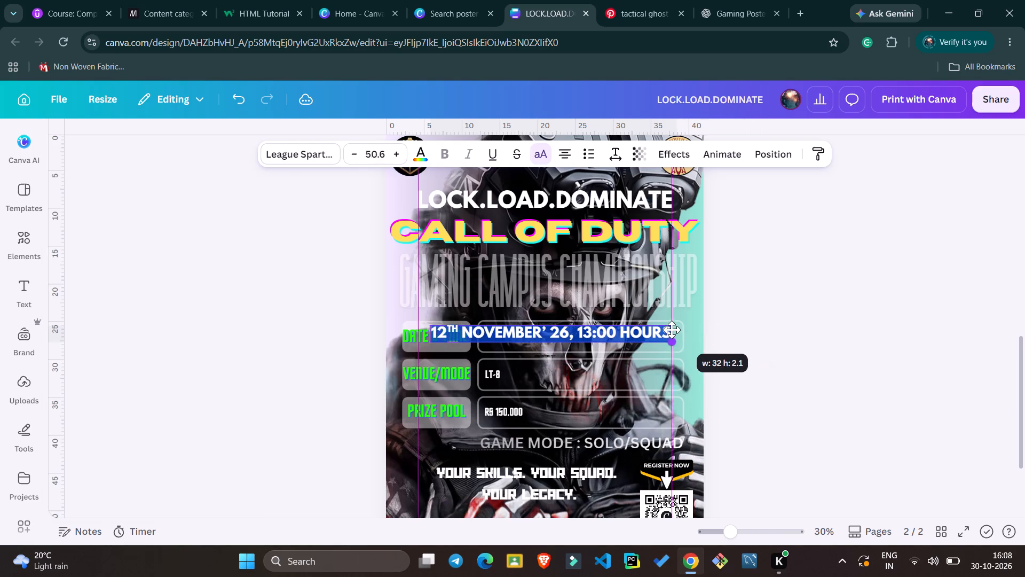
pyautogui.moveTo(672, 330); pyautogui.dragTo(664, 329)
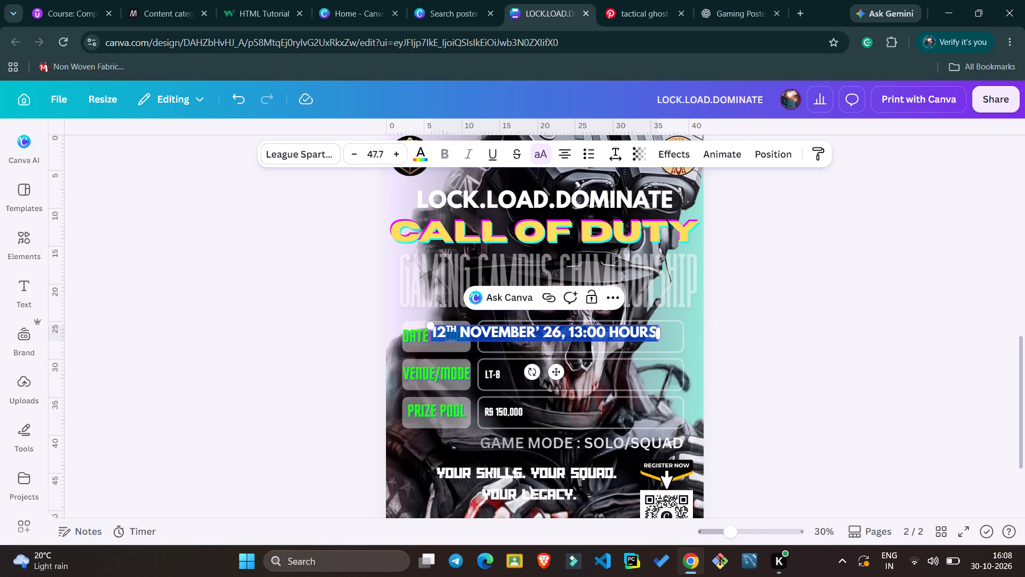
# Move the date and time text across so its end meets the right edge of the outlined DATE & TIME box.
pyautogui.moveTo(585, 334); pyautogui.dragTo(594, 339)
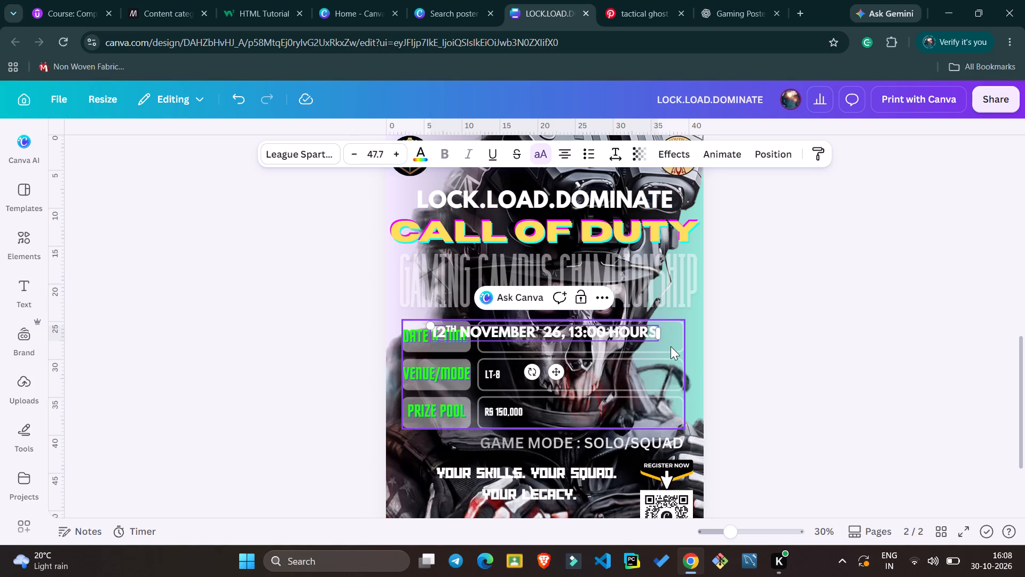
pyautogui.click(719, 348)
pyautogui.moveTo(583, 335); pyautogui.dragTo(585, 336)
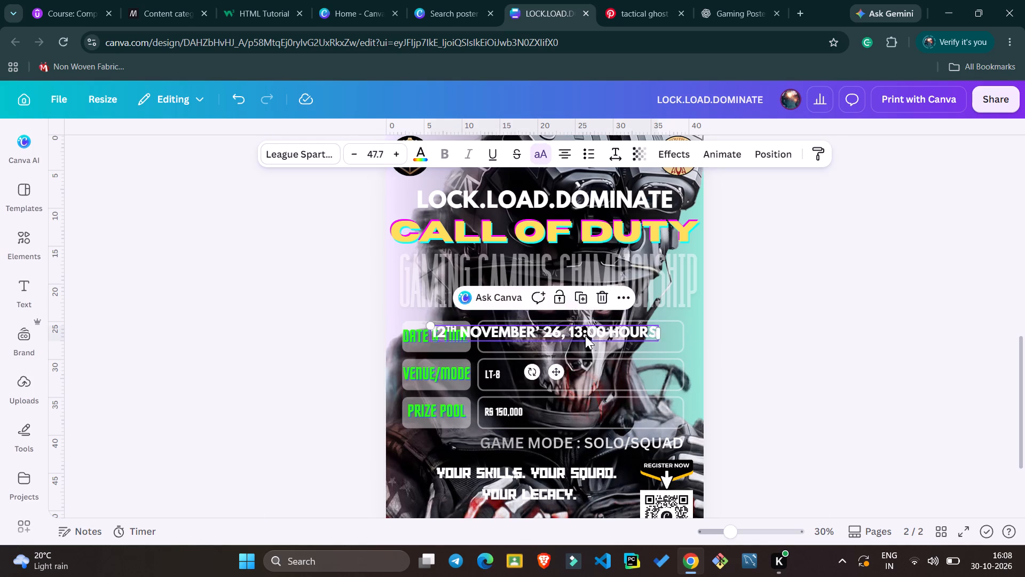
pyautogui.moveTo(585, 336); pyautogui.dragTo(612, 339)
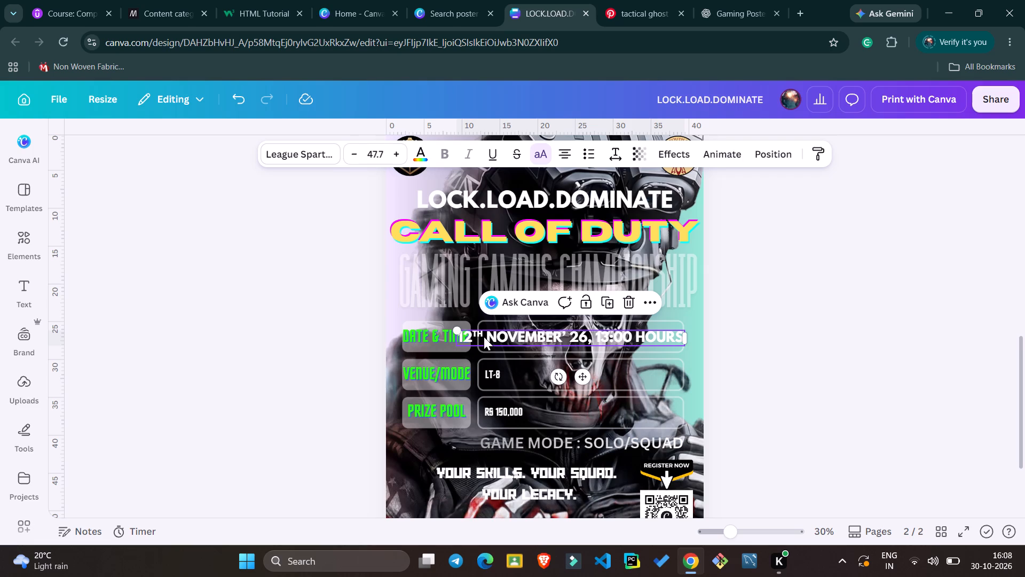
# Scale the date and time text to size 43 to fit its outlined box, and nudge it up within the box.
pyautogui.click(455, 329)
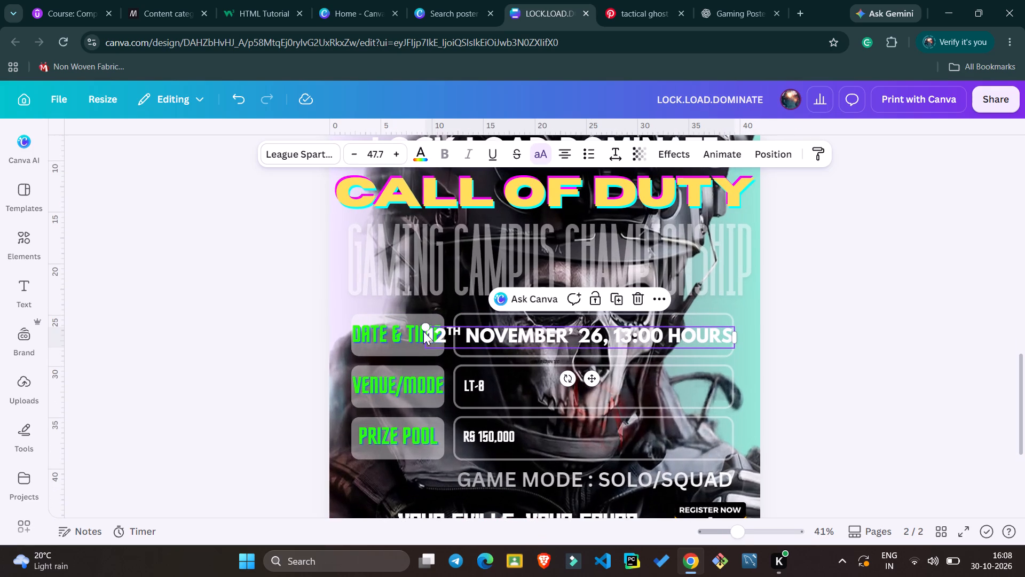
pyautogui.moveTo(422, 326); pyautogui.dragTo(376, 300)
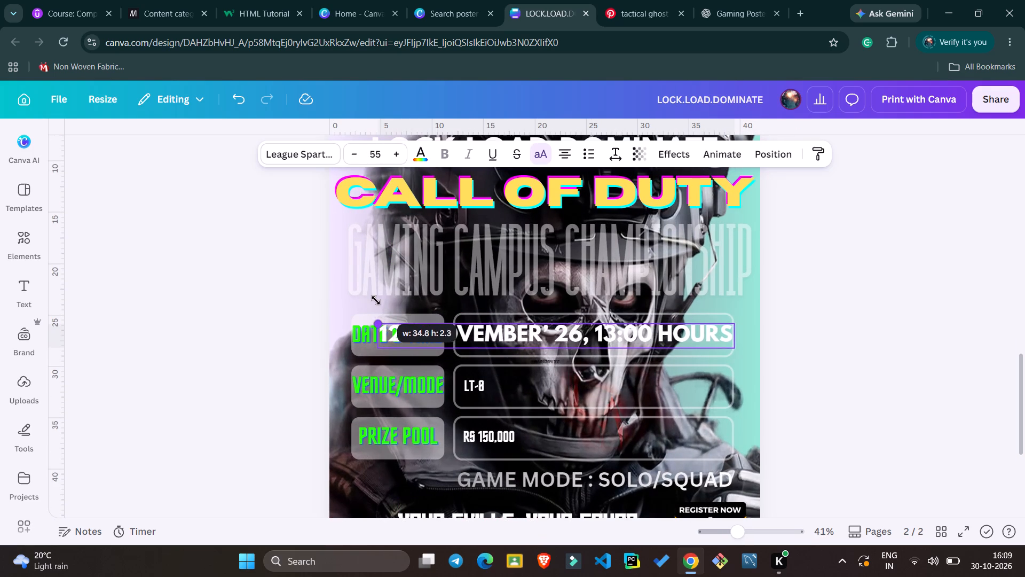
pyautogui.moveTo(376, 300); pyautogui.dragTo(372, 295)
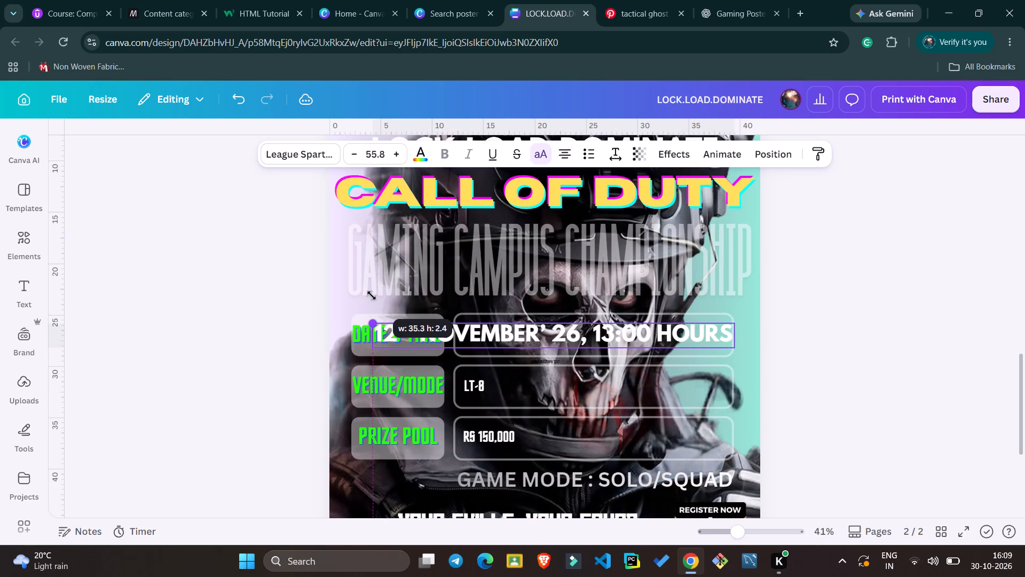
pyautogui.moveTo(372, 295); pyautogui.dragTo(458, 289)
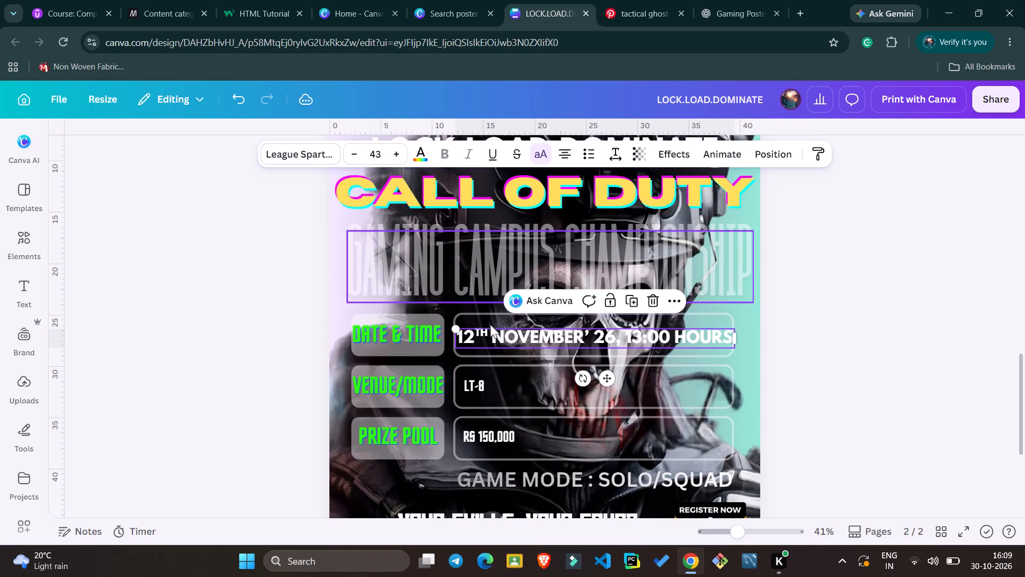
pyautogui.click(517, 338)
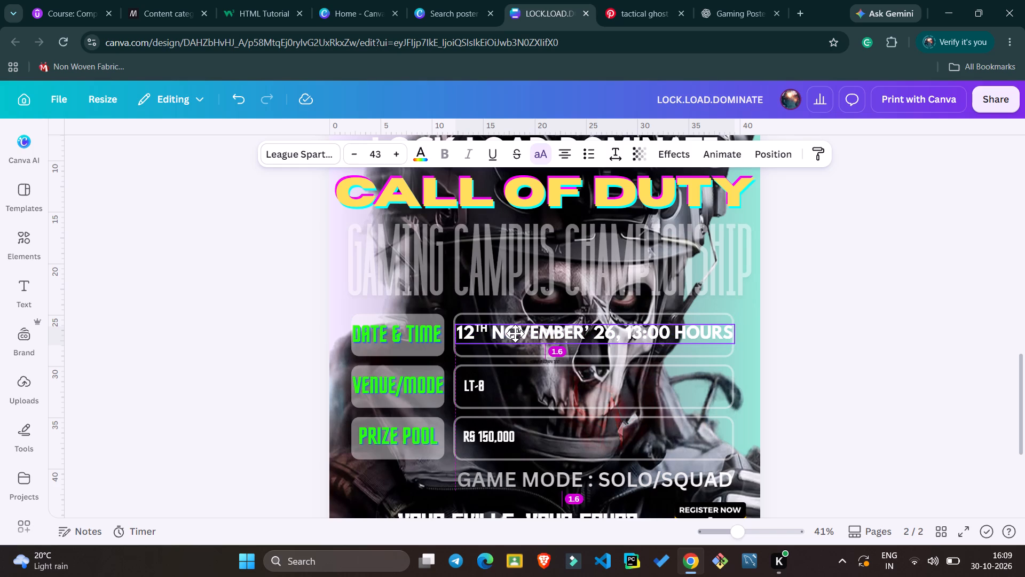
pyautogui.click(252, 295)
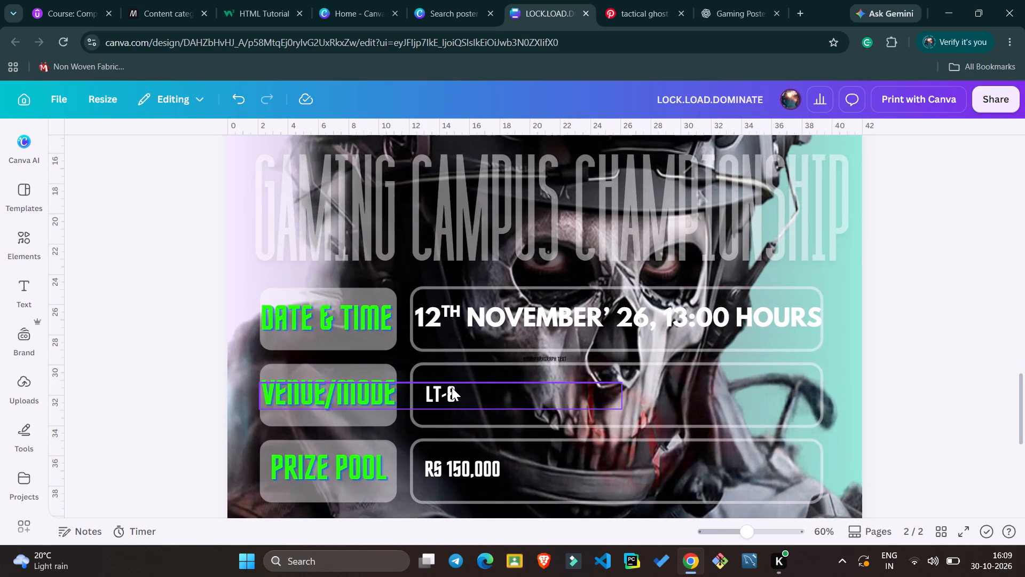
# Try resizing the LT-8 venue text, ending at size 41.6, and delete it from the VENUE/MODE row.
pyautogui.click(452, 387)
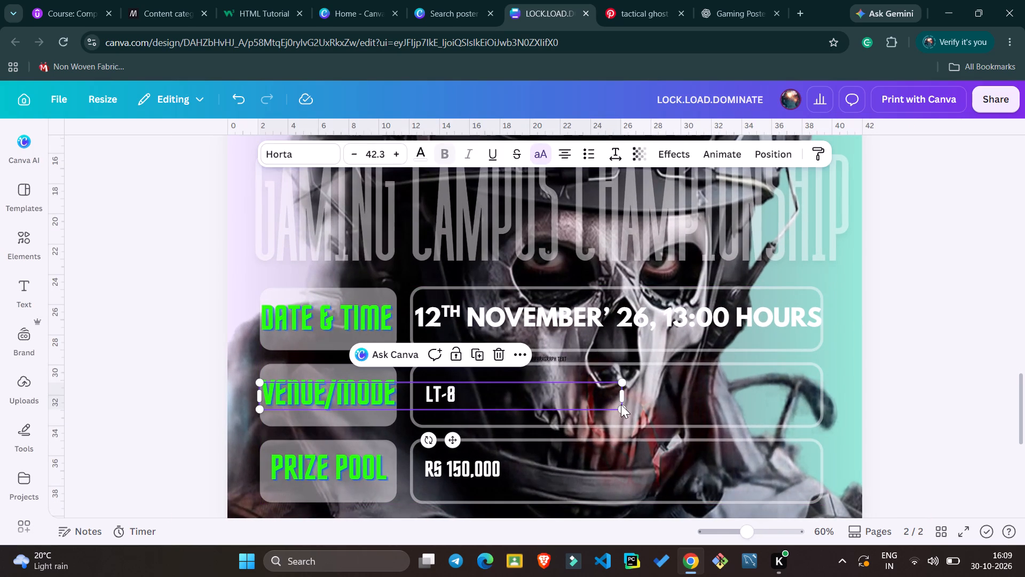
pyautogui.moveTo(621, 408); pyautogui.dragTo(670, 422)
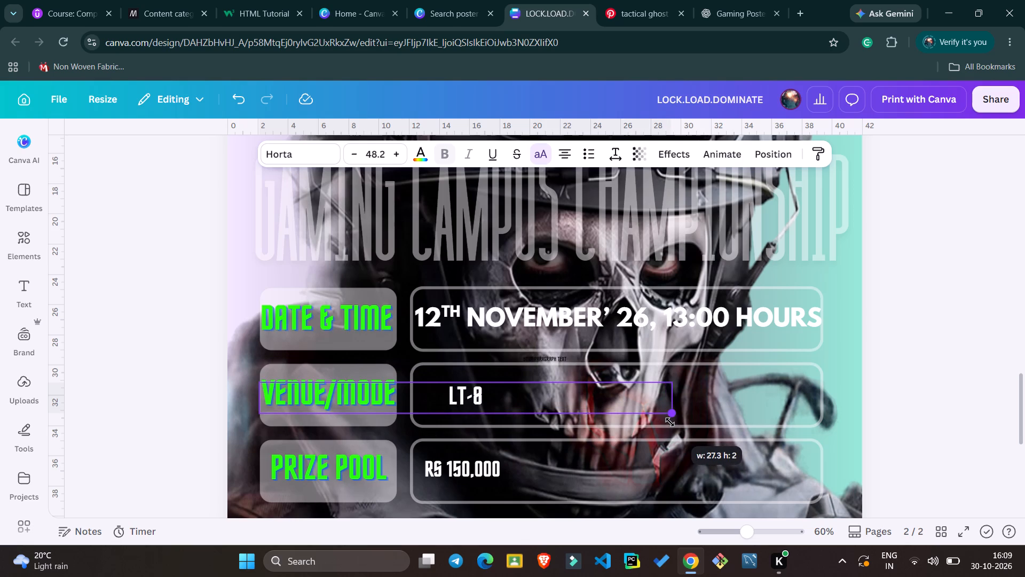
pyautogui.moveTo(670, 422); pyautogui.dragTo(615, 401)
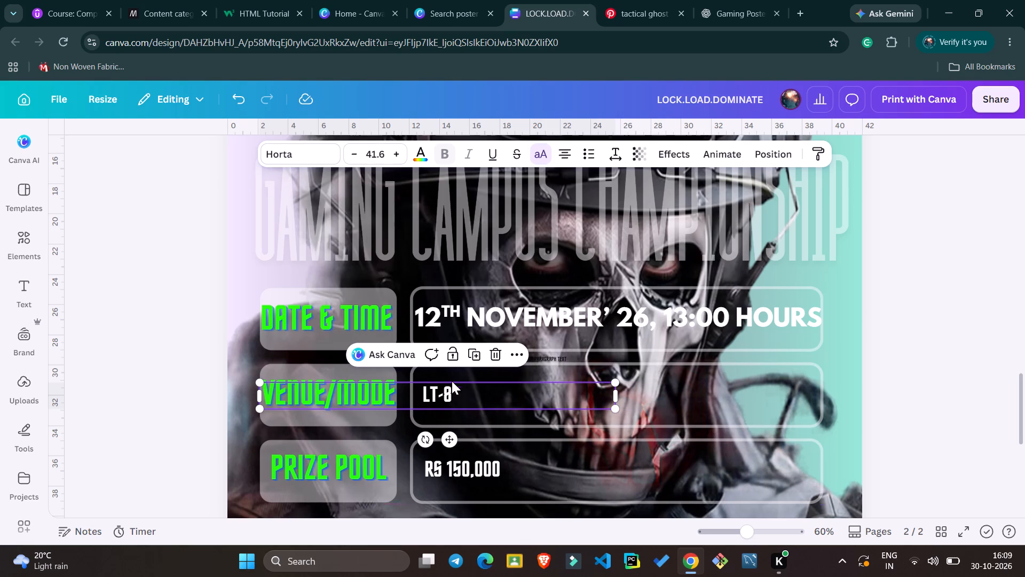
pyautogui.press('BackSpace')
# Duplicate the date and time text and place the copy inside the outlined VENUE/MODE box, aligned with the original above.
pyautogui.click(469, 317)
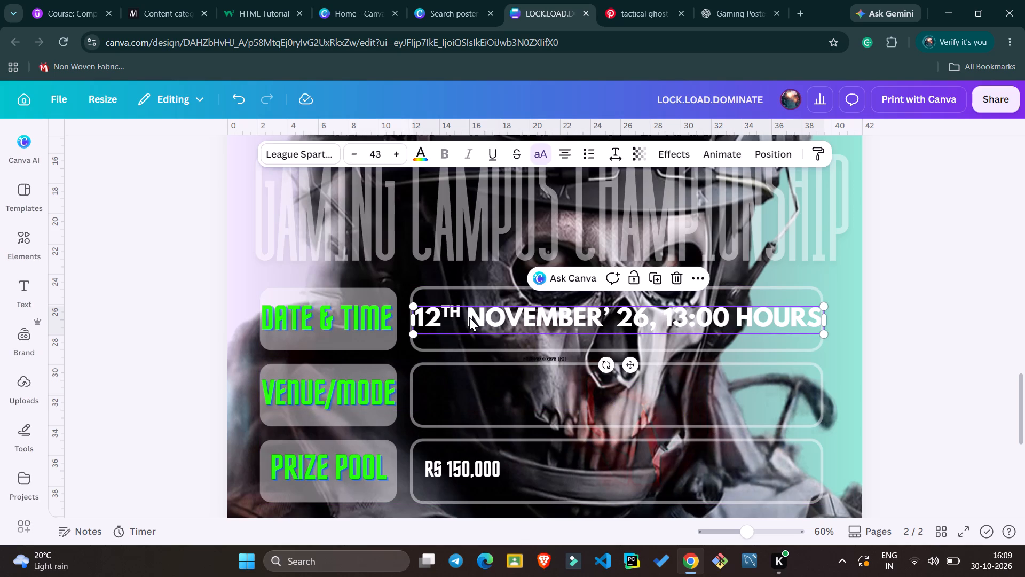
pyautogui.hotkey('ctrl', 'd')
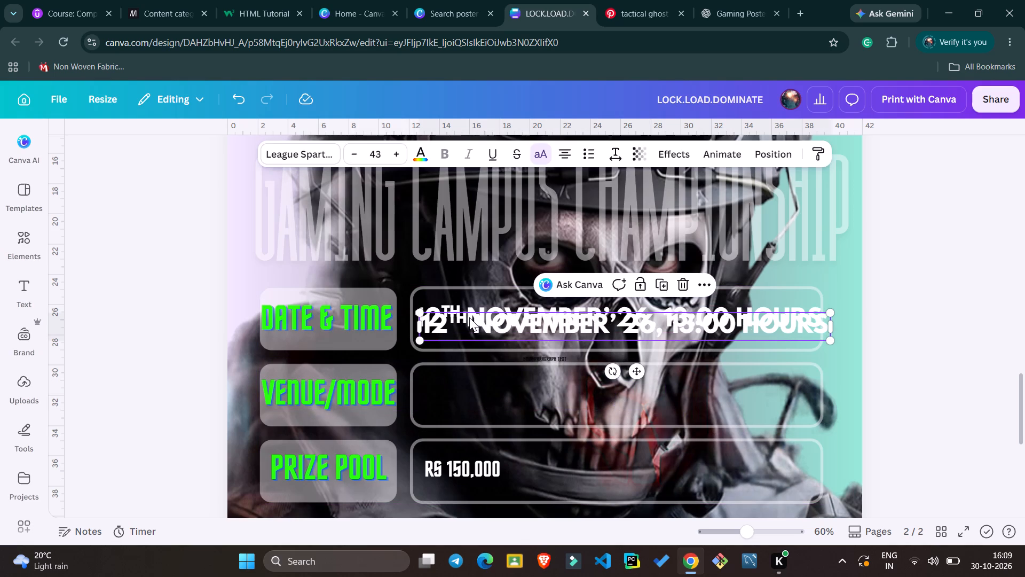
pyautogui.moveTo(508, 330); pyautogui.dragTo(509, 391)
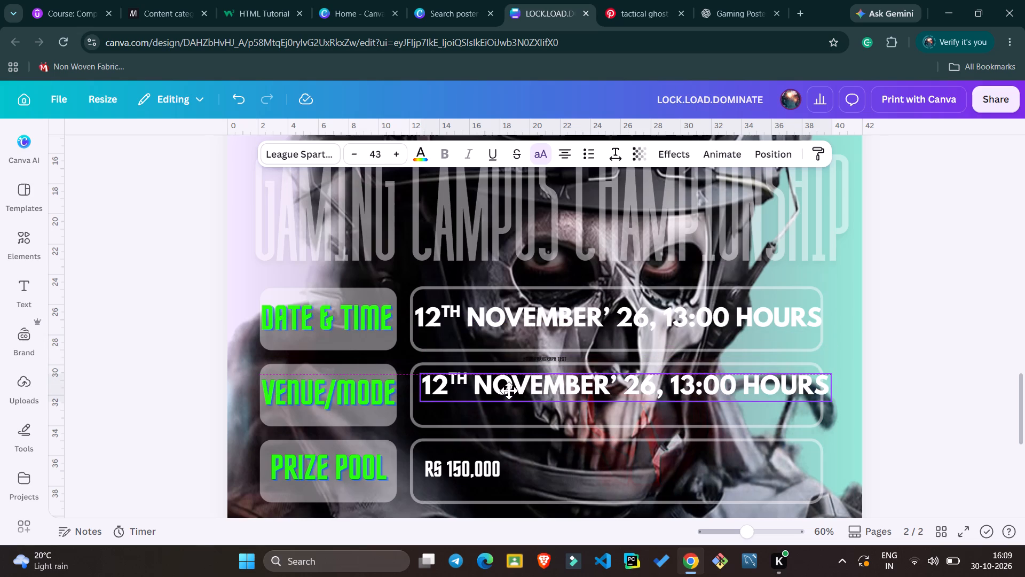
pyautogui.moveTo(509, 391); pyautogui.dragTo(501, 397)
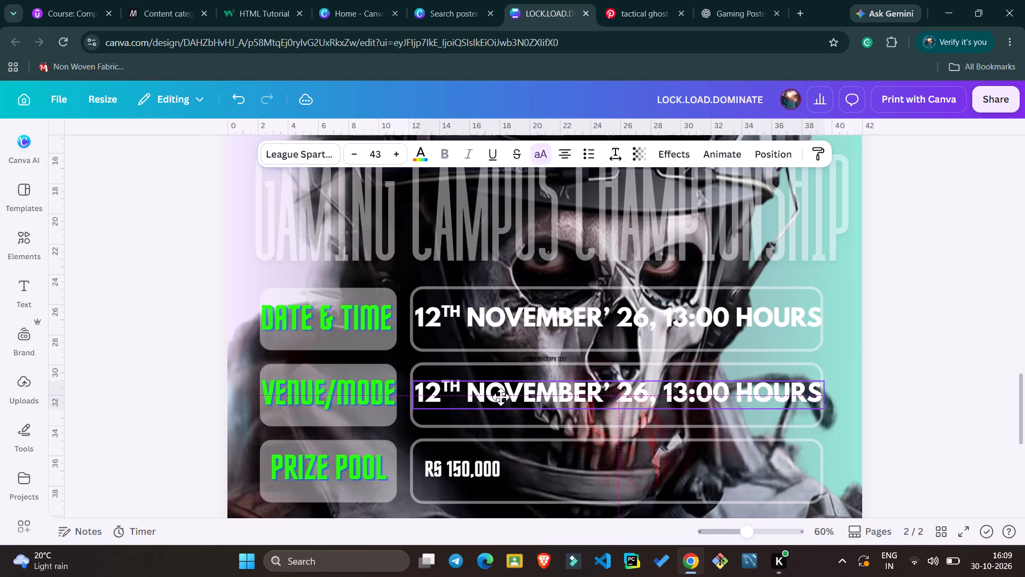
pyautogui.moveTo(501, 397); pyautogui.dragTo(500, 397)
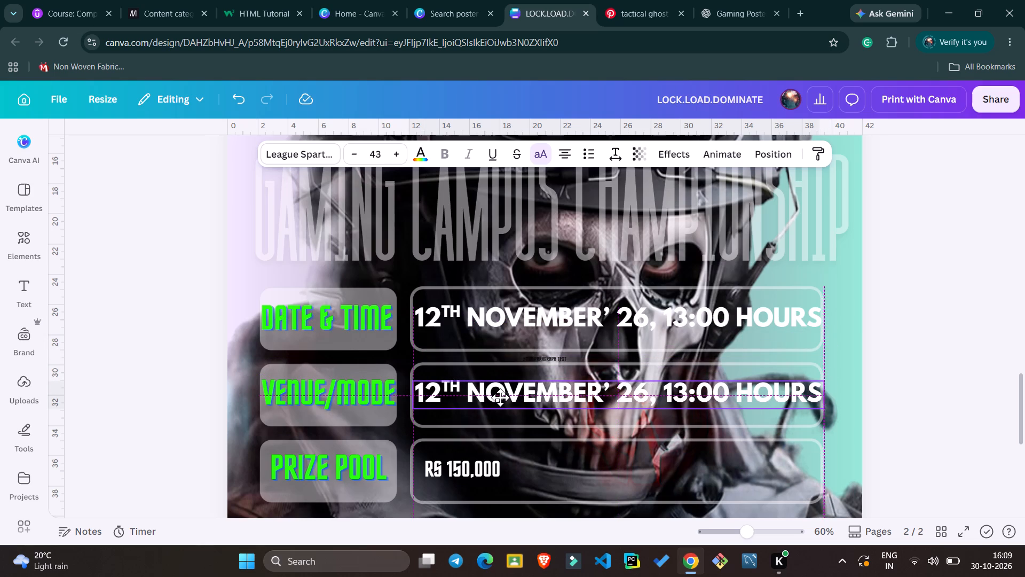
pyautogui.moveTo(500, 397); pyautogui.dragTo(500, 397)
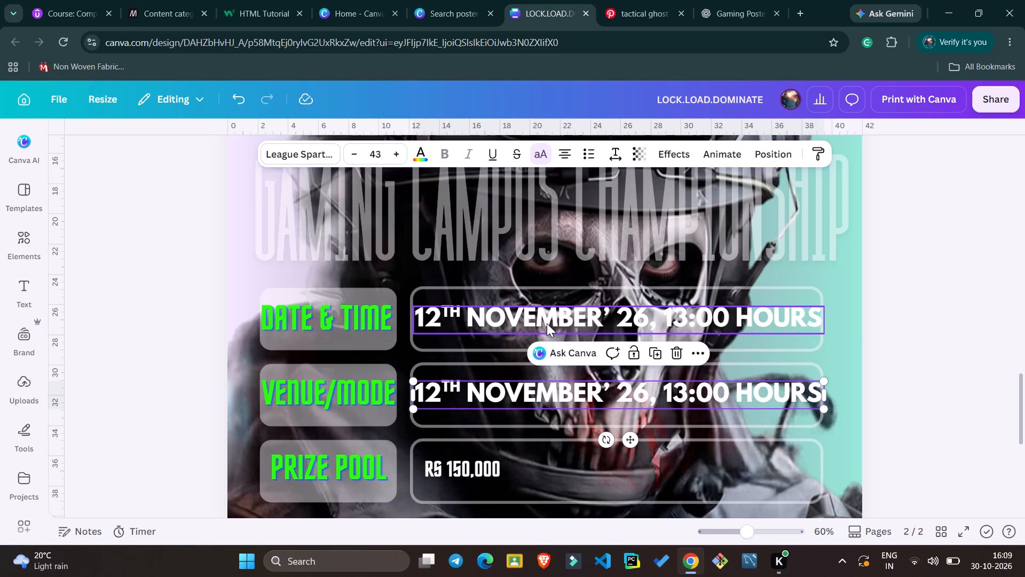
pyautogui.click(821, 329)
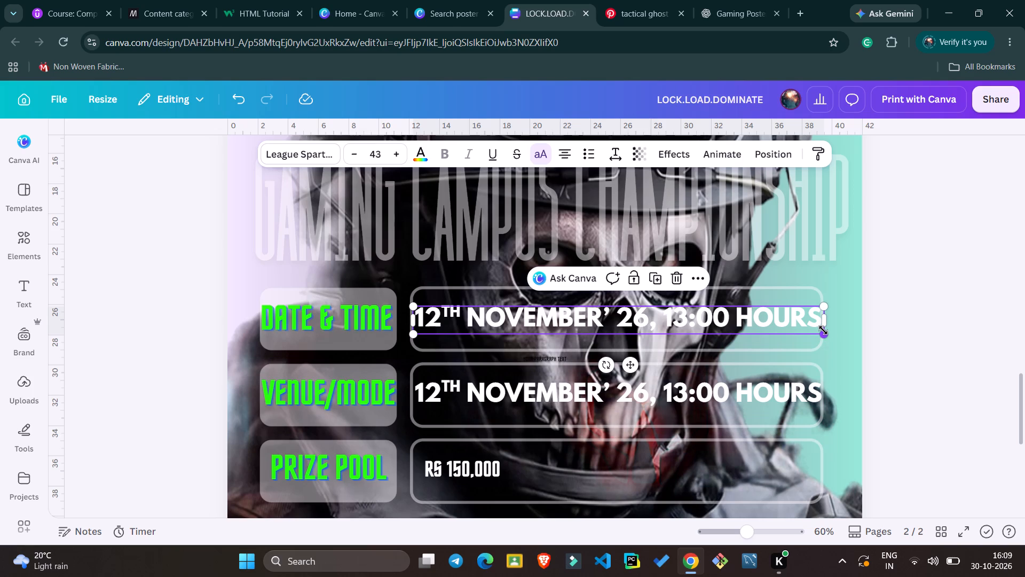
pyautogui.click(823, 330)
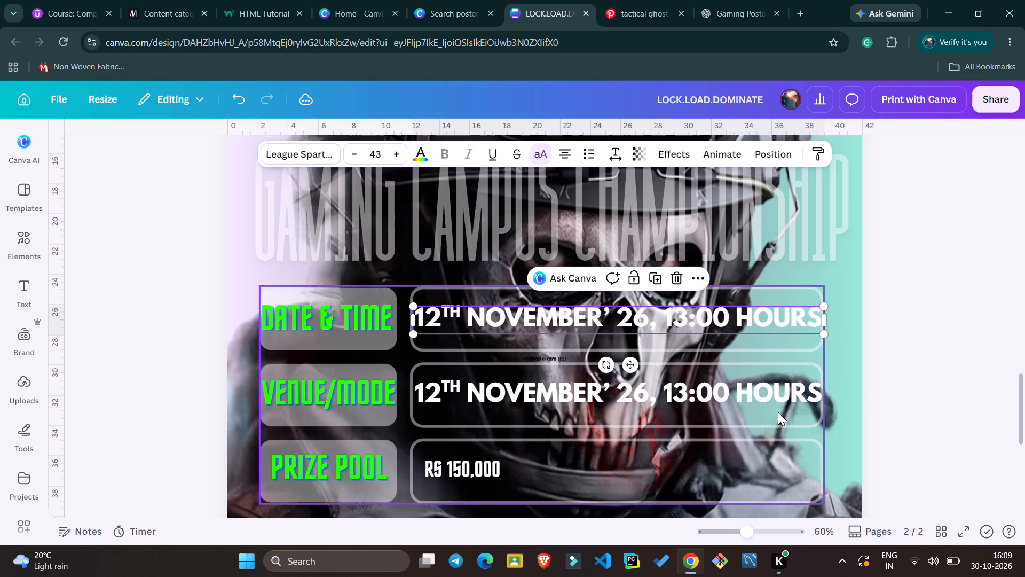
pyautogui.click(812, 400)
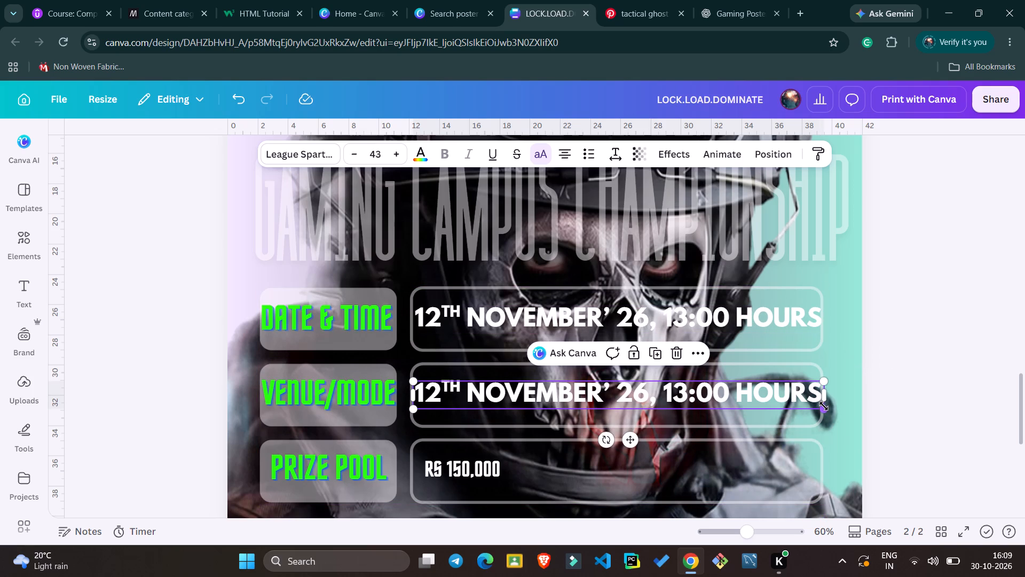
pyautogui.click(824, 406)
pyautogui.click(820, 409)
pyautogui.moveTo(770, 399); pyautogui.dragTo(760, 392)
pyautogui.moveTo(760, 392); pyautogui.dragTo(775, 397)
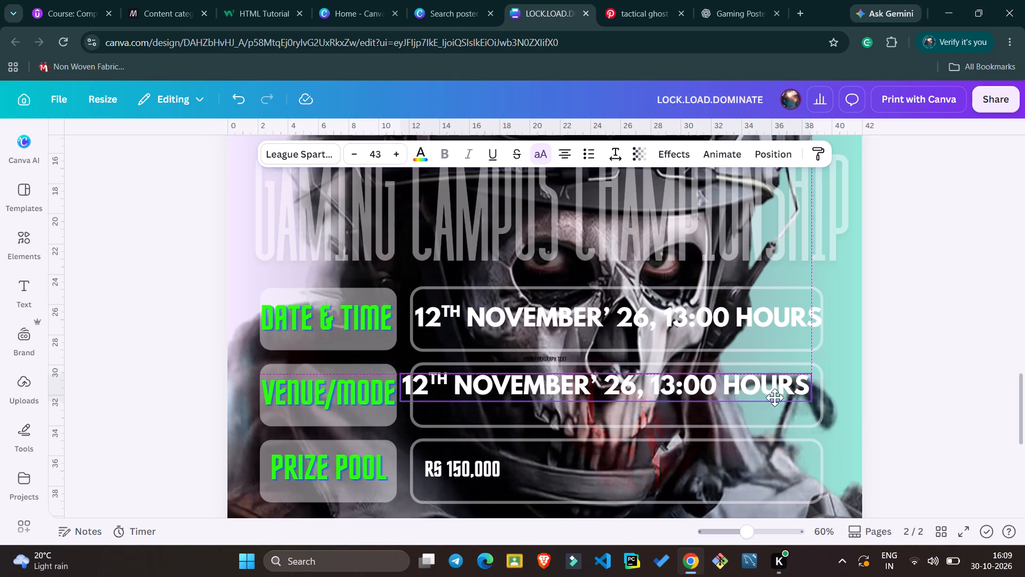
pyautogui.moveTo(775, 397); pyautogui.dragTo(777, 398)
# Replace the copied text in the VENUE/MODE box with LT-8.
pyautogui.doubleClick(757, 392)
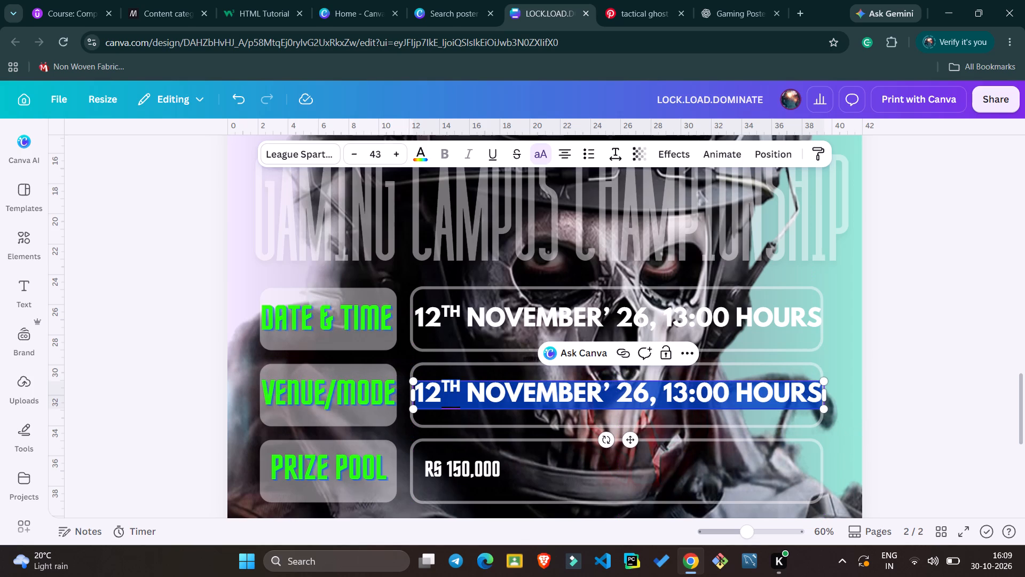
pyautogui.press('l')
pyautogui.press('t')
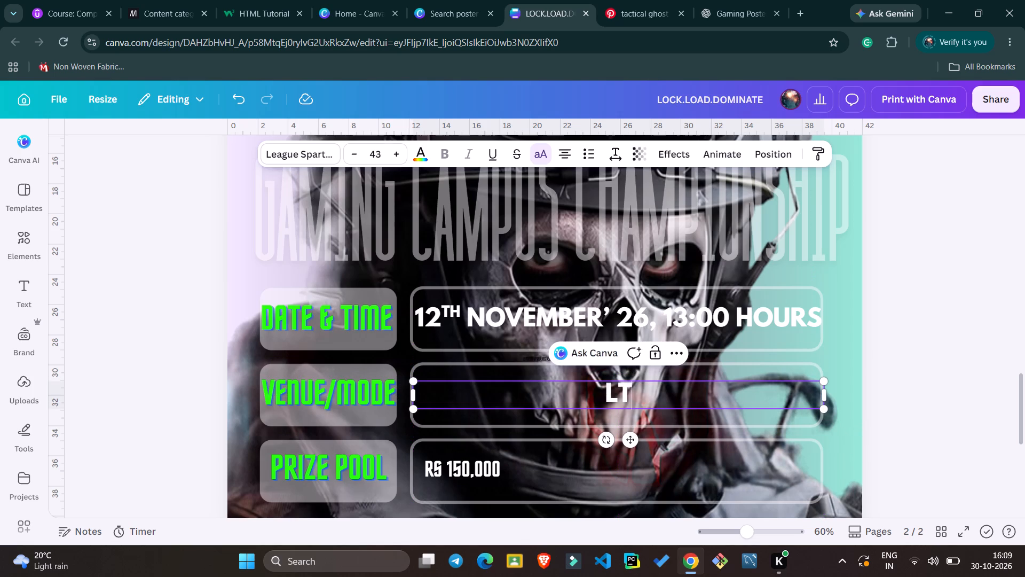
pyautogui.press('-')
pyautogui.press('8')
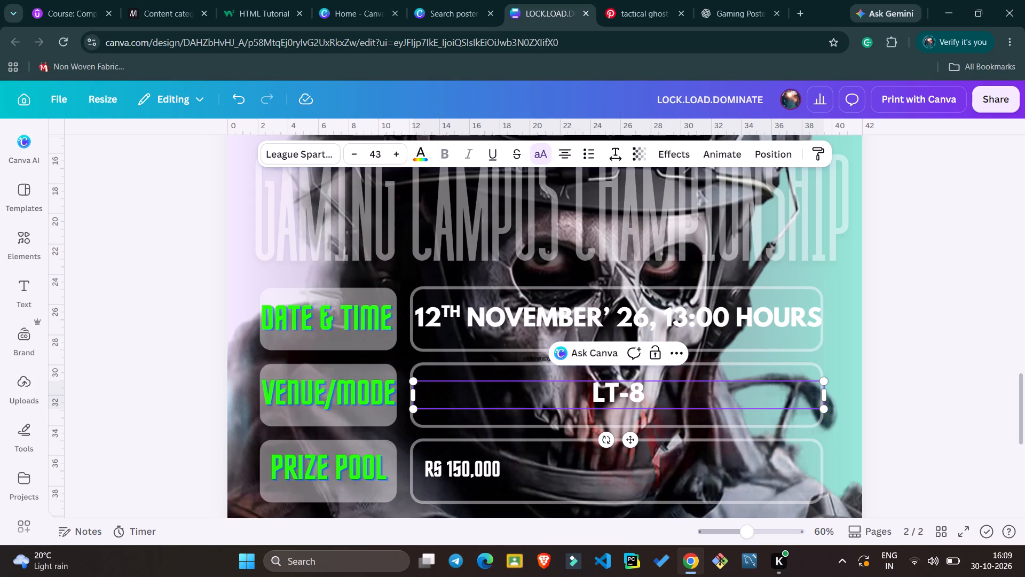
pyautogui.press(',')
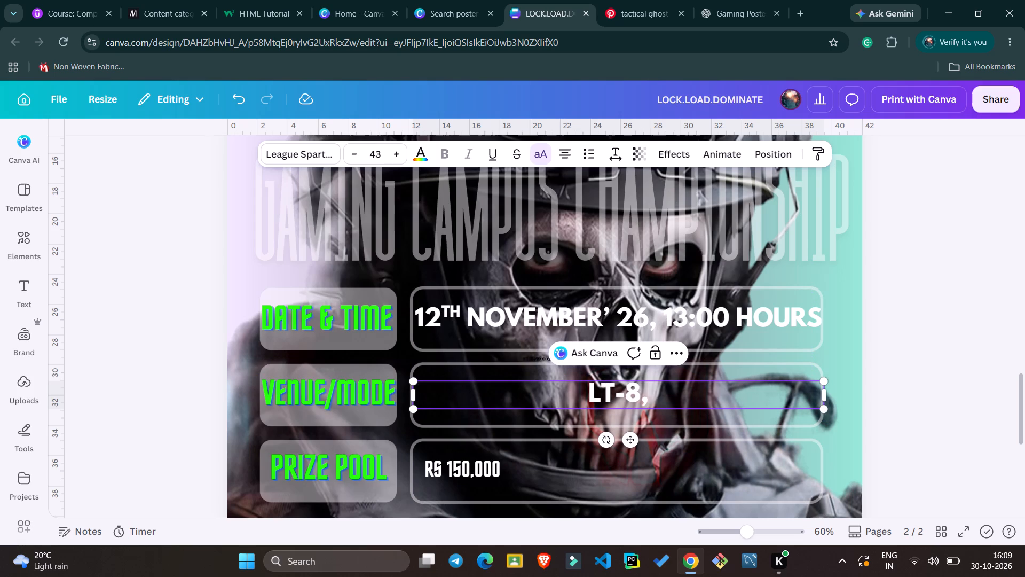
pyautogui.press('BackSpace')
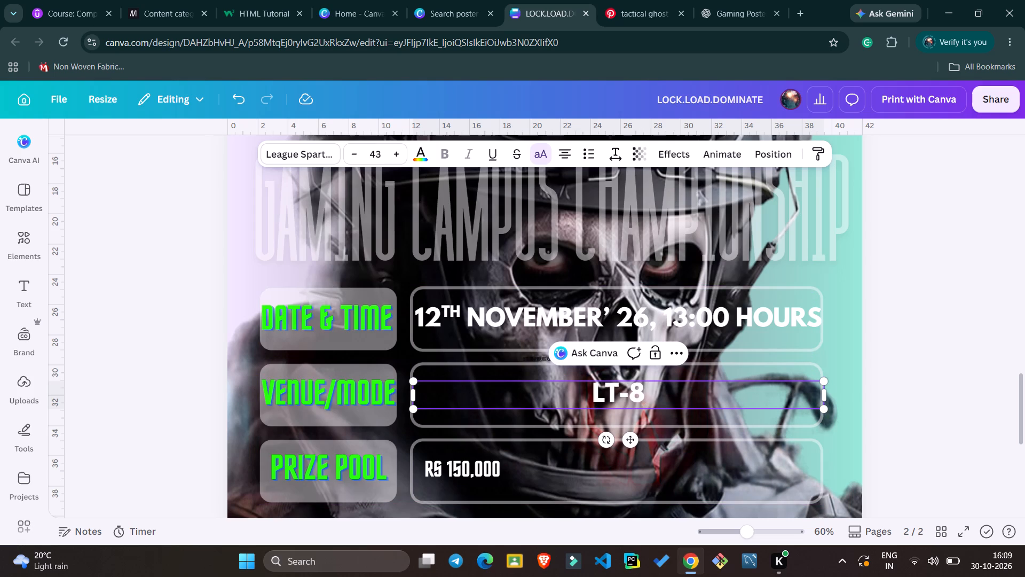
# Left-align the LT-8 text and nudge it slightly inward from the start of its outlined box.
pyautogui.moveTo(666, 406); pyautogui.dragTo(573, 409)
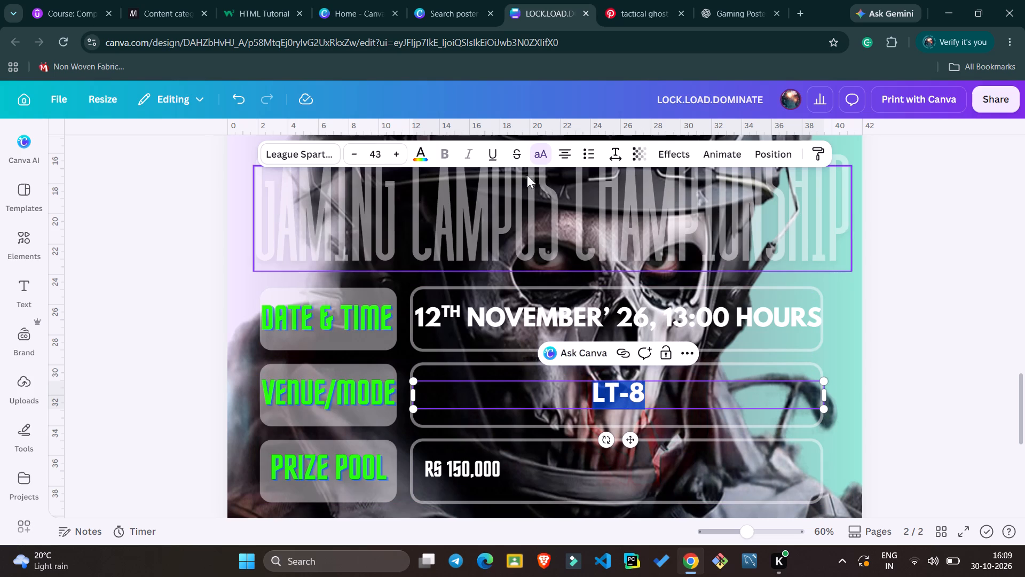
pyautogui.click(561, 160)
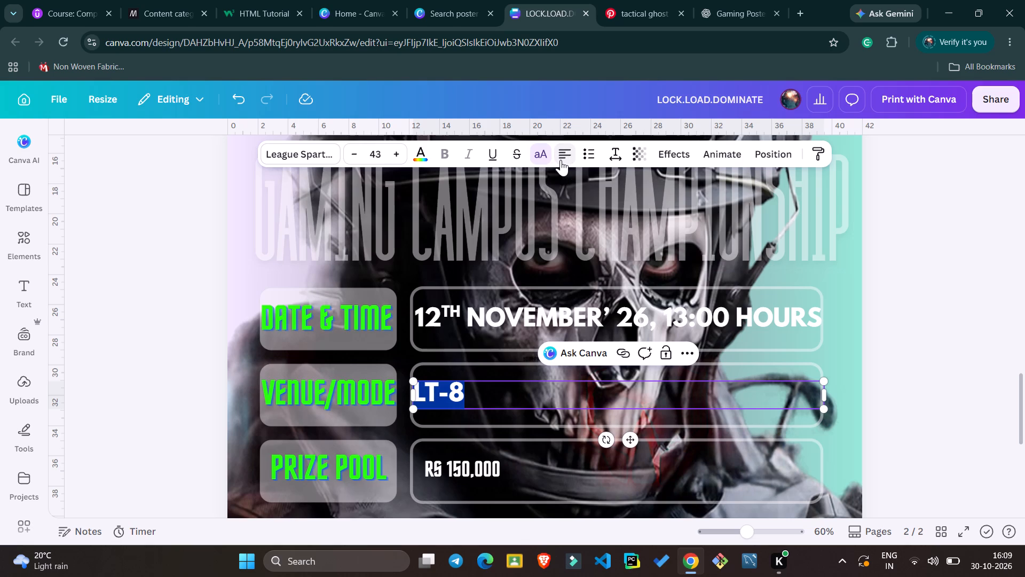
pyautogui.click(453, 409)
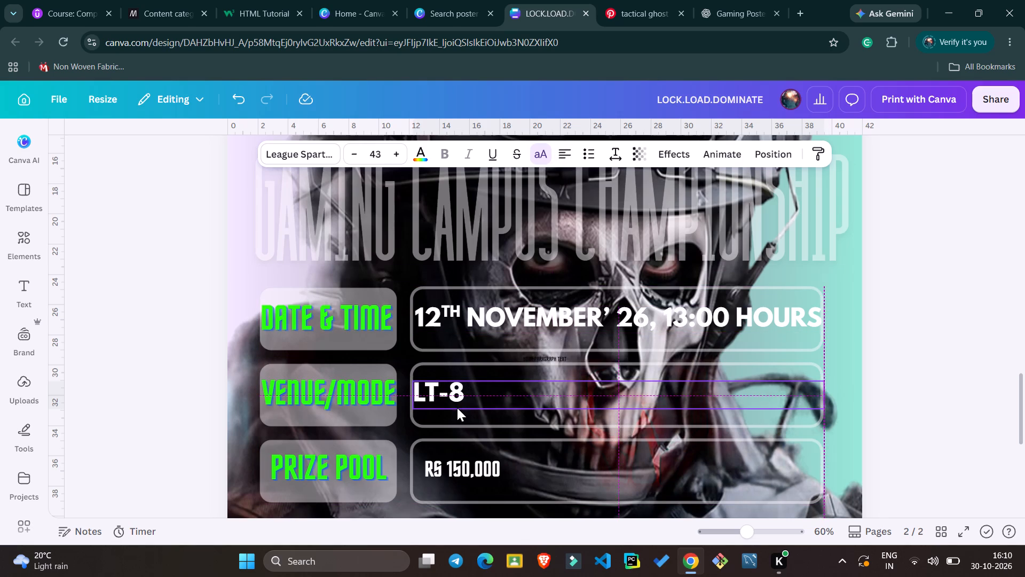
pyautogui.click(182, 238)
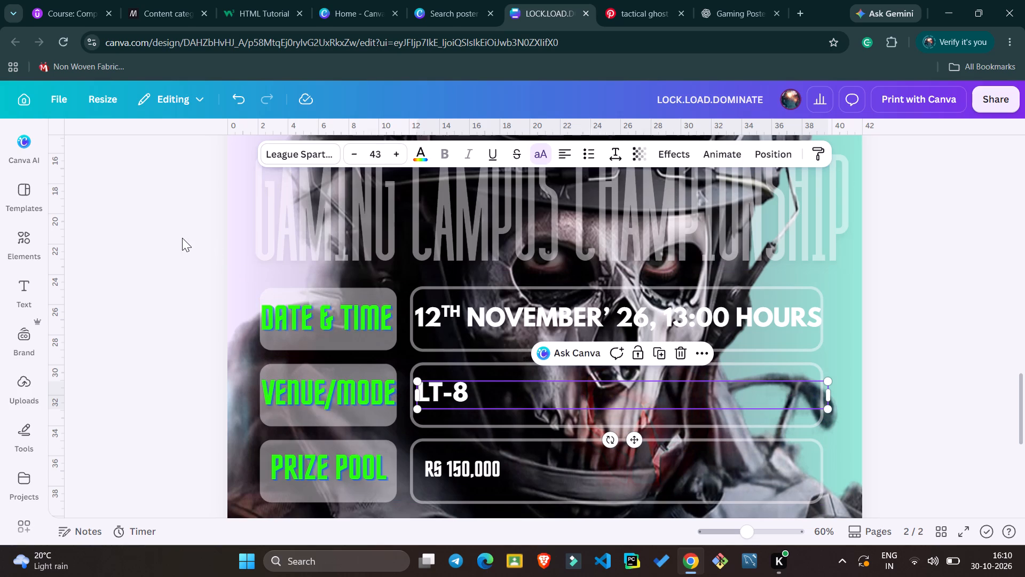
# Duplicate the LT-8 text into the PRIZE POOL row and change the copy's wording to RS 150,000.
pyautogui.scroll(-1, 388, 414)
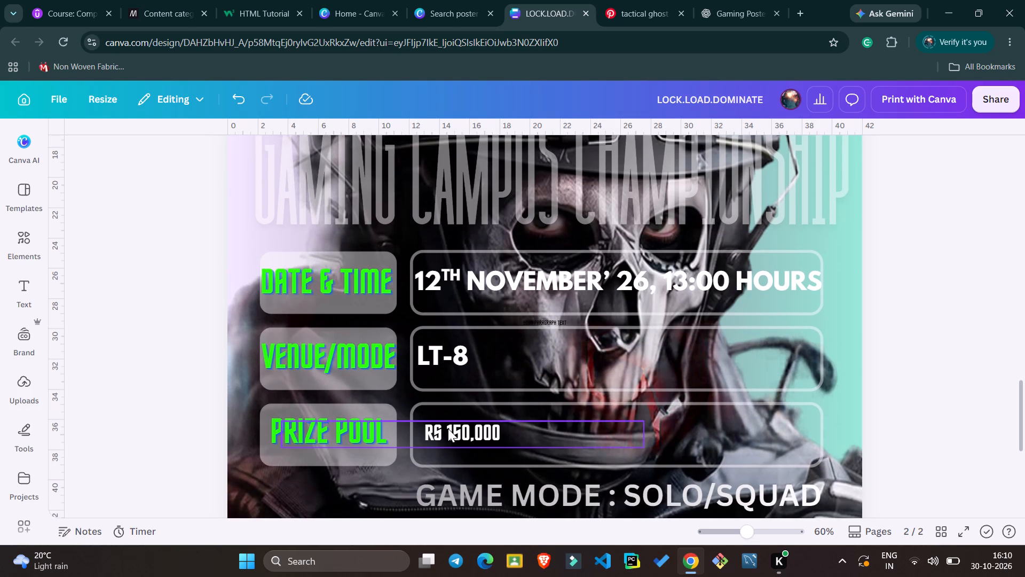
pyautogui.click(448, 428)
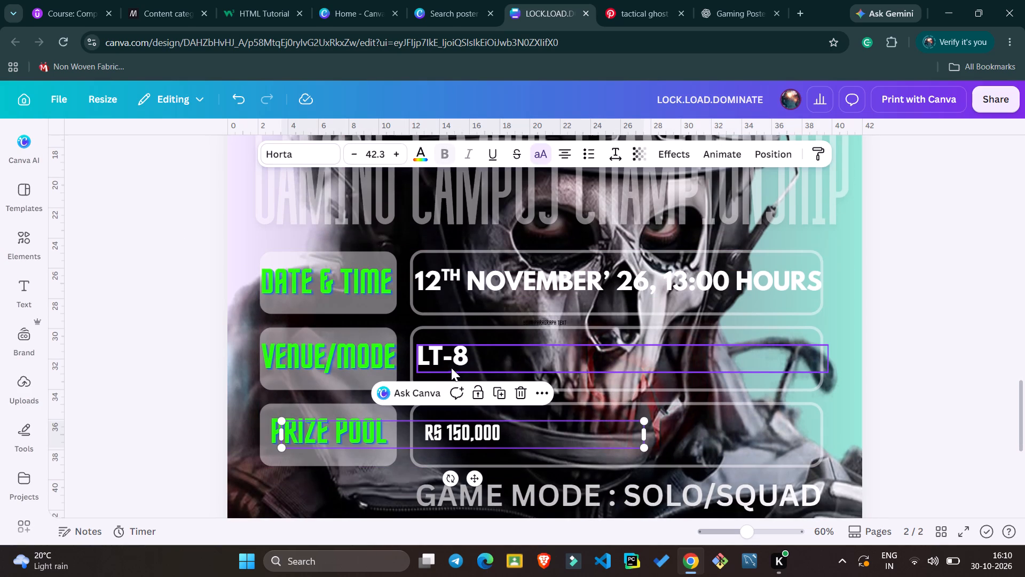
pyautogui.click(447, 365)
pyautogui.hotkey('ctrl', 'd')
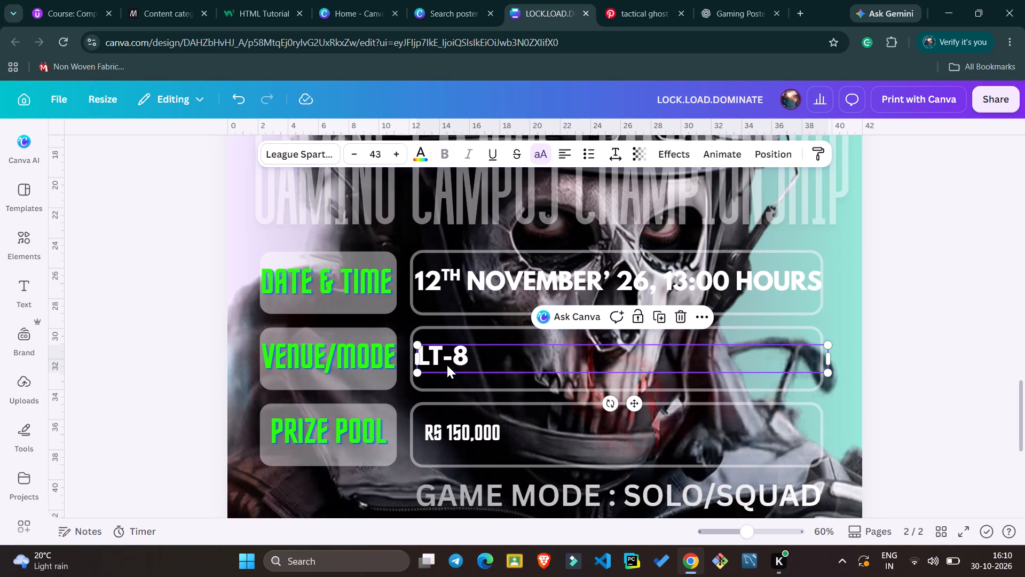
pyautogui.click(452, 435)
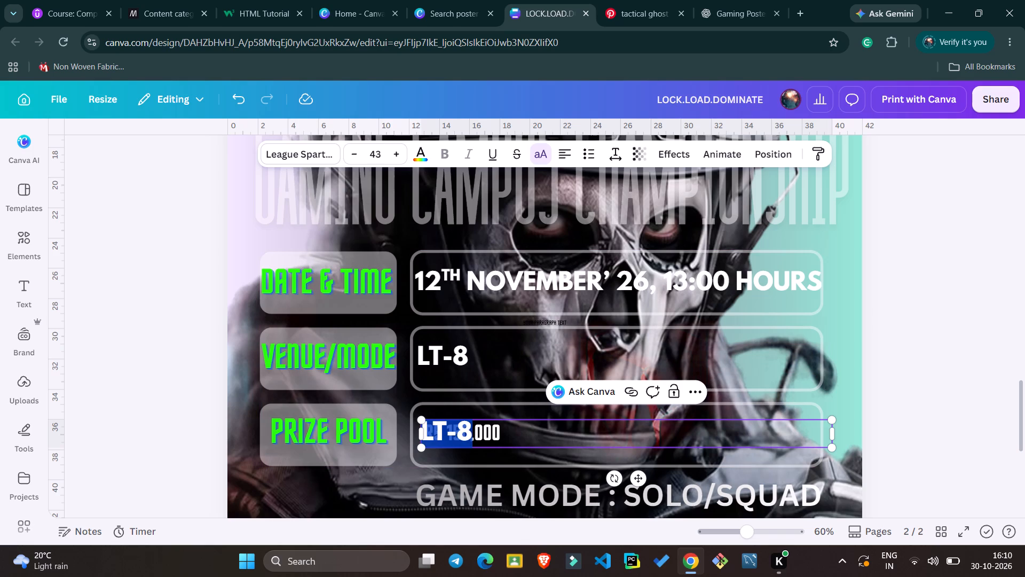
pyautogui.write('RS')
pyautogui.press(',')
pyautogui.press('BackSpace')
pyautogui.press('space')
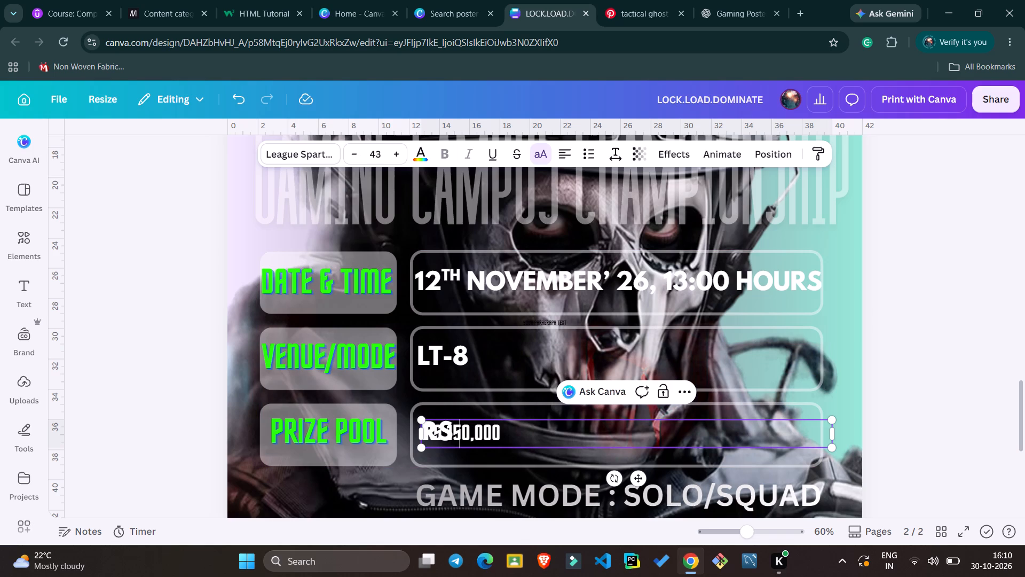
pyautogui.write('15')
pyautogui.press('0')
pyautogui.write(',000')
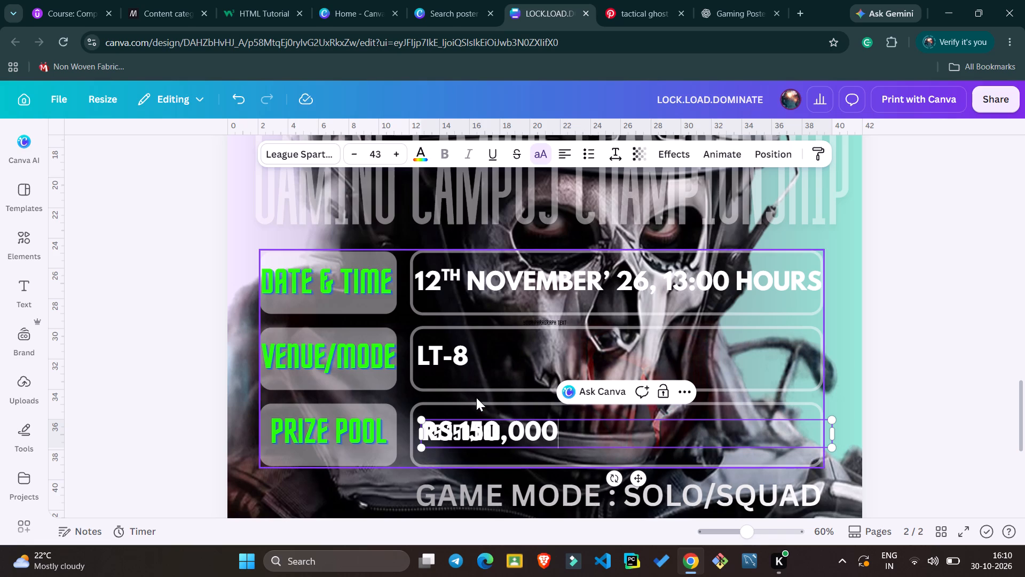
# Delete the old Horta prize text from under the new RS 150,000 text, and line the new text up below LT-8 in the PRIZE POOL box.
pyautogui.click(476, 397)
pyautogui.click(428, 445)
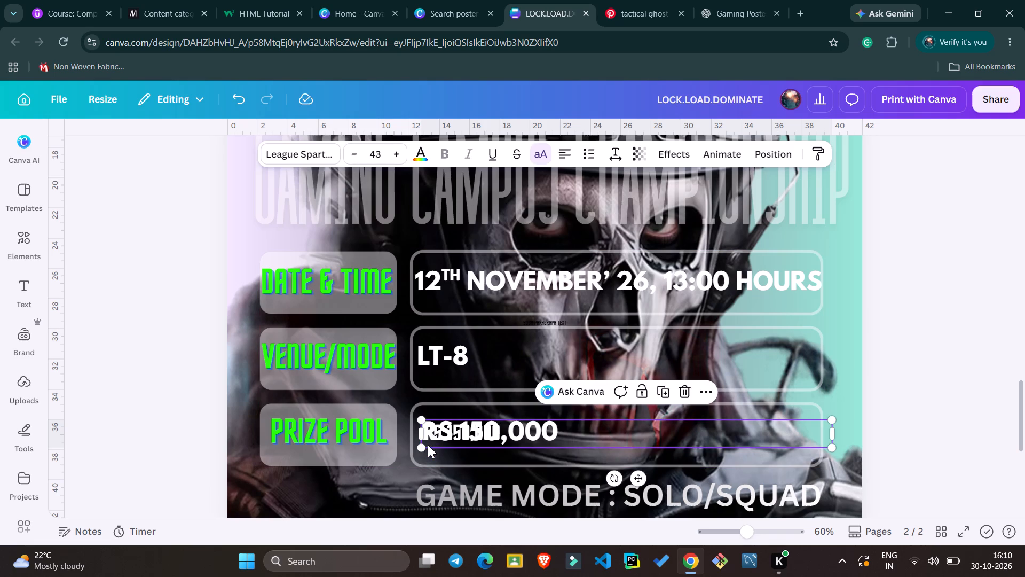
pyautogui.moveTo(428, 445); pyautogui.dragTo(492, 465)
pyautogui.click(442, 443)
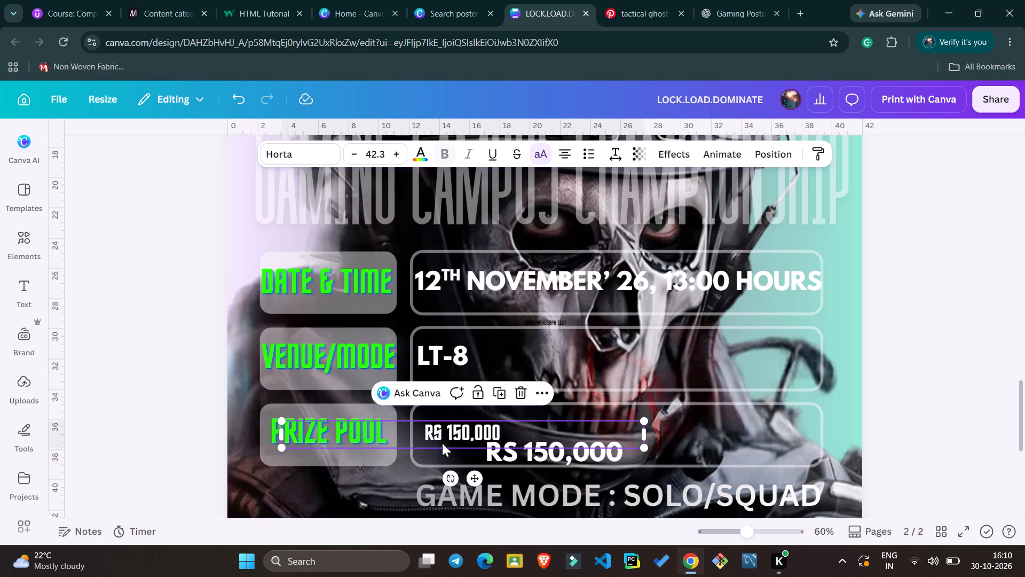
pyautogui.press('Delete')
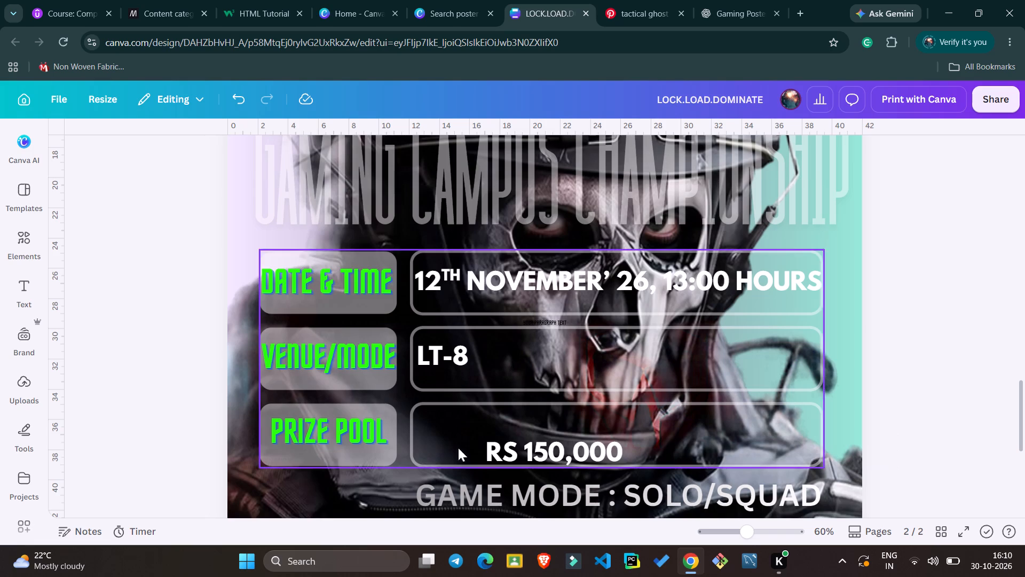
pyautogui.moveTo(501, 458); pyautogui.dragTo(433, 436)
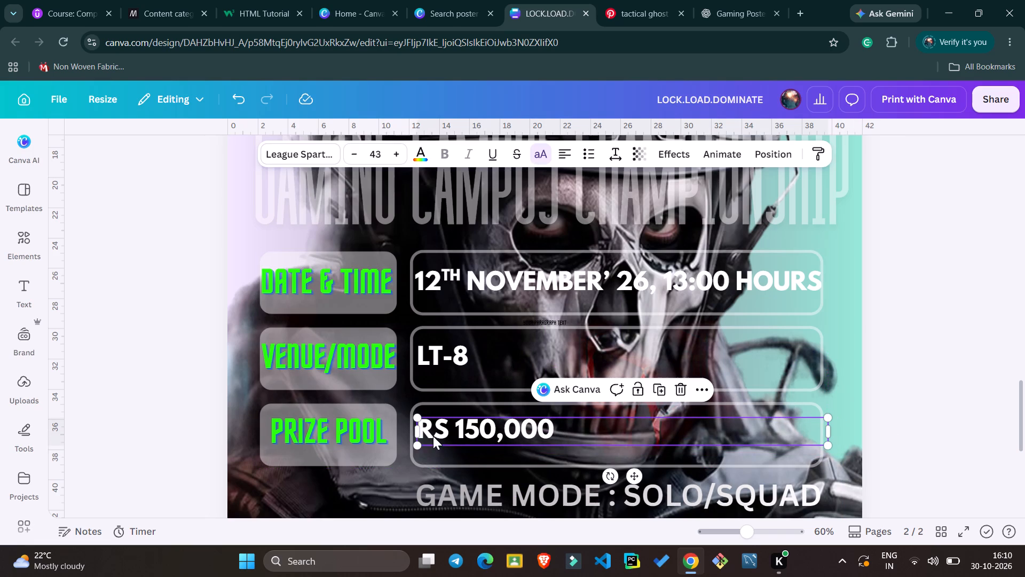
pyautogui.click(173, 311)
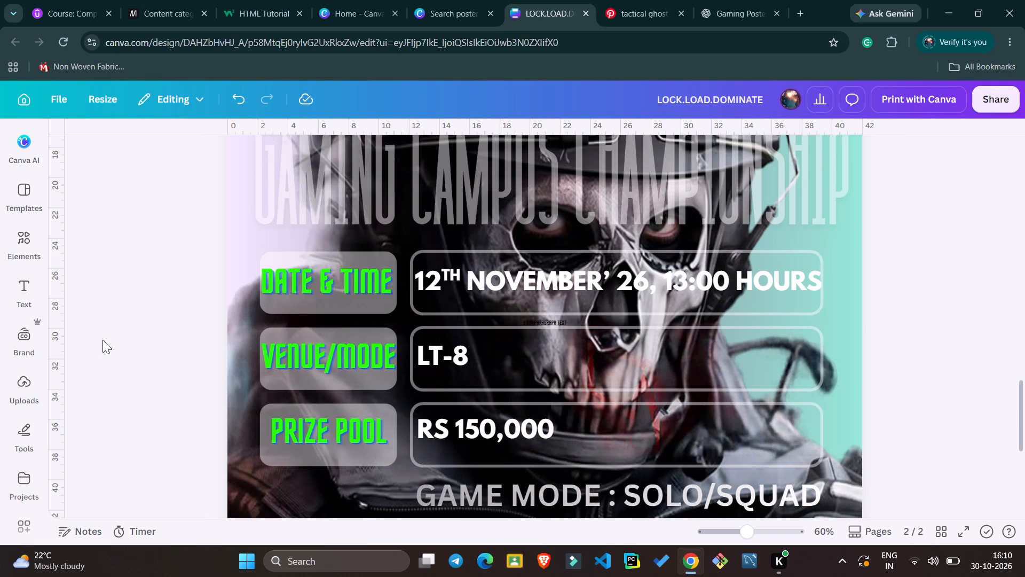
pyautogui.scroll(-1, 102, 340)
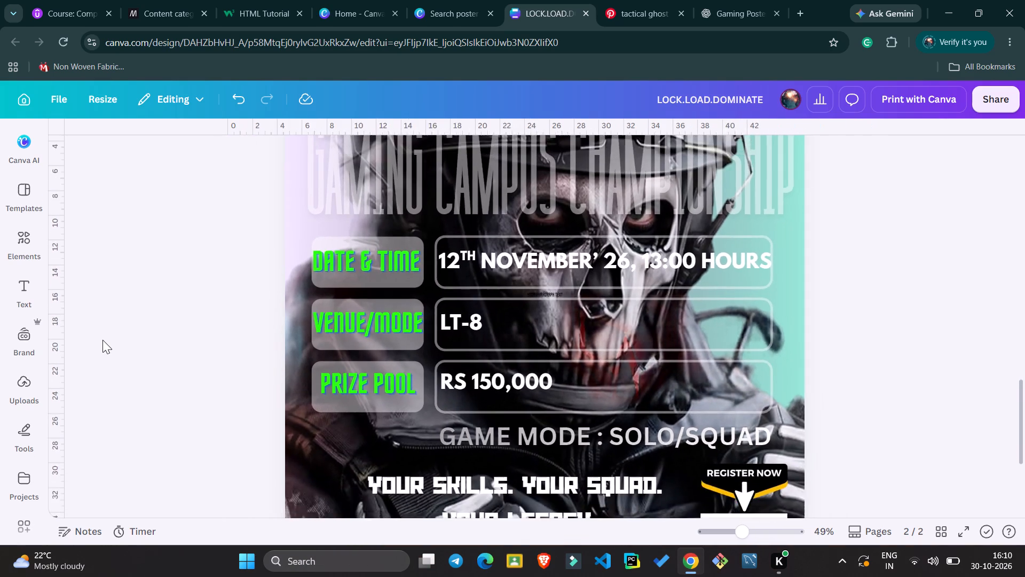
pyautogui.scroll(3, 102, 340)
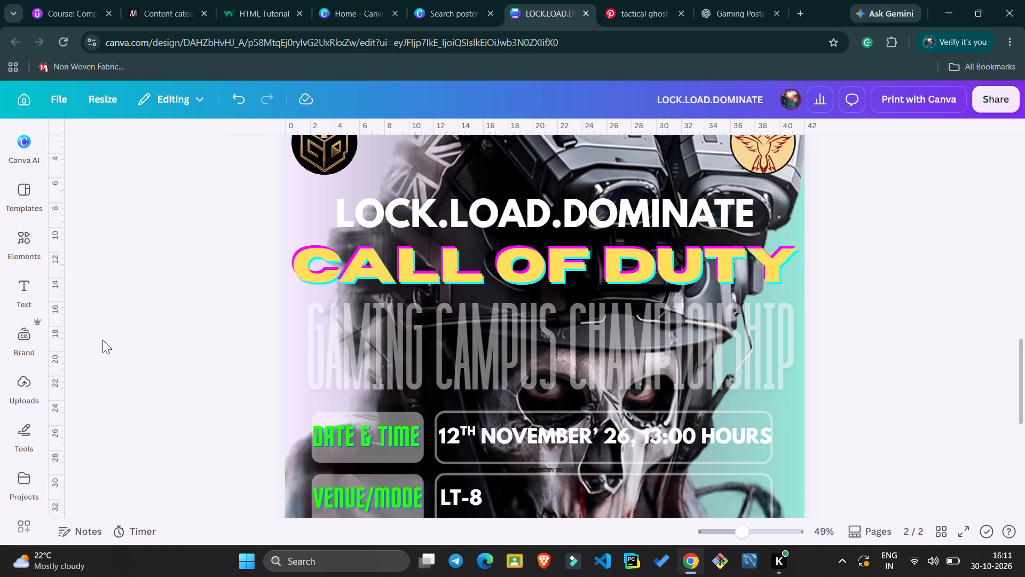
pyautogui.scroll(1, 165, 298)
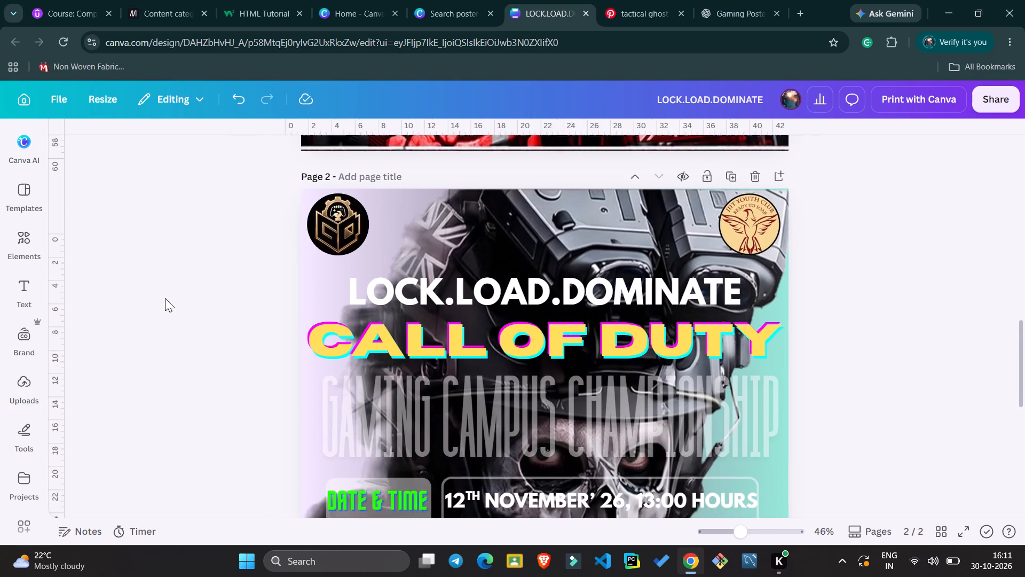
# Slightly enlarge the ORGANISED BY and contact line at the bottom of page 2 to font size 41.4.
pyautogui.scroll(-1, 165, 298)
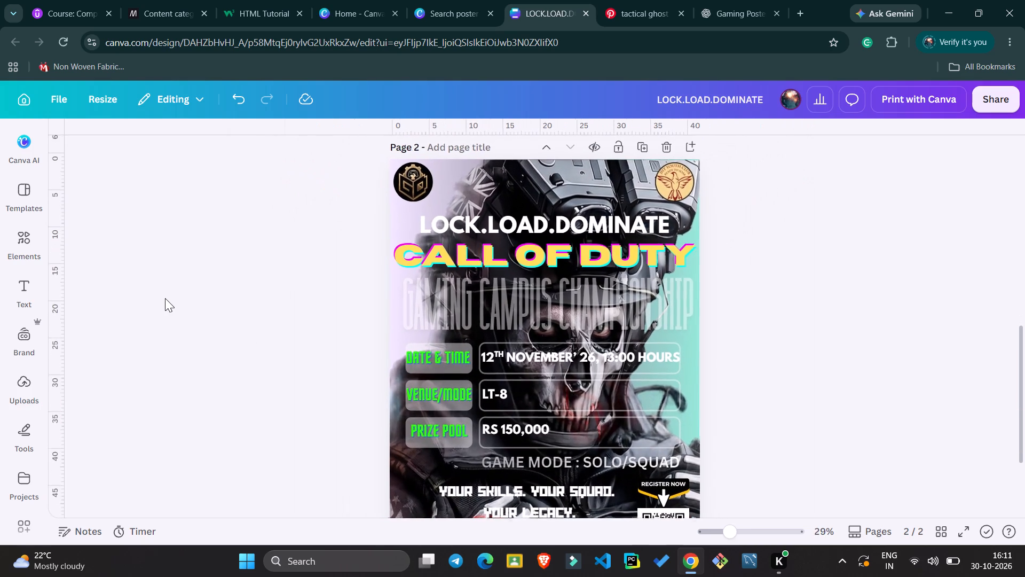
pyautogui.scroll(-1, 165, 298)
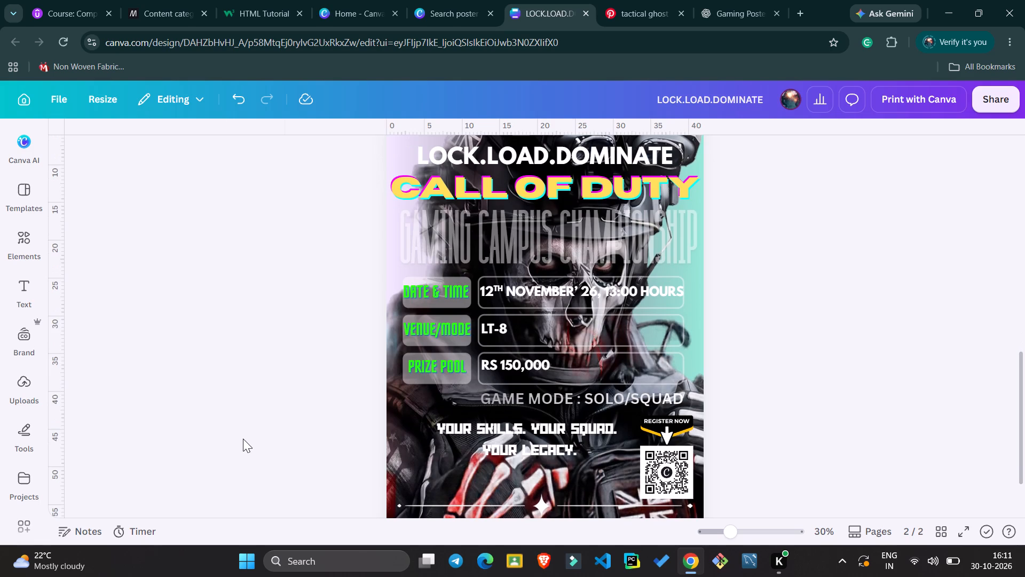
pyautogui.scroll(-1, 243, 439)
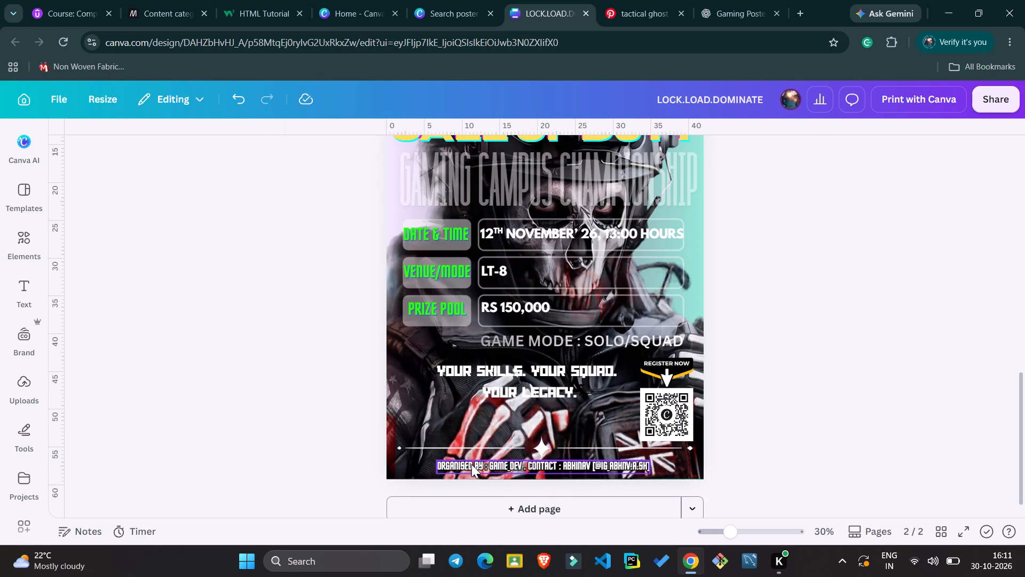
pyautogui.click(471, 464)
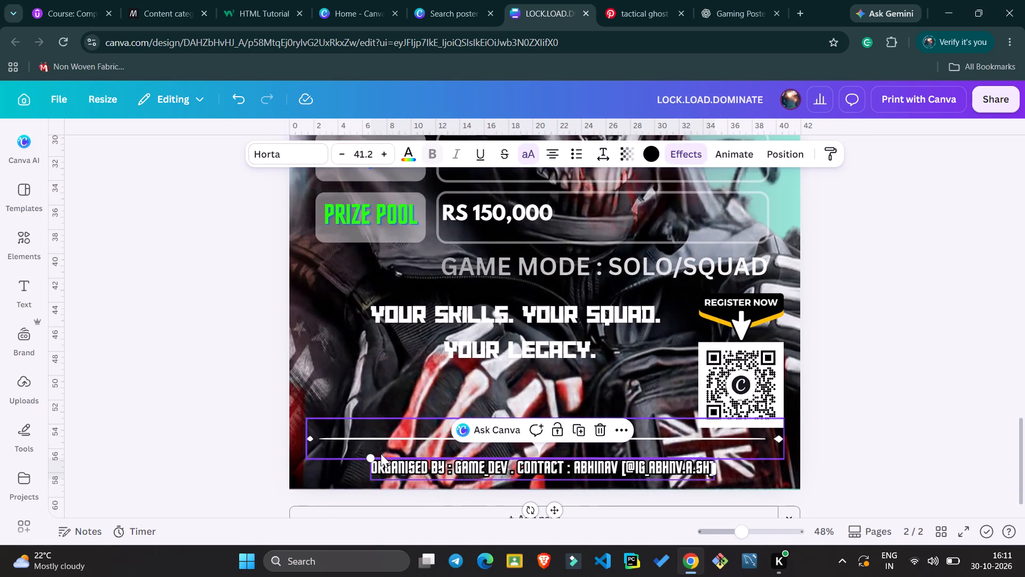
pyautogui.click(370, 455)
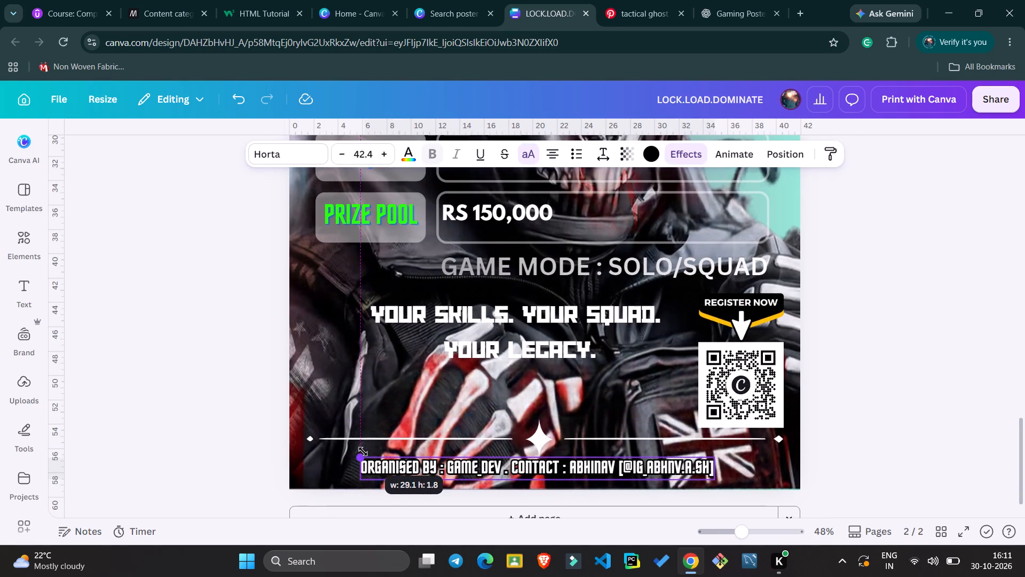
pyautogui.click(159, 365)
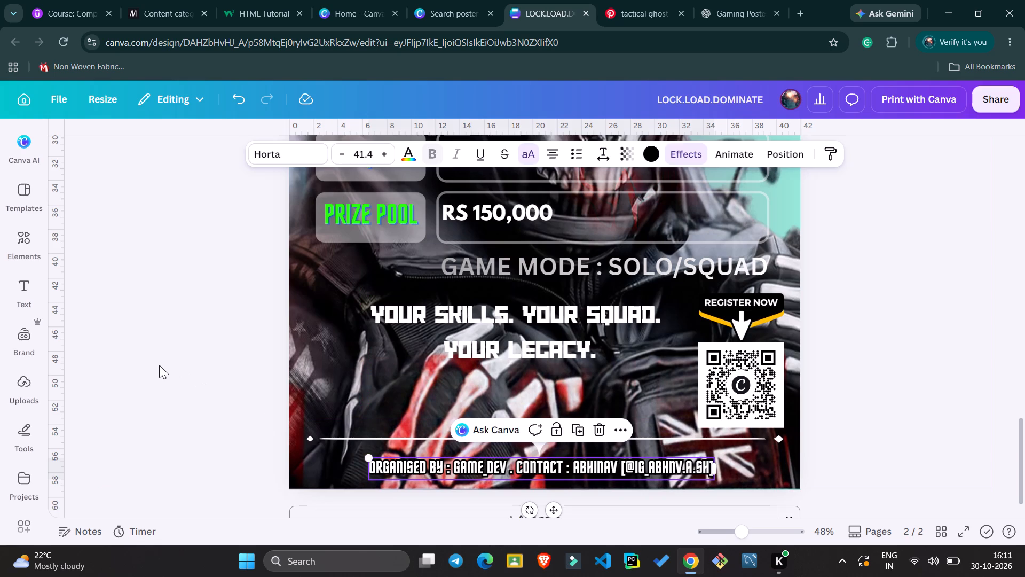
# Fade page 2's skull-masked soldier background image by setting its transparency to 64.
pyautogui.scroll(3, 159, 365)
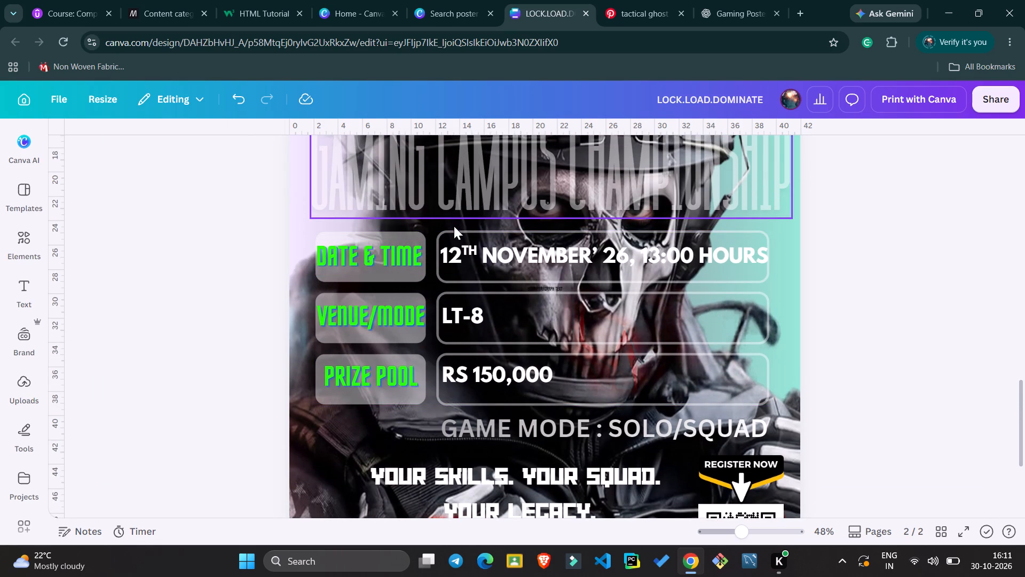
pyautogui.click(309, 455)
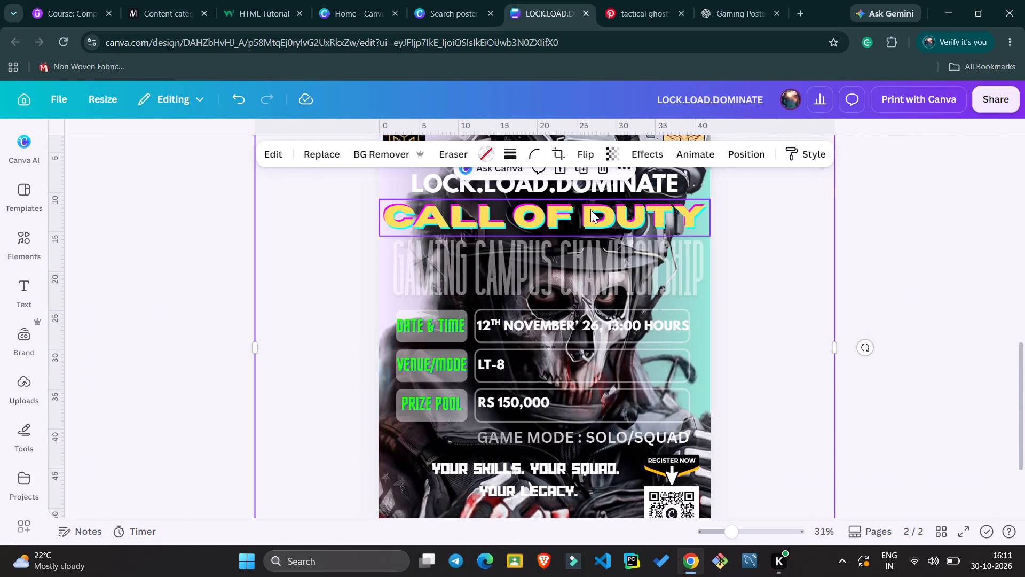
pyautogui.click(606, 160)
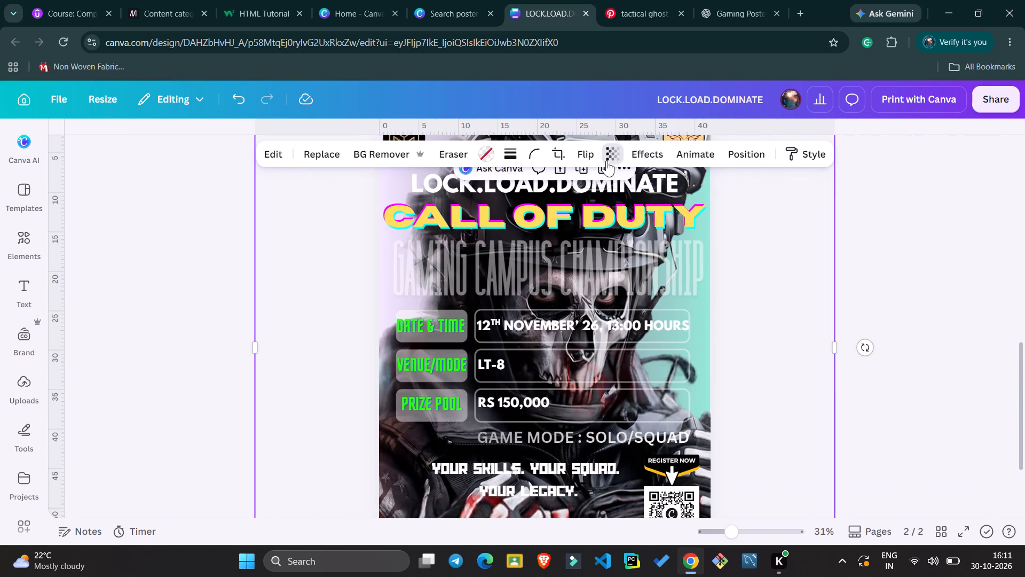
pyautogui.moveTo(638, 210); pyautogui.dragTo(611, 210)
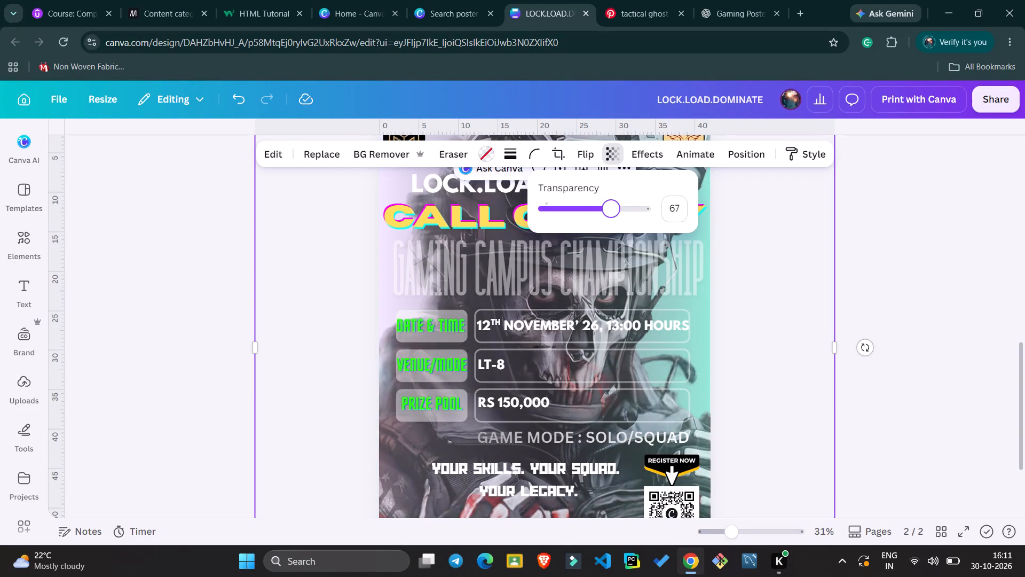
pyautogui.moveTo(611, 210); pyautogui.dragTo(622, 239)
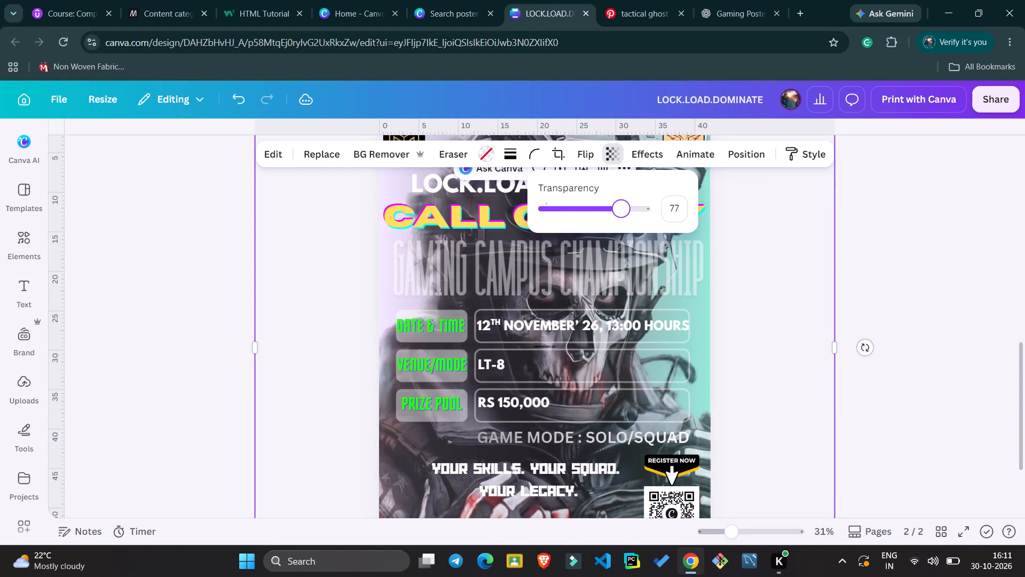
pyautogui.moveTo(622, 239); pyautogui.dragTo(609, 233)
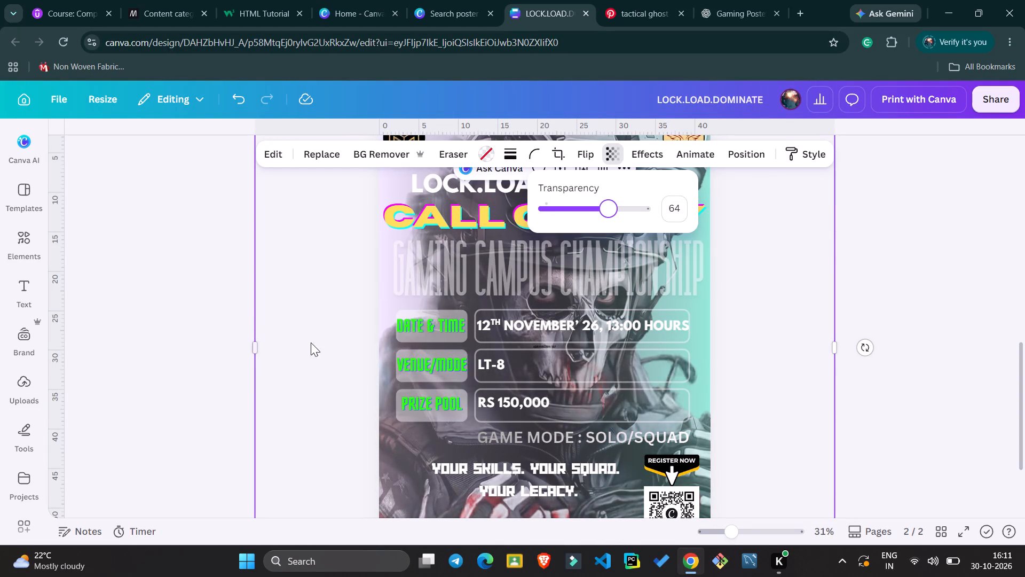
# Try stronger and fainter opacities on the date, venue and prize box graphic, and settle its transparency at 40.
pyautogui.click(495, 337)
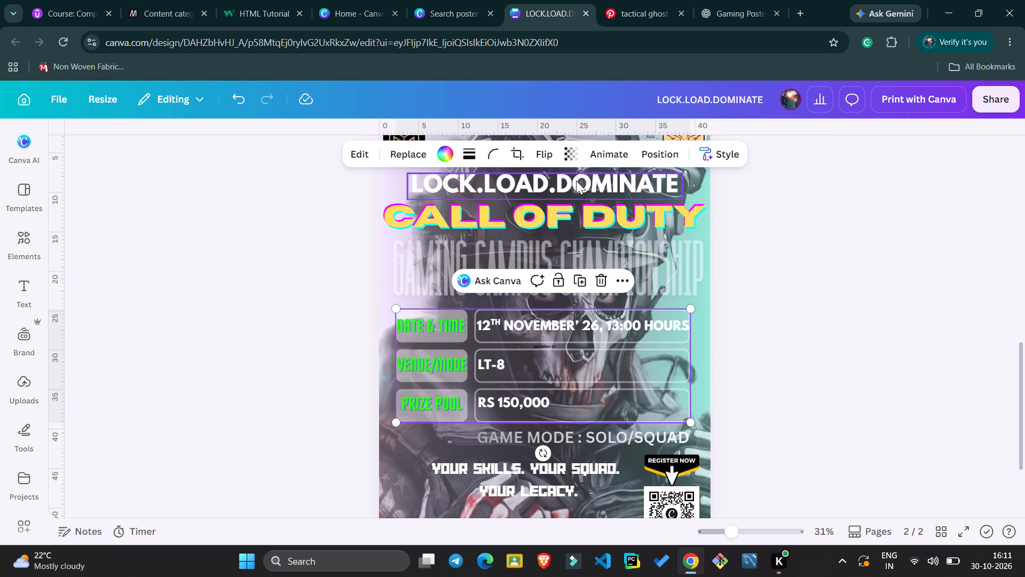
pyautogui.click(572, 153)
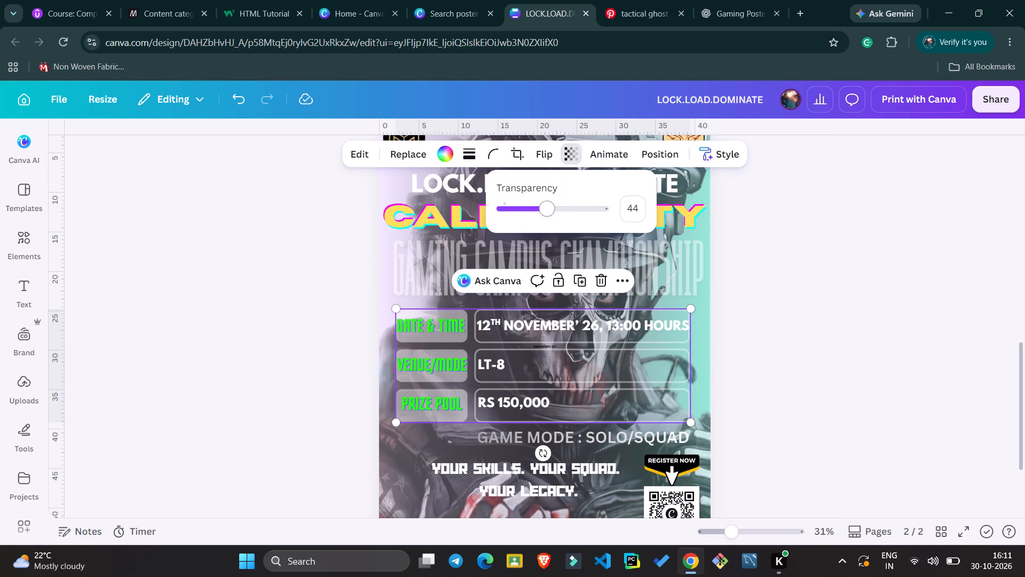
pyautogui.moveTo(554, 212); pyautogui.dragTo(649, 227)
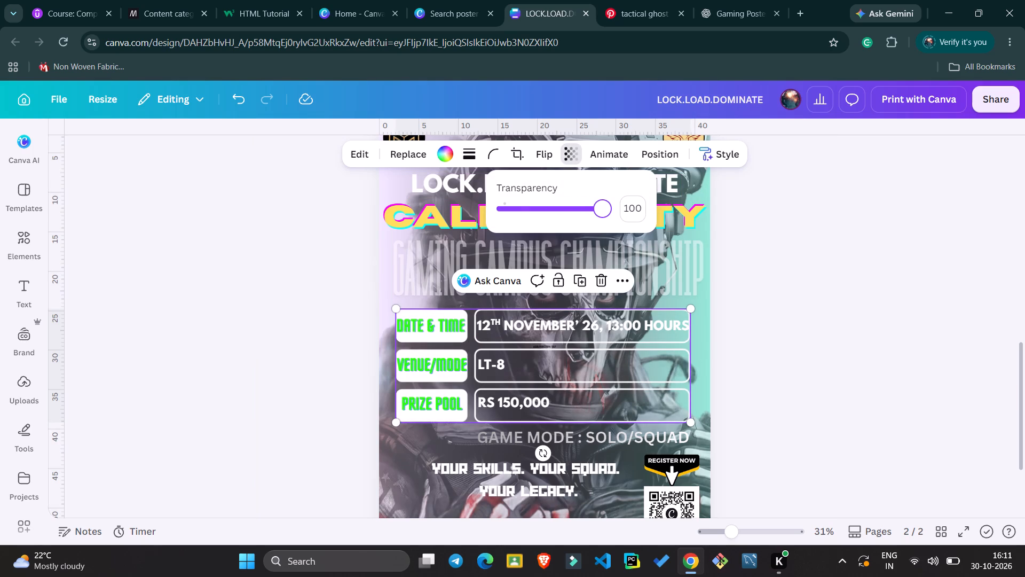
pyautogui.moveTo(649, 227); pyautogui.dragTo(605, 237)
pyautogui.moveTo(605, 237); pyautogui.dragTo(677, 233)
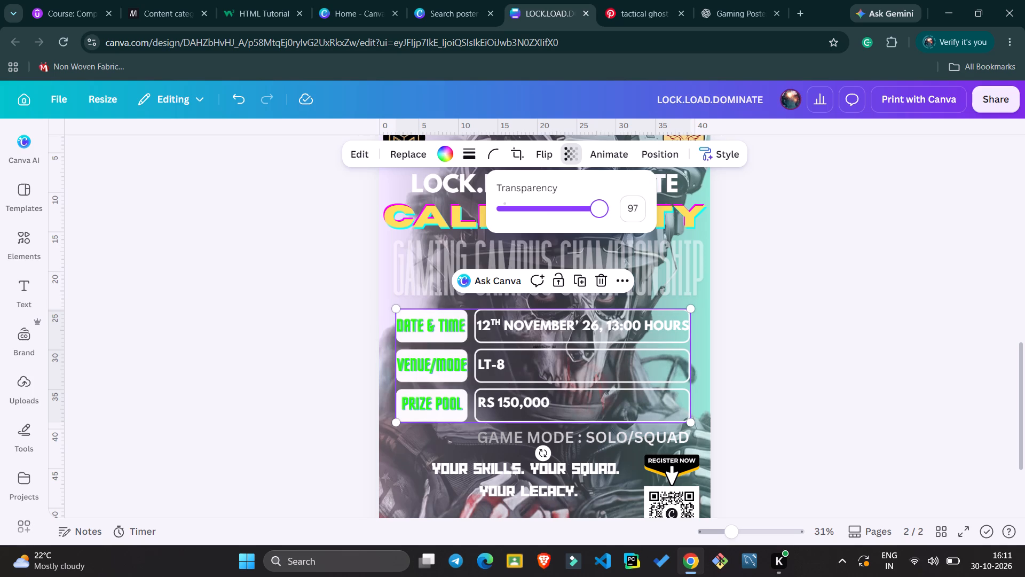
pyautogui.moveTo(677, 233); pyautogui.dragTo(503, 214)
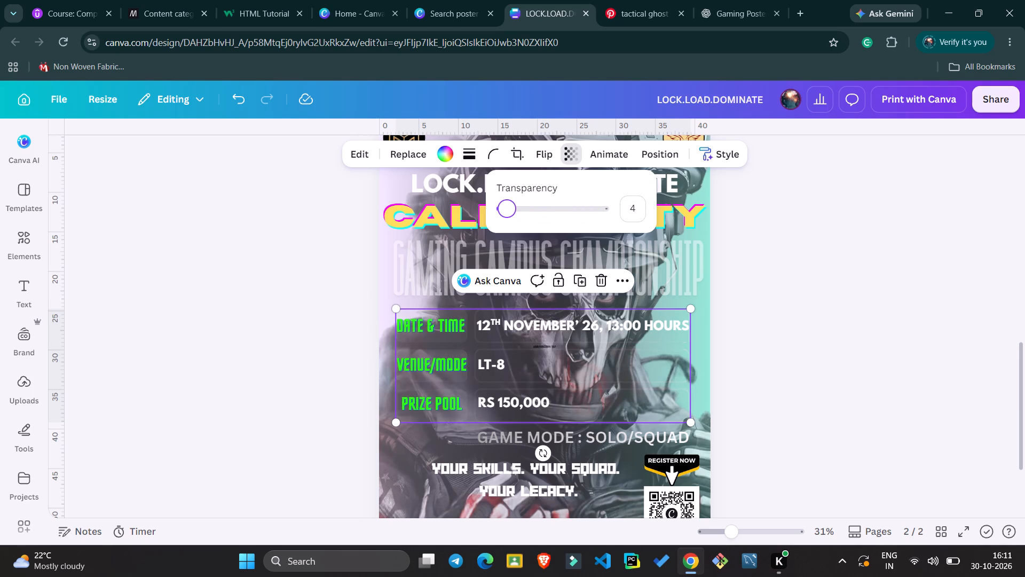
pyautogui.moveTo(503, 214); pyautogui.dragTo(525, 225)
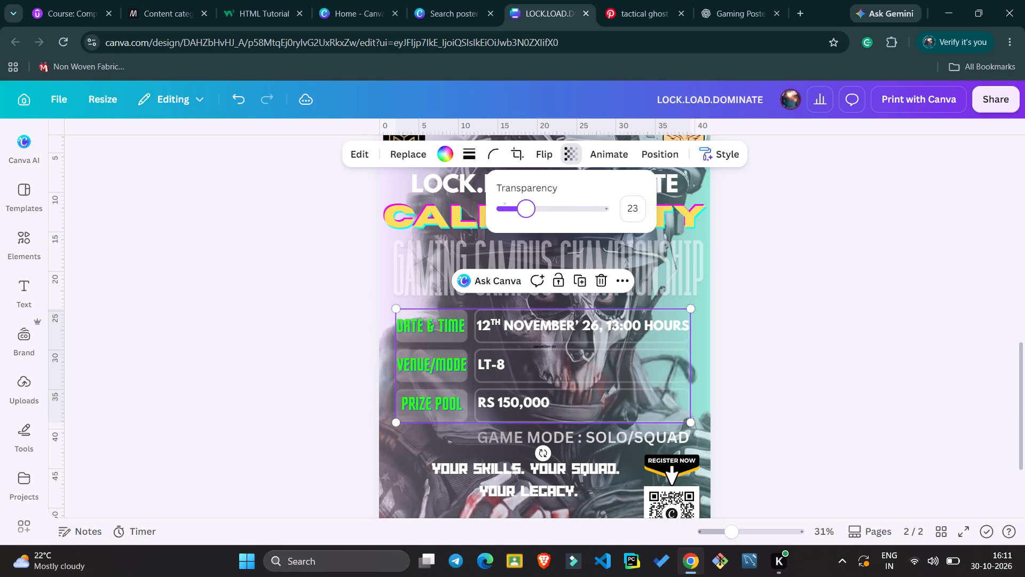
pyautogui.moveTo(525, 225); pyautogui.dragTo(539, 230)
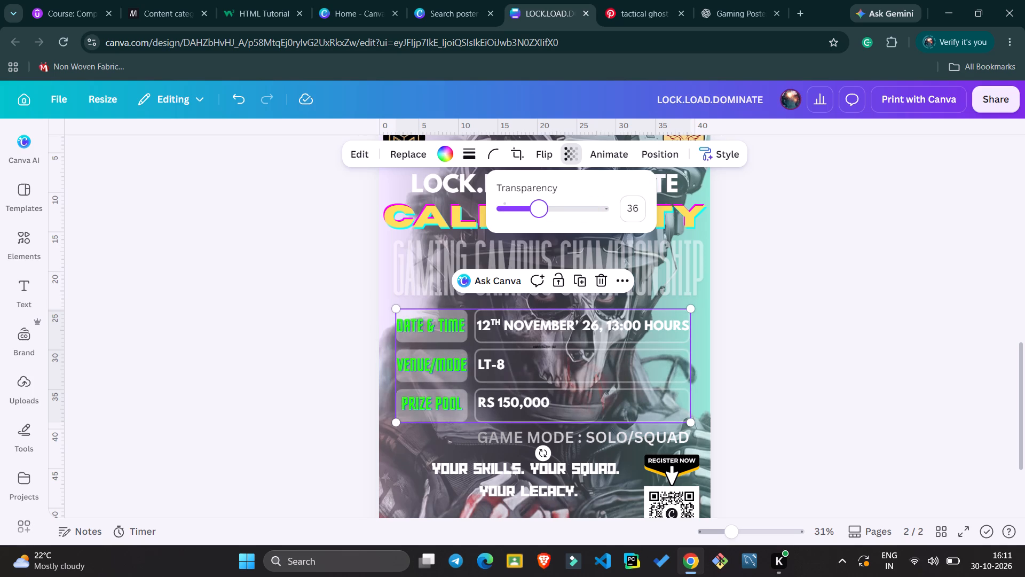
pyautogui.moveTo(539, 230); pyautogui.dragTo(542, 232)
# Duplicate the date, venue and prize box graphic and move the copy up over the GAMING CAMPUS CHAMPIONSHIP text.
pyautogui.hotkey('ctrl', 'd')
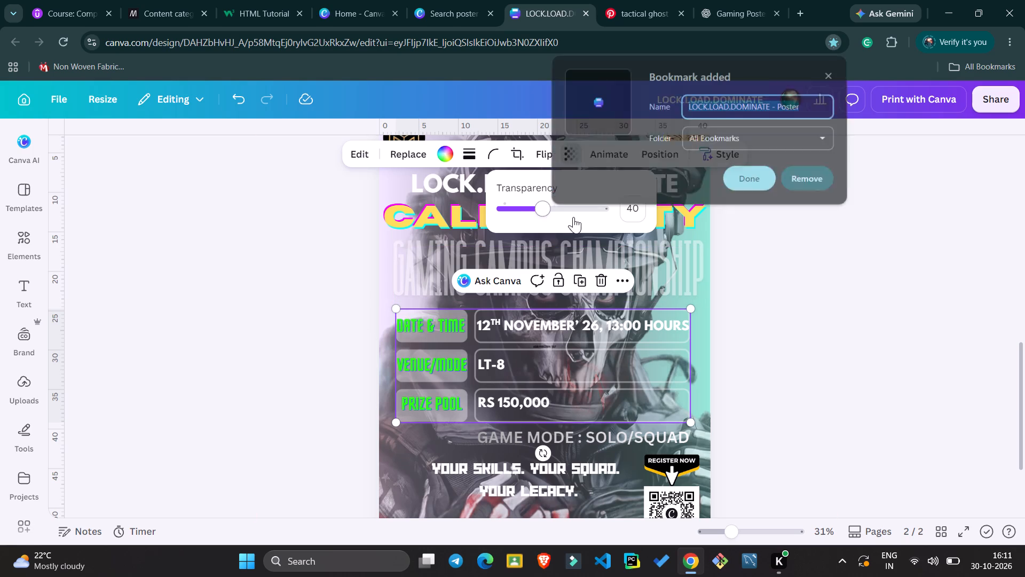
pyautogui.click(828, 69)
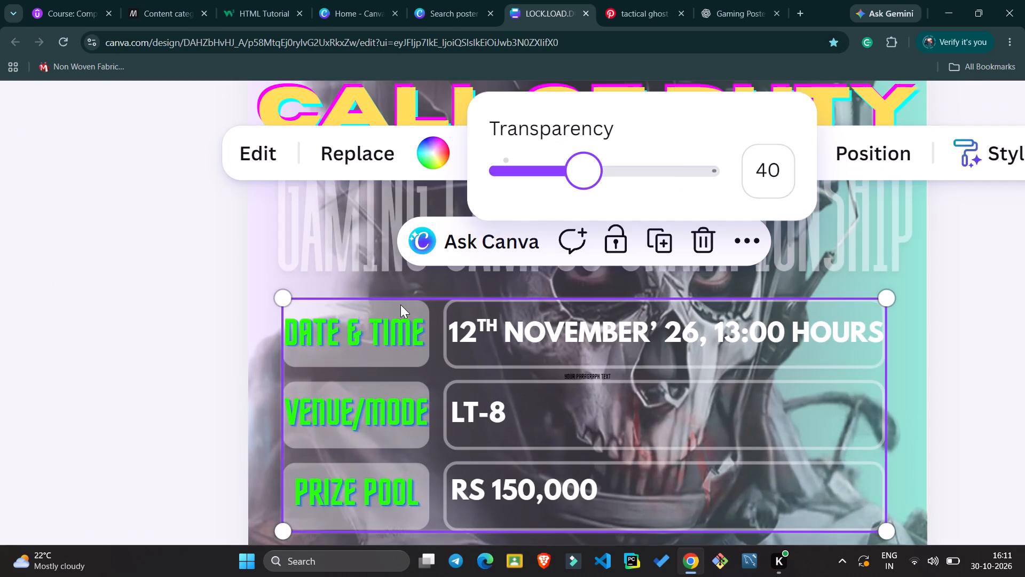
pyautogui.click(439, 307)
pyautogui.hscroll(-1, 439, 307)
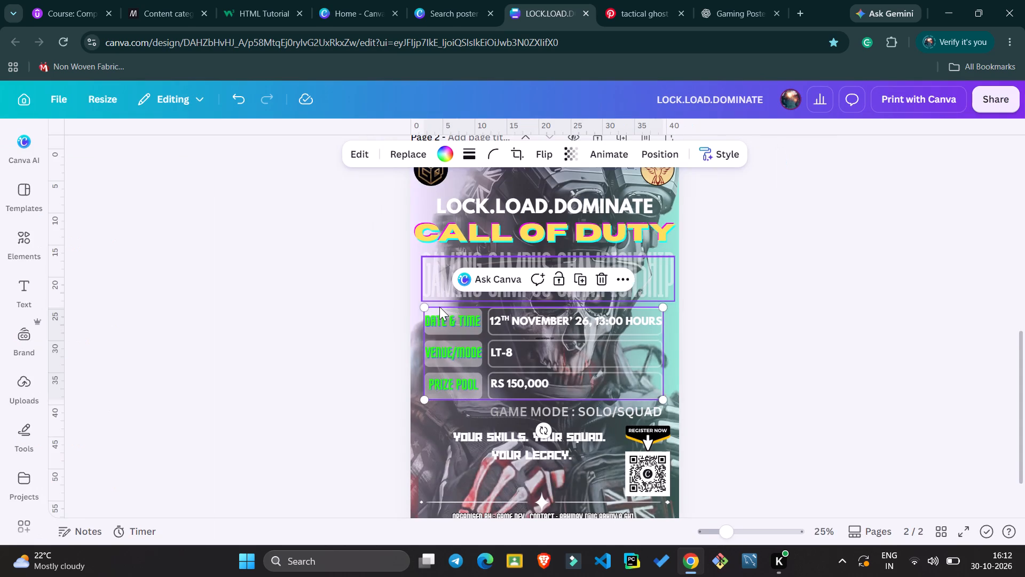
pyautogui.click(452, 336)
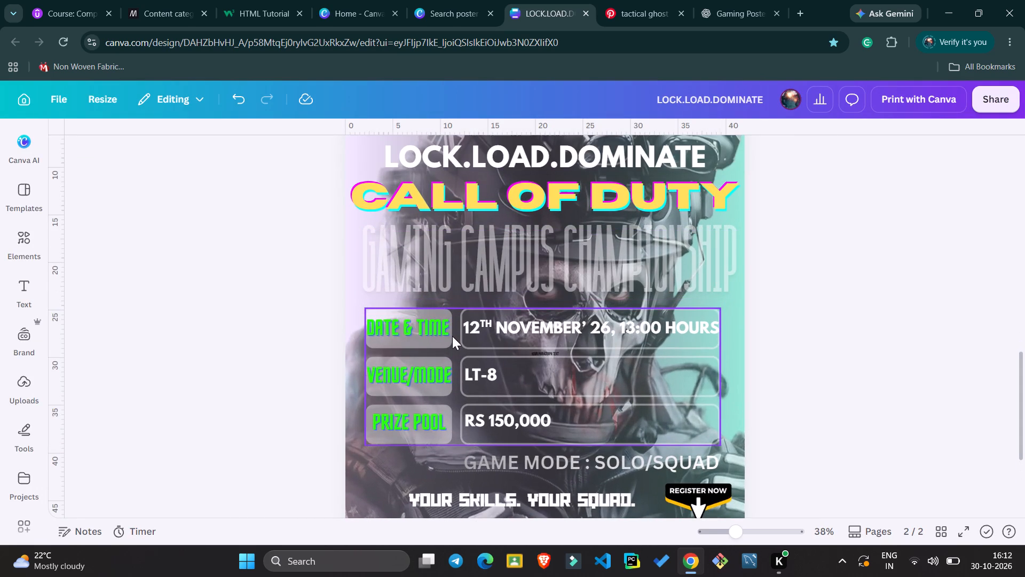
pyautogui.rightClick(452, 336)
pyautogui.click(501, 212)
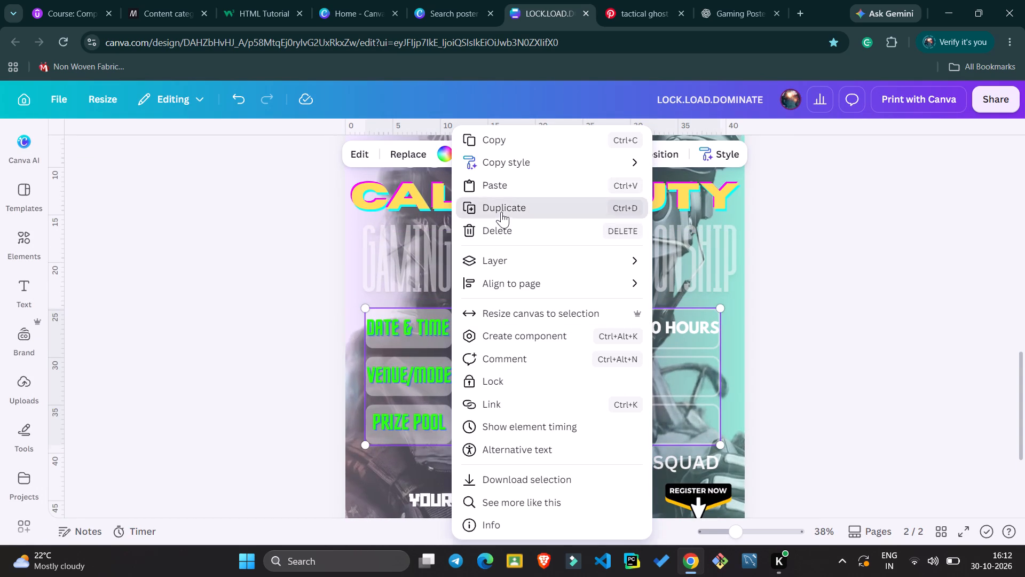
pyautogui.moveTo(455, 367); pyautogui.dragTo(441, 249)
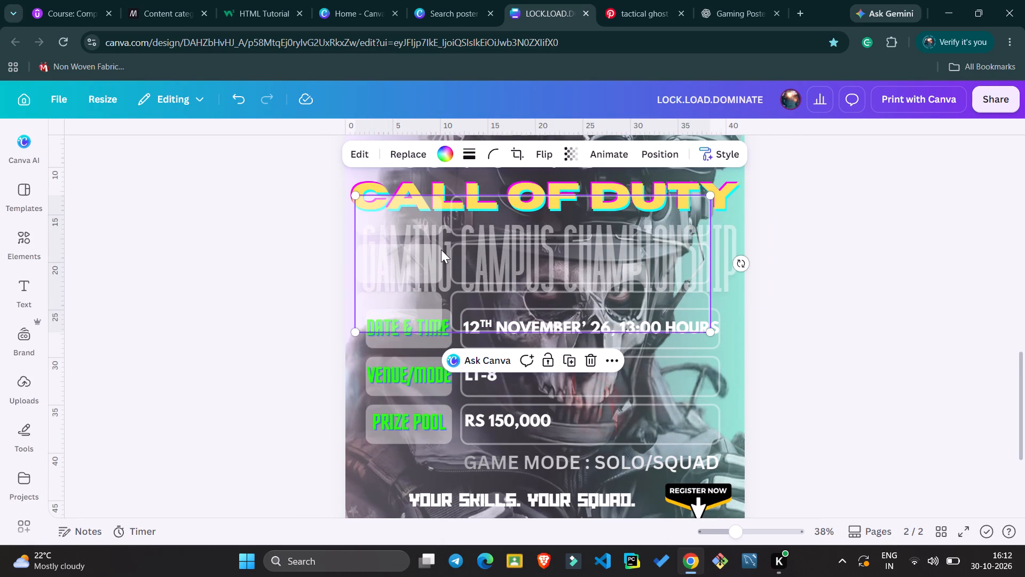
# Crop the copied graphic so only the three wide outlined boxes remain, cutting off the filled label boxes.
pyautogui.click(515, 161)
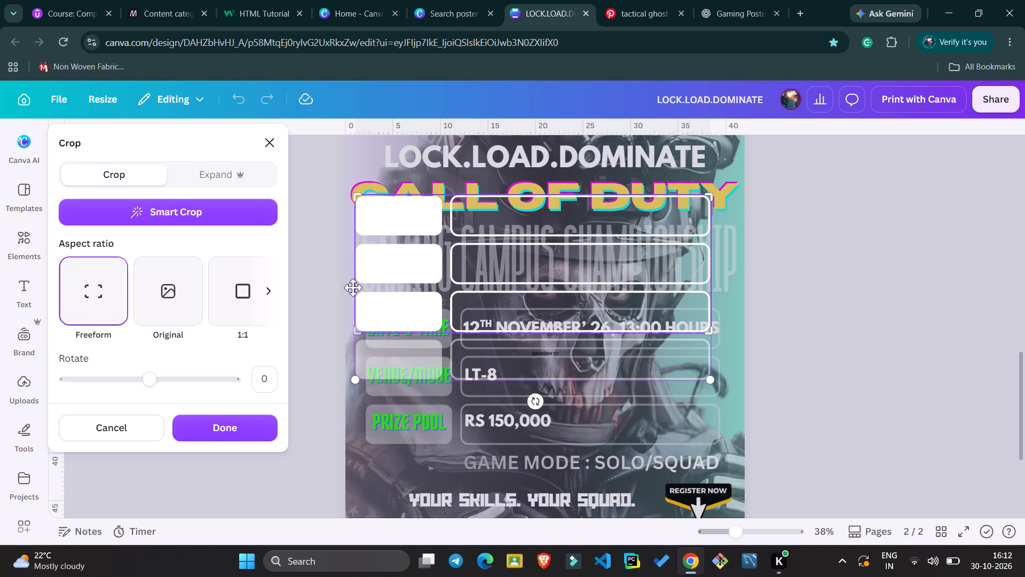
pyautogui.moveTo(356, 332); pyautogui.dragTo(387, 336)
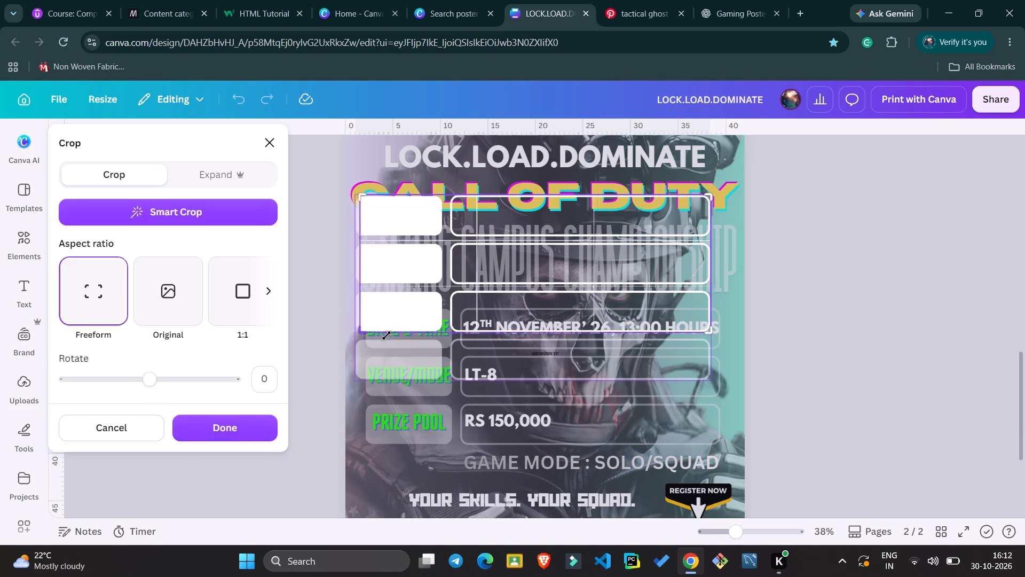
pyautogui.moveTo(387, 336); pyautogui.dragTo(443, 339)
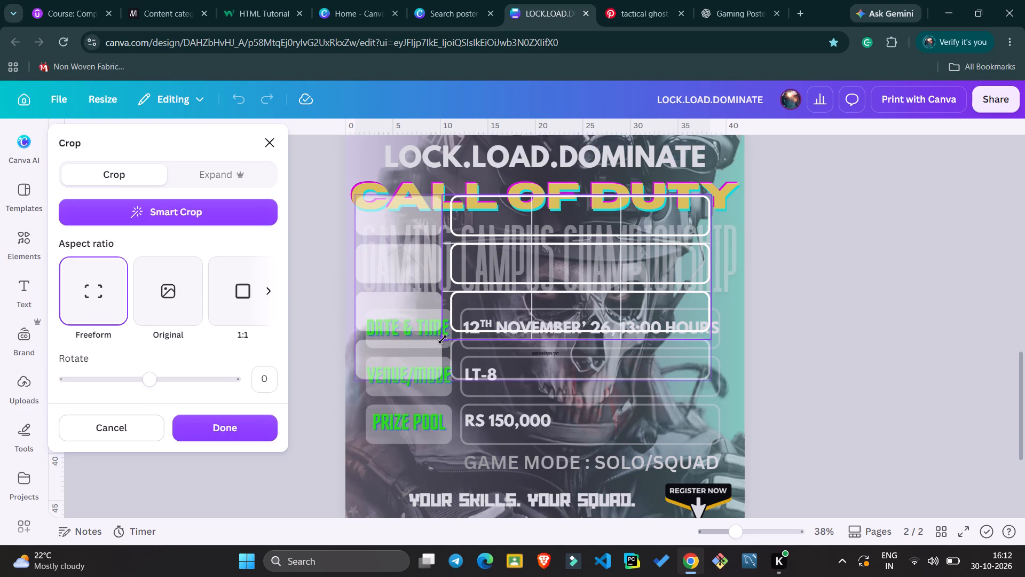
pyautogui.moveTo(443, 339); pyautogui.dragTo(446, 335)
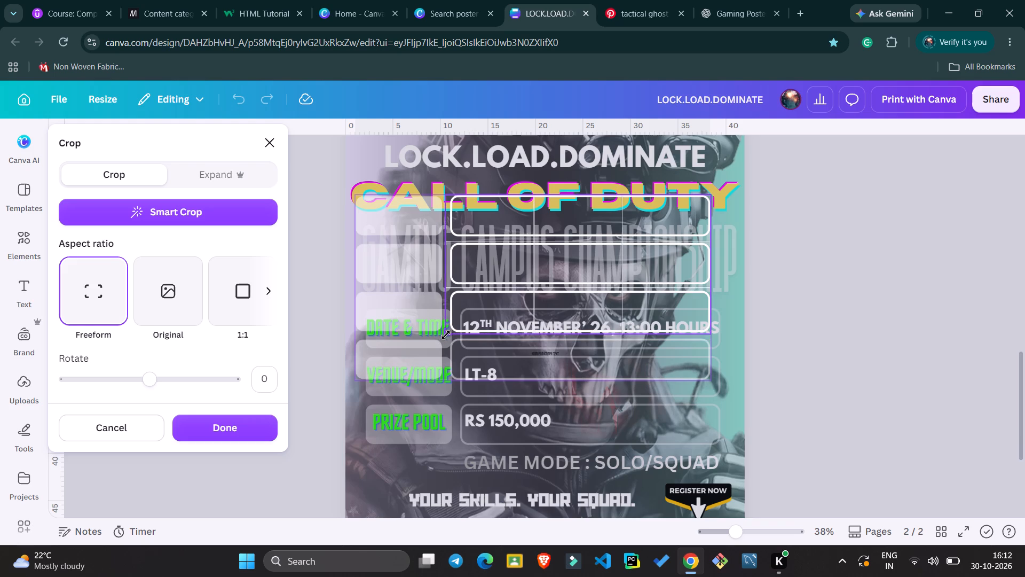
pyautogui.moveTo(446, 335); pyautogui.dragTo(445, 335)
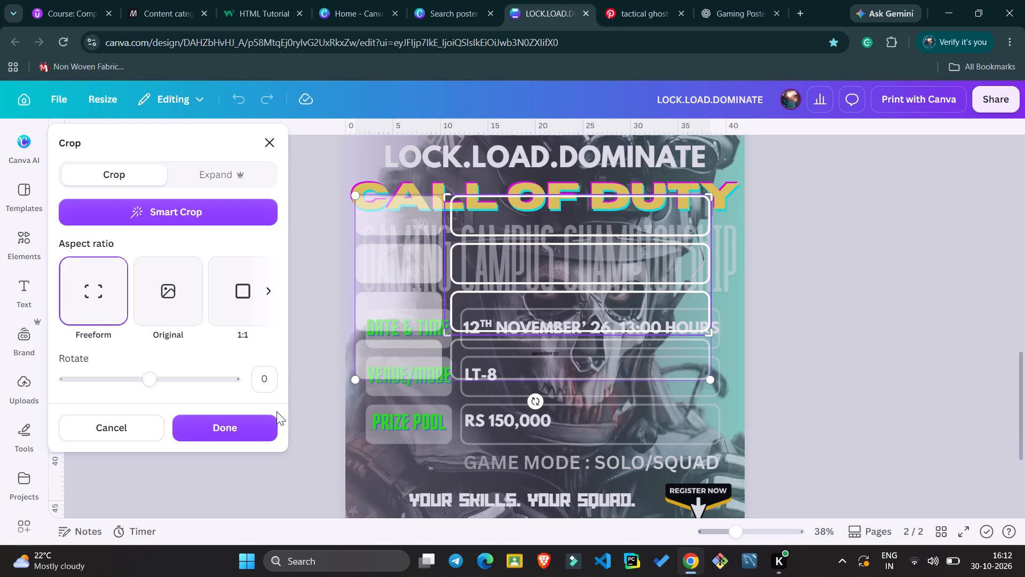
pyautogui.click(207, 421)
# Place the cropped outlines exactly over the original outlined boxes and set their transparency to 74.
pyautogui.moveTo(472, 269); pyautogui.dragTo(482, 382)
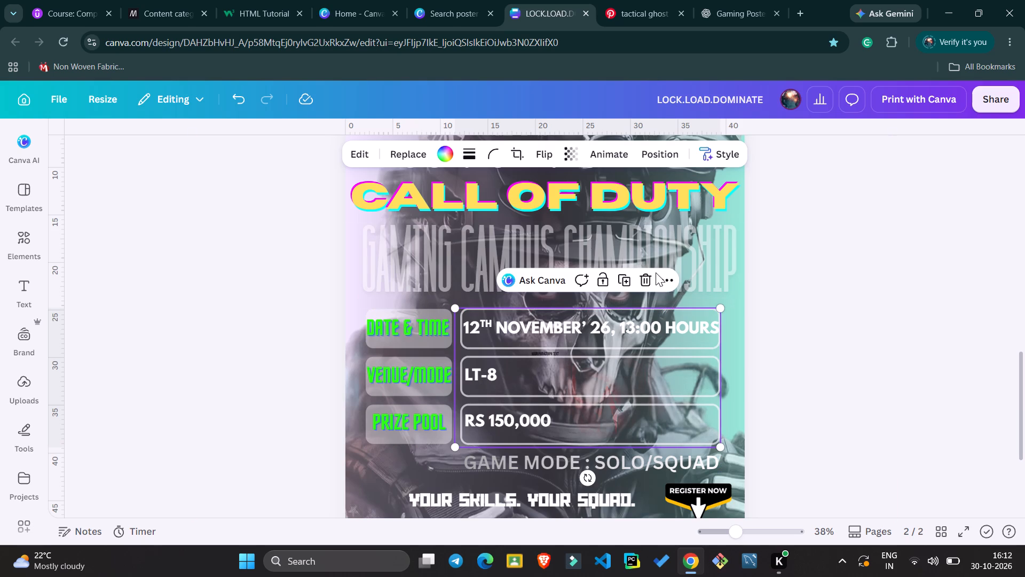
pyautogui.click(569, 160)
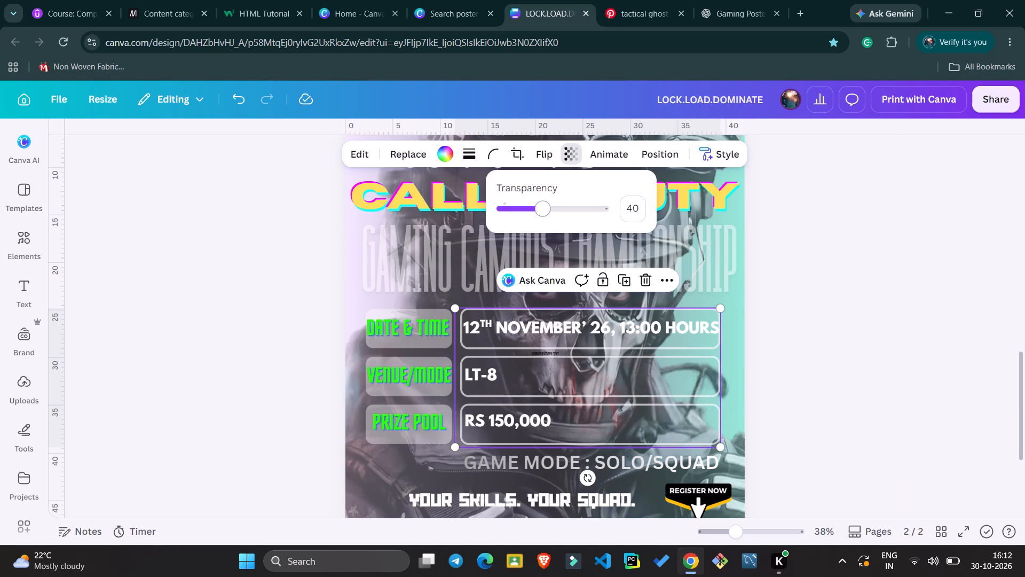
pyautogui.moveTo(548, 209); pyautogui.dragTo(579, 214)
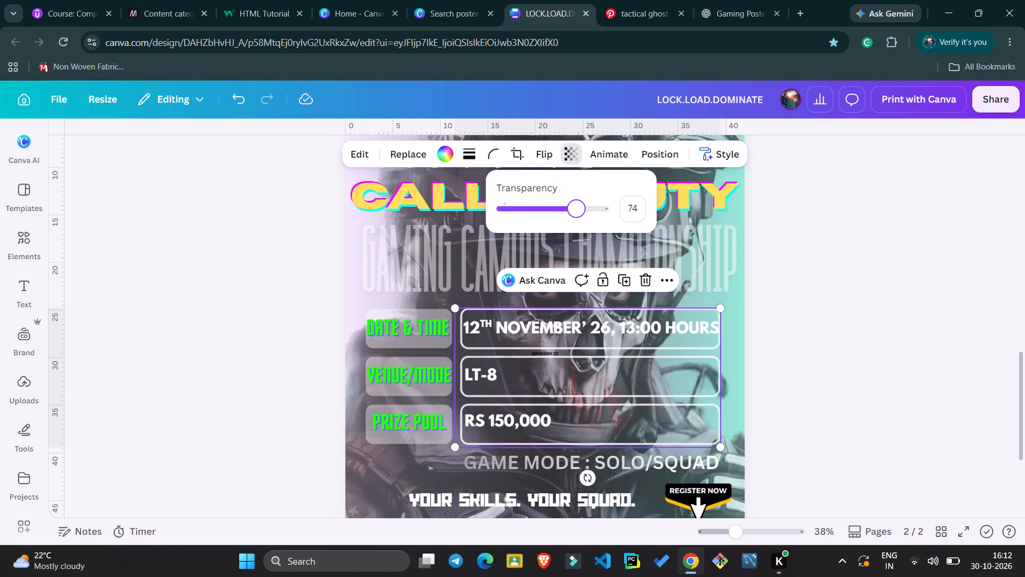
# Raise the overlaid outline graphic around the date, venue and prize values to full opacity.
pyautogui.moveTo(579, 214); pyautogui.dragTo(633, 230)
pyautogui.click(259, 294)
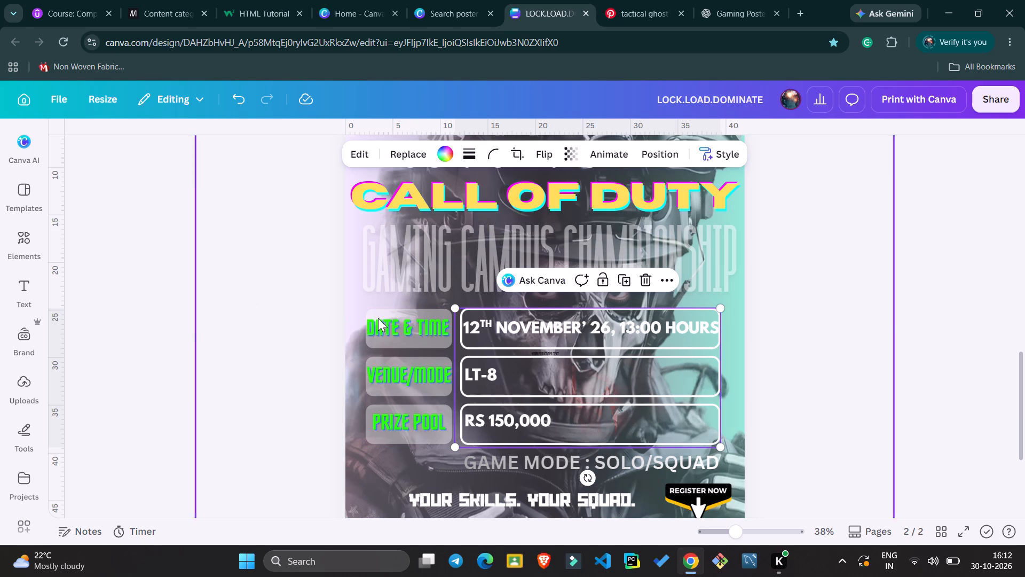
pyautogui.click(357, 306)
# Set the transparency of the GAMING CAMPUS CHAMPIONSHIP text to 95.
pyautogui.click(382, 279)
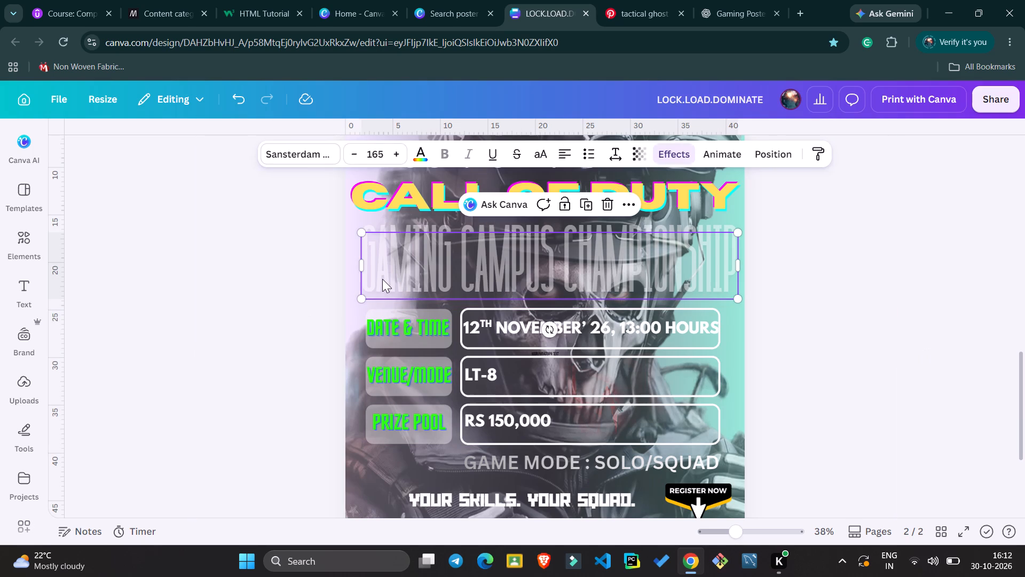
pyautogui.click(645, 162)
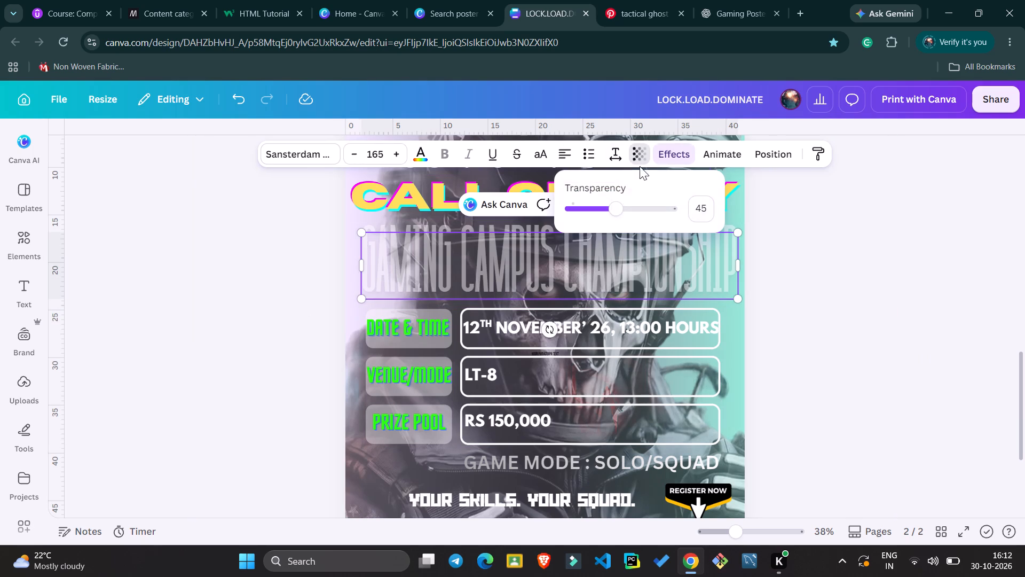
pyautogui.moveTo(621, 207); pyautogui.dragTo(653, 210)
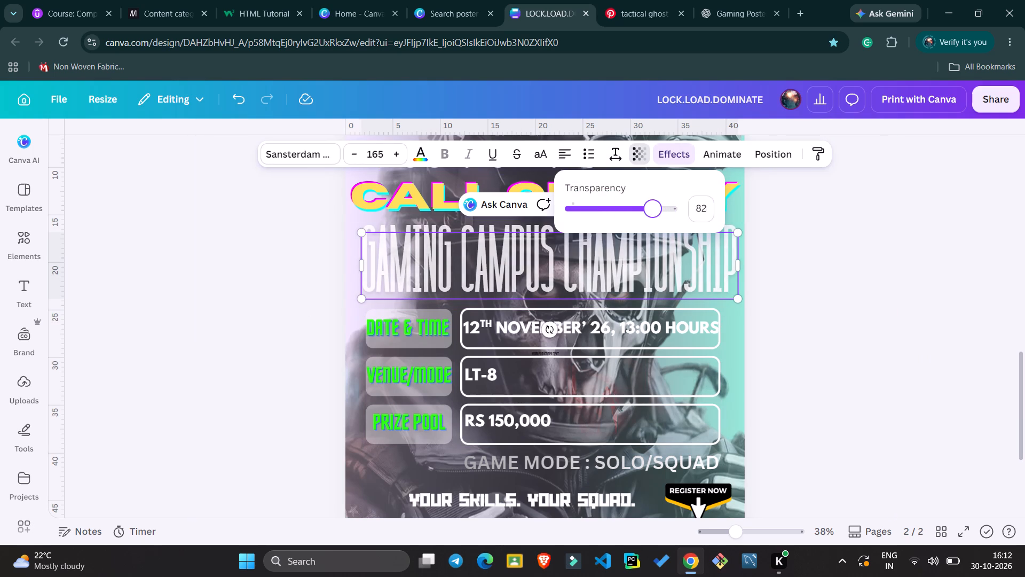
pyautogui.moveTo(653, 210); pyautogui.dragTo(691, 227)
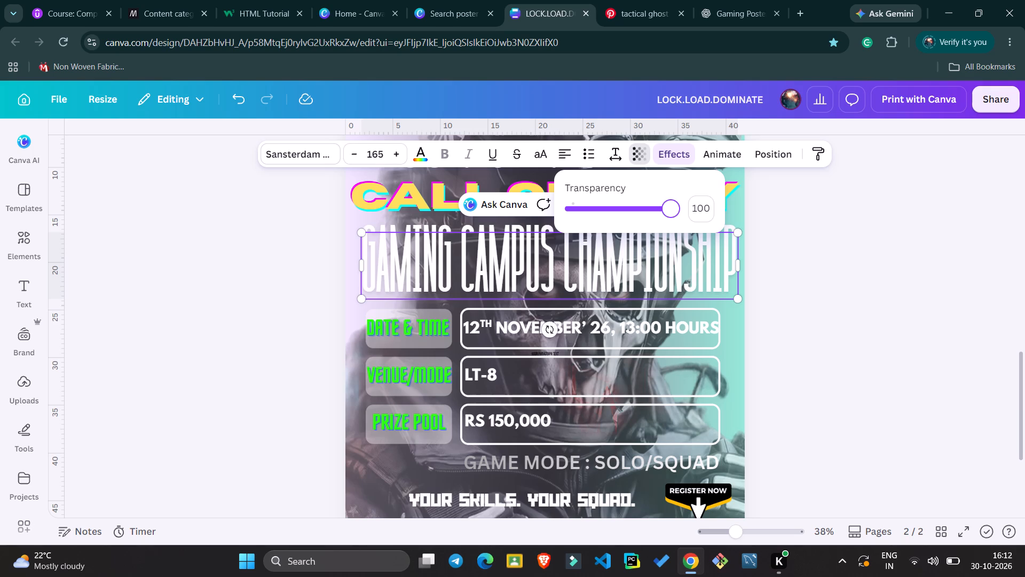
pyautogui.moveTo(691, 227); pyautogui.dragTo(672, 227)
pyautogui.moveTo(672, 227); pyautogui.dragTo(669, 225)
pyautogui.moveTo(668, 208); pyautogui.dragTo(666, 214)
pyautogui.moveTo(666, 214); pyautogui.dragTo(667, 213)
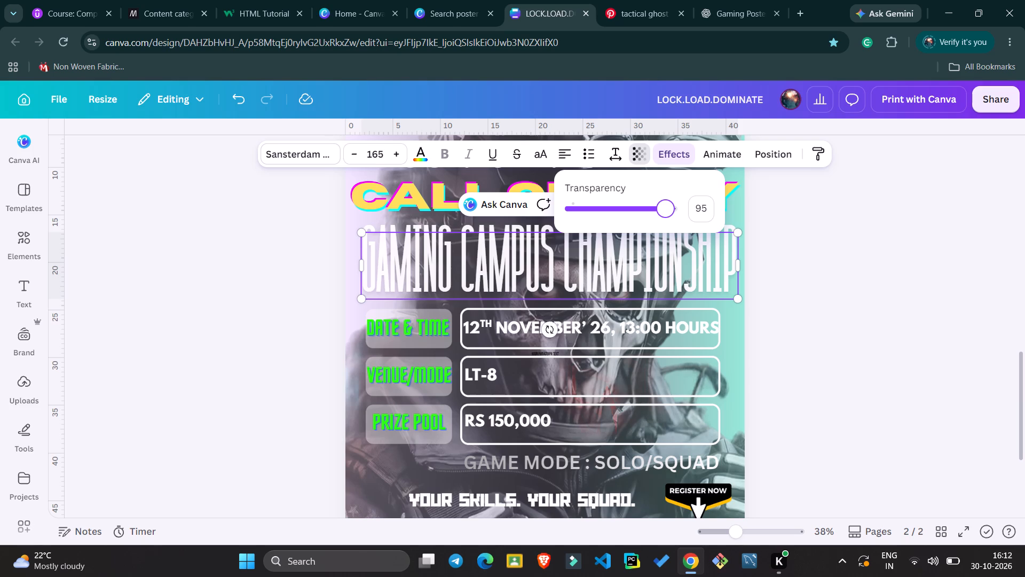
pyautogui.click(343, 232)
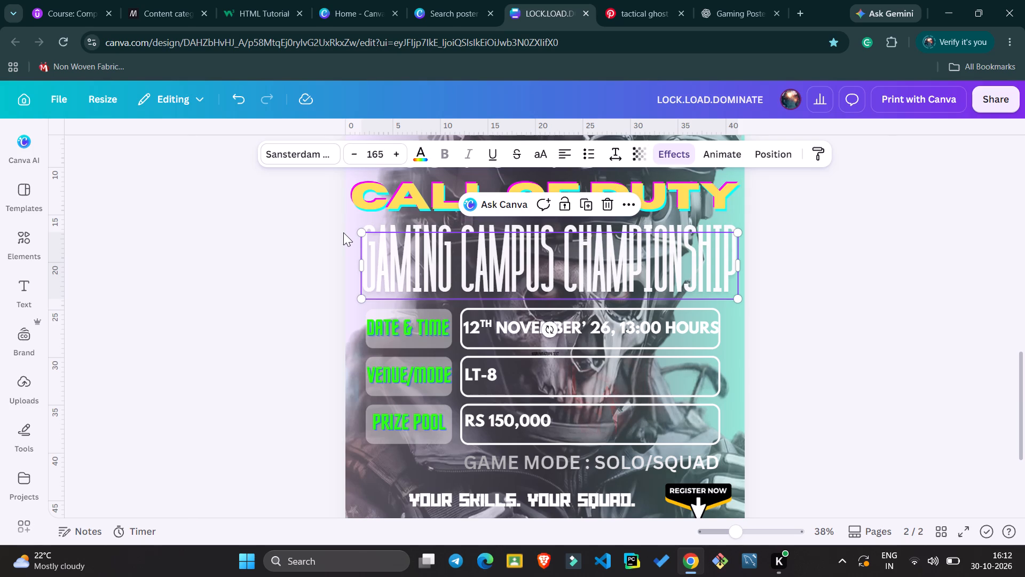
pyautogui.click(343, 232)
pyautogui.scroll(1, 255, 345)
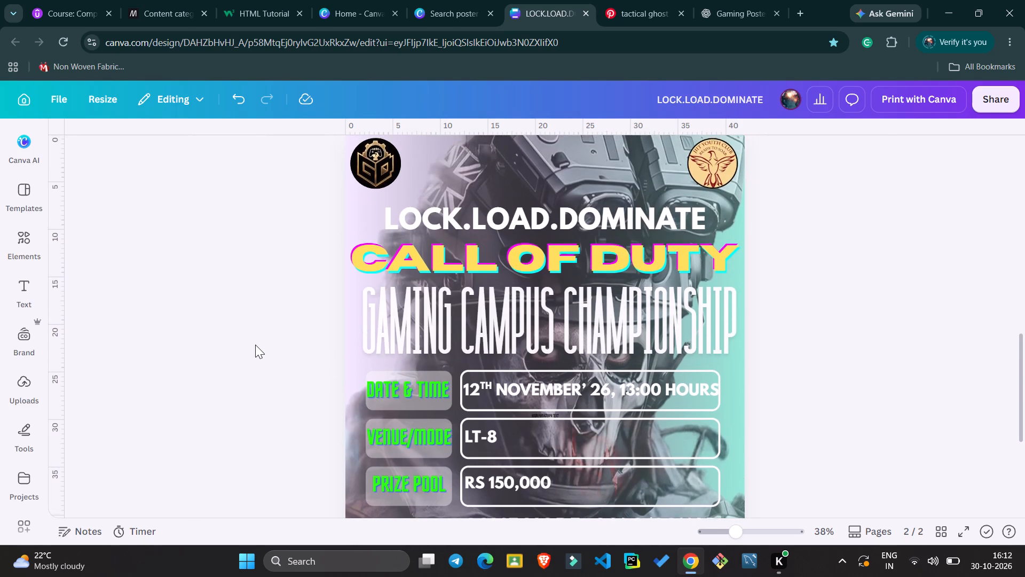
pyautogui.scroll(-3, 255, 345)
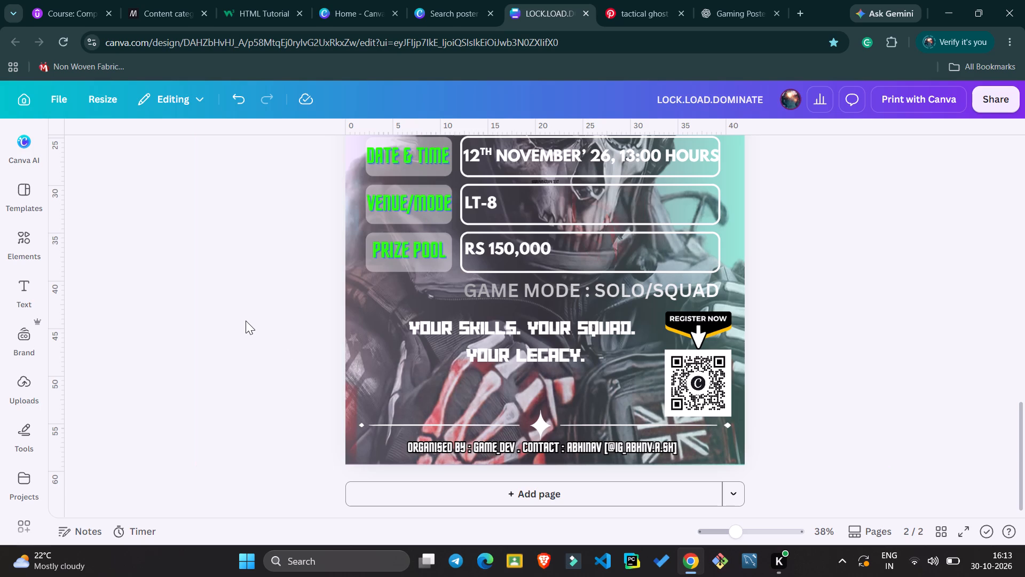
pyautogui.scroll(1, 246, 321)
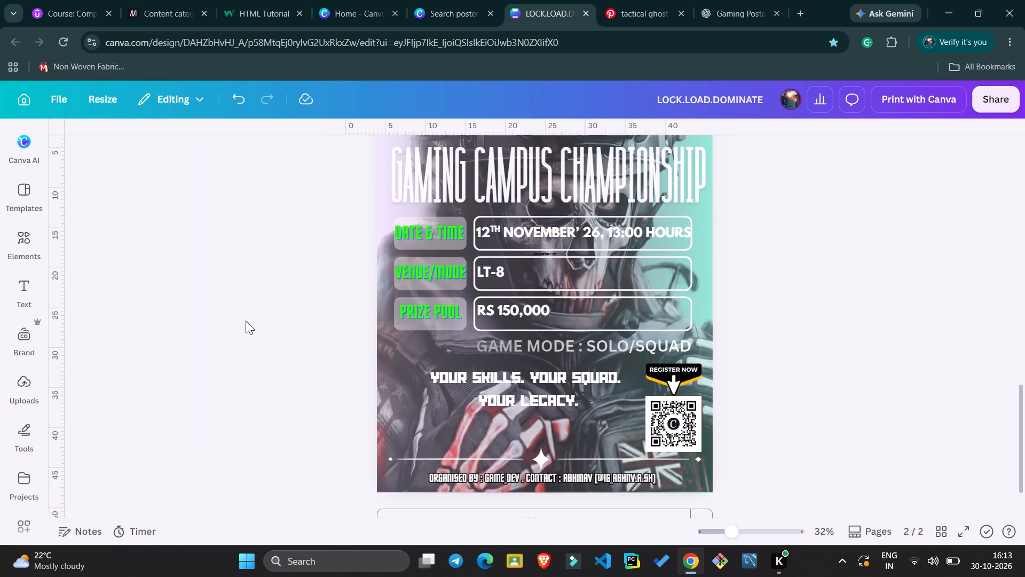
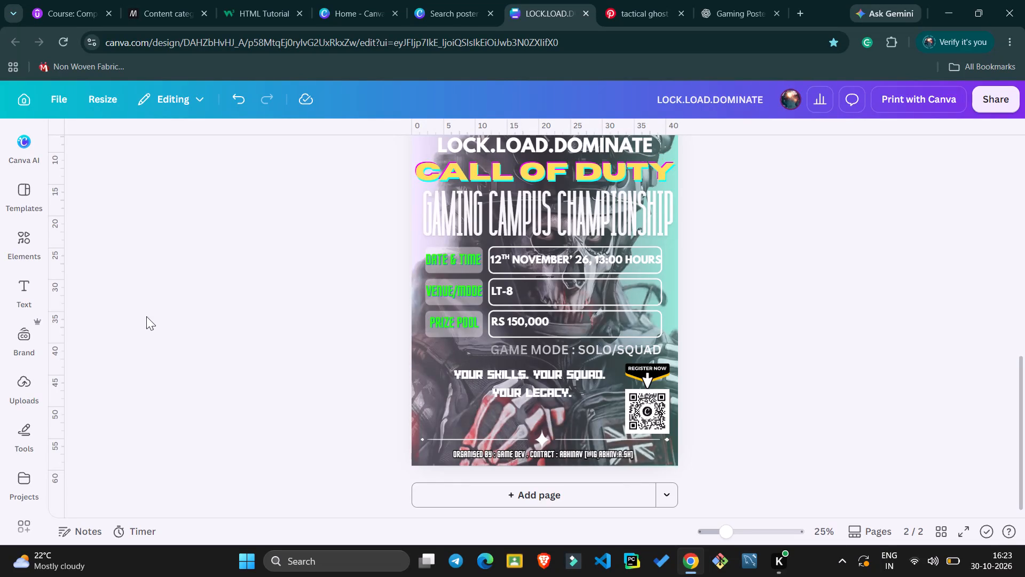
# Set the transparency of the skull-masked soldier image behind page 2's text to 77.
pyautogui.scroll(2, 385, 282)
pyautogui.hscroll(-1, 494, 308)
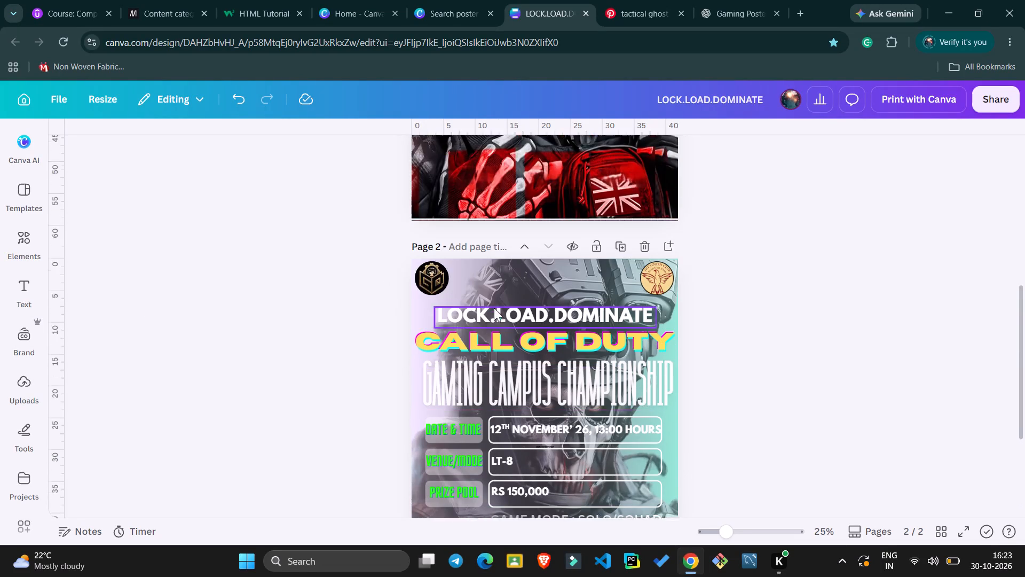
pyautogui.hscroll(-1, 494, 308)
pyautogui.click(458, 356)
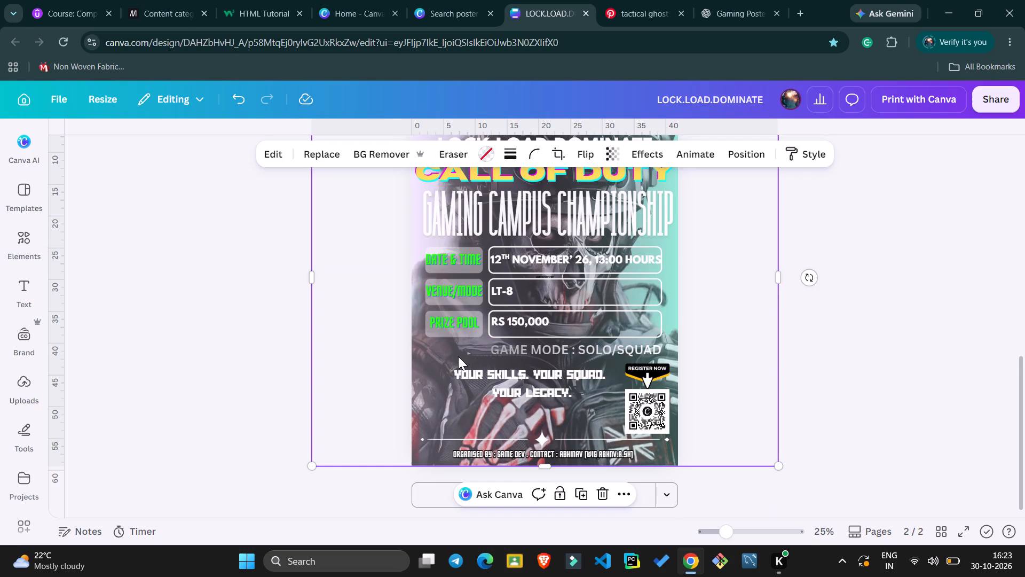
pyautogui.click(610, 157)
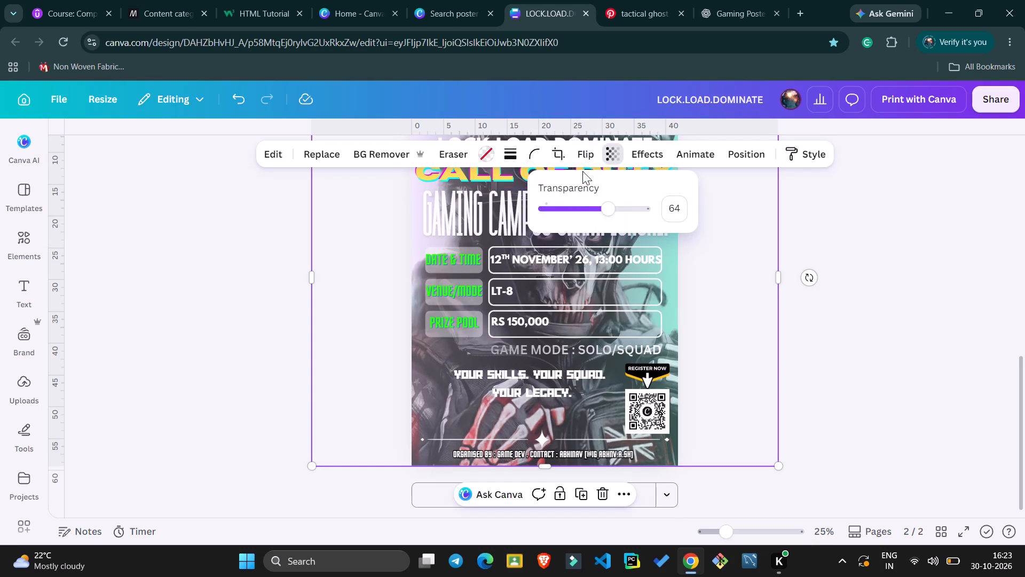
pyautogui.moveTo(608, 210); pyautogui.dragTo(626, 211)
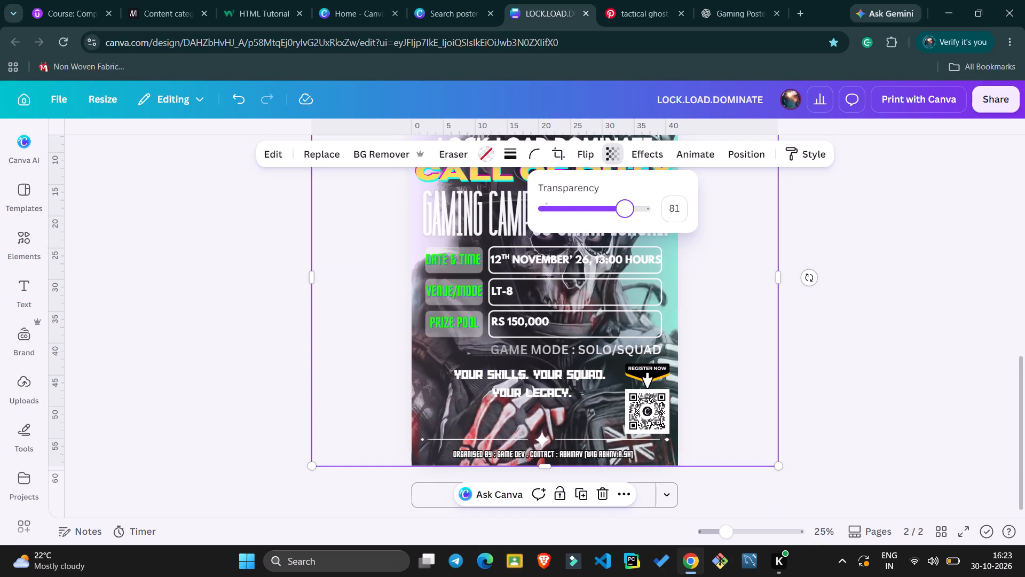
pyautogui.moveTo(626, 211); pyautogui.dragTo(626, 208)
pyautogui.moveTo(626, 208); pyautogui.dragTo(622, 205)
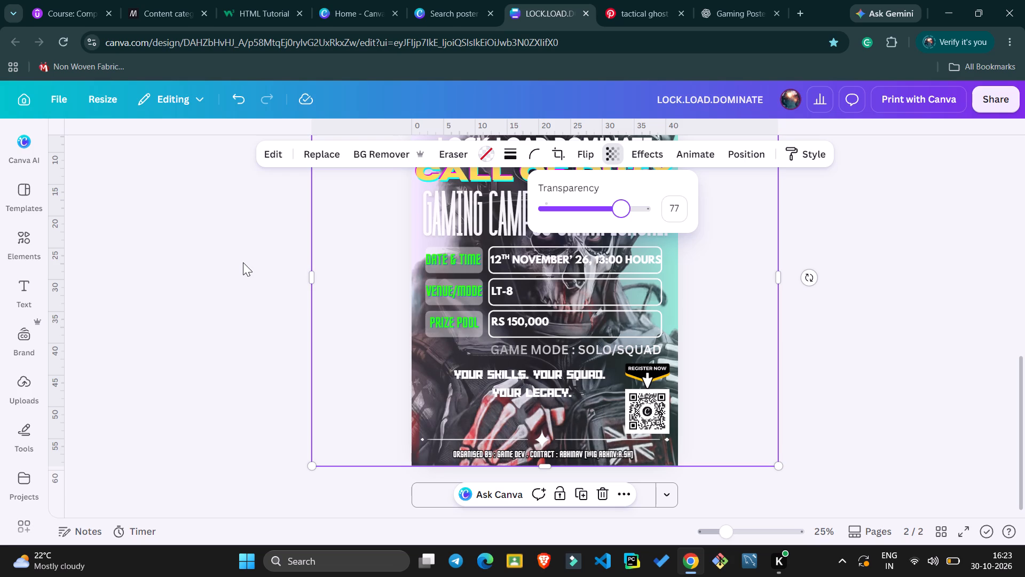
pyautogui.click(243, 262)
# Select page 2's gradient background from the bottom of the layer stack and open its colour choices.
pyautogui.scroll(1, 625, 250)
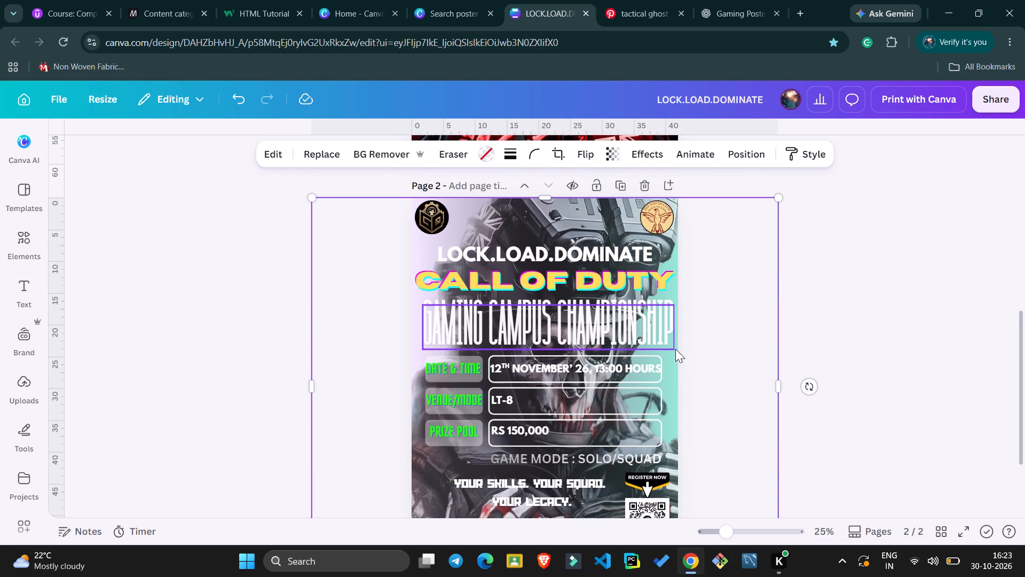
pyautogui.click(675, 354)
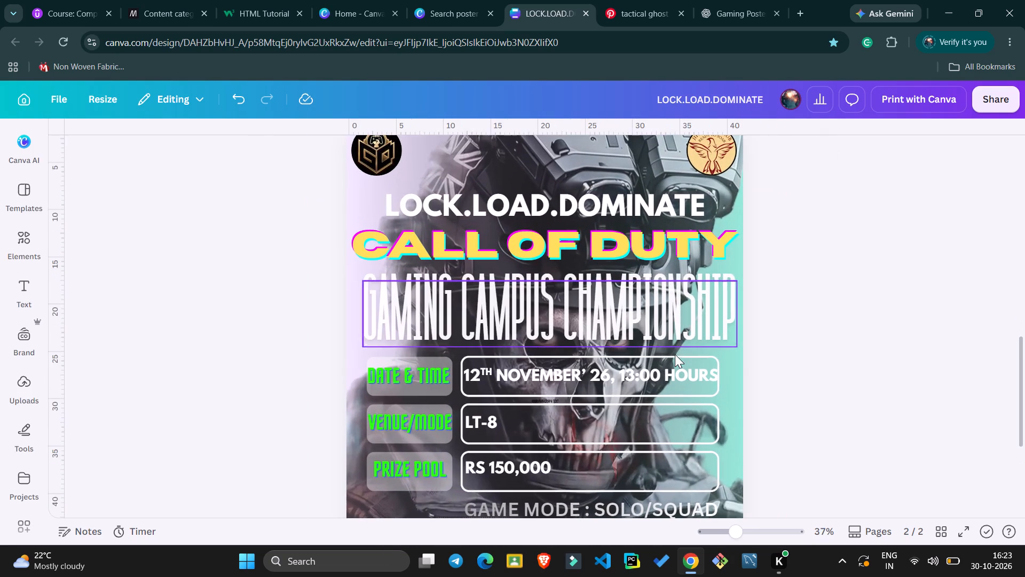
pyautogui.click(730, 365)
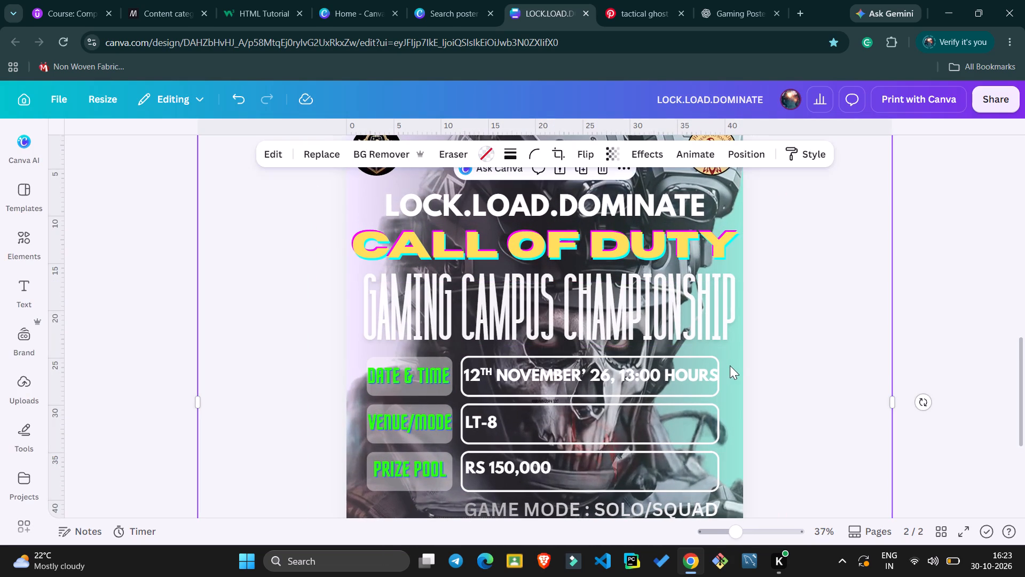
pyautogui.click(740, 153)
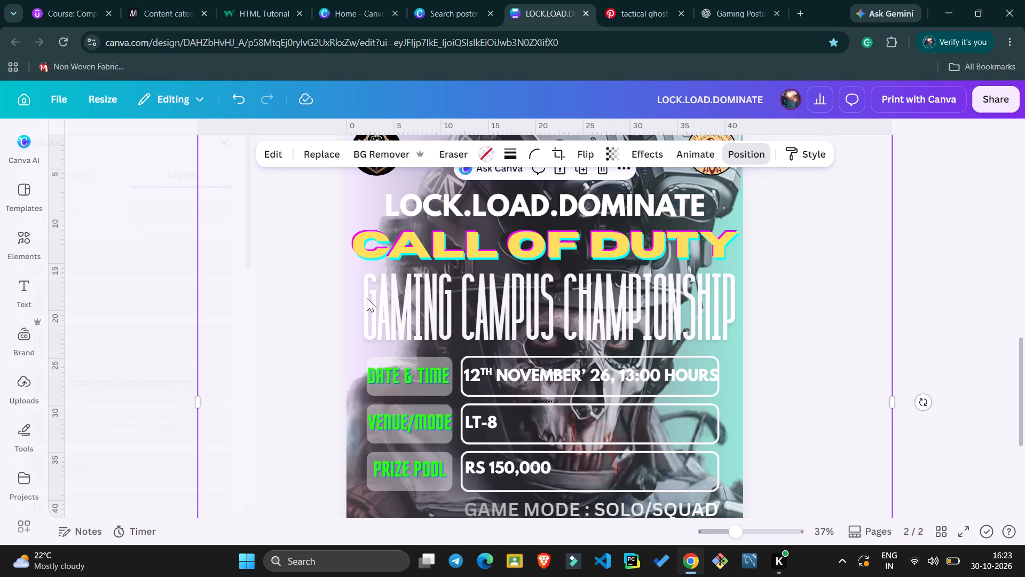
pyautogui.scroll(-4, 161, 400)
pyautogui.click(180, 480)
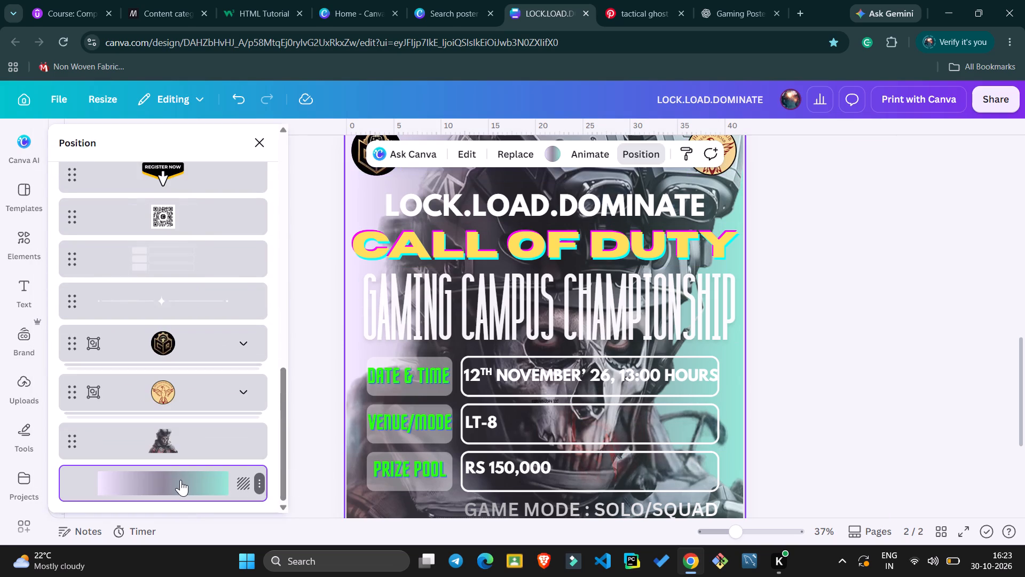
pyautogui.click(562, 154)
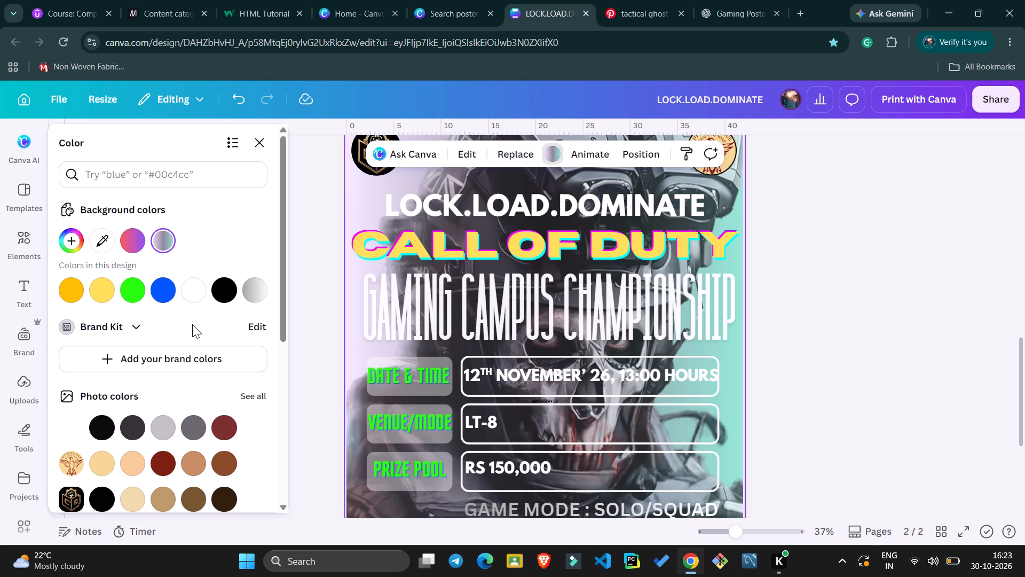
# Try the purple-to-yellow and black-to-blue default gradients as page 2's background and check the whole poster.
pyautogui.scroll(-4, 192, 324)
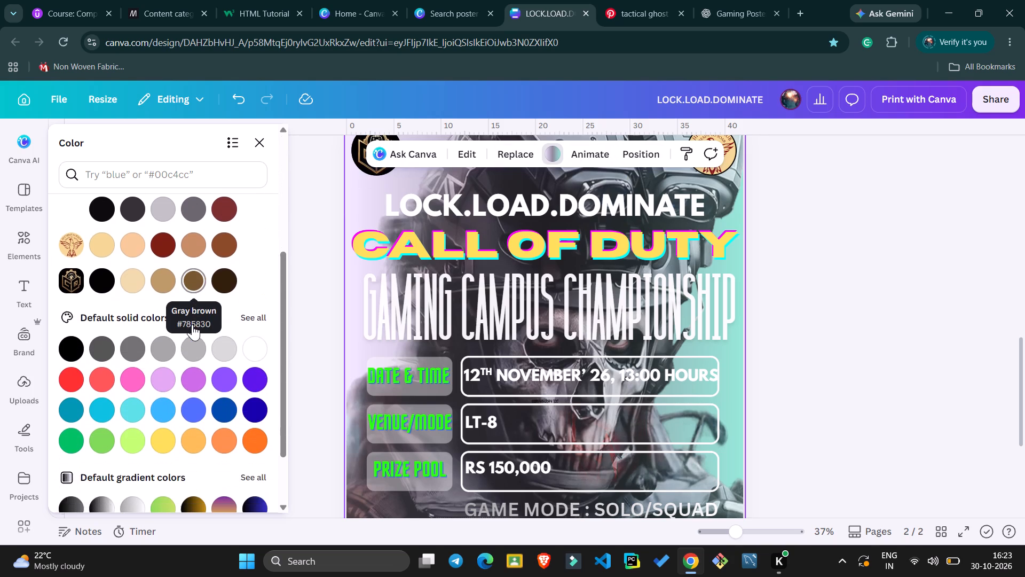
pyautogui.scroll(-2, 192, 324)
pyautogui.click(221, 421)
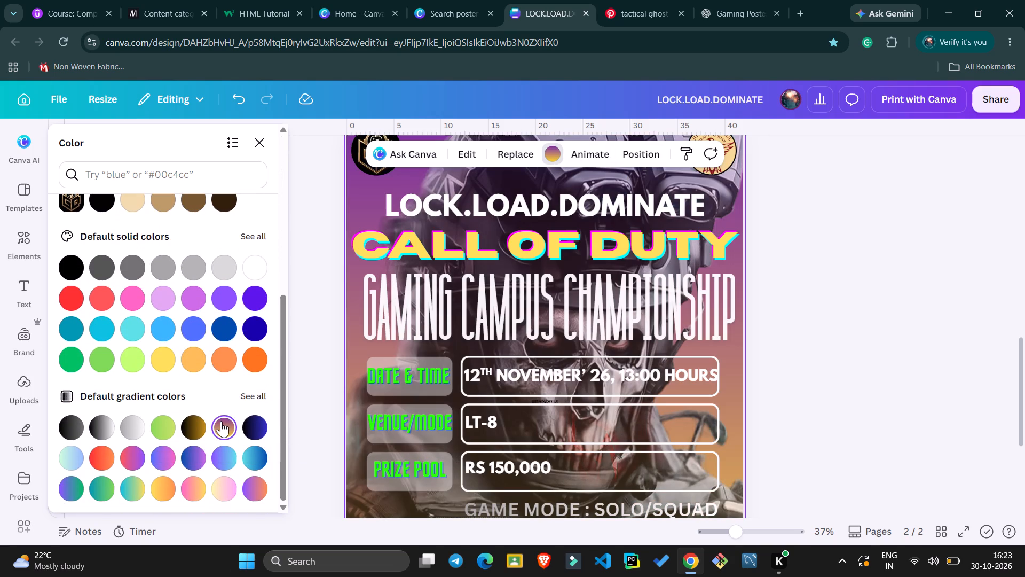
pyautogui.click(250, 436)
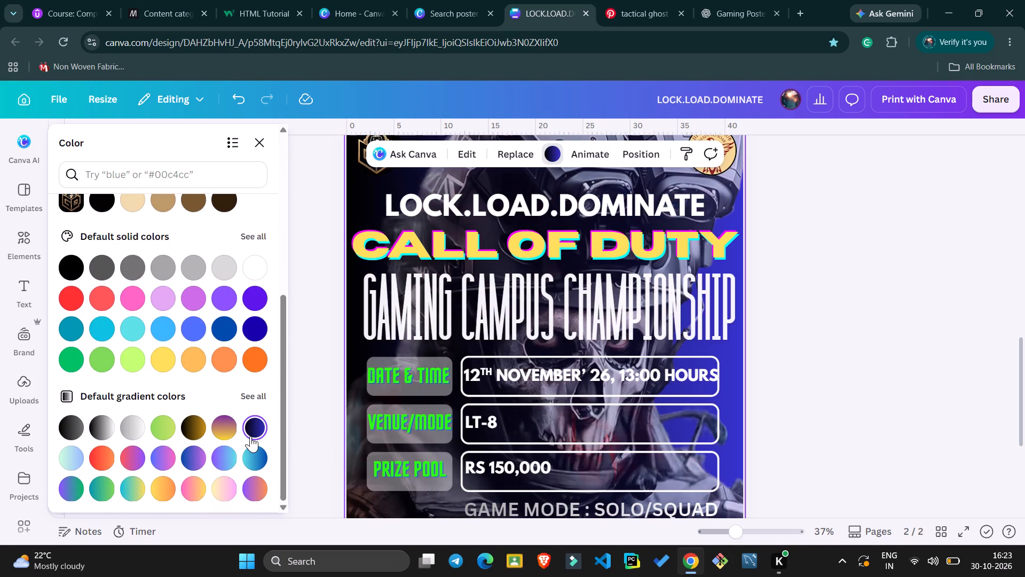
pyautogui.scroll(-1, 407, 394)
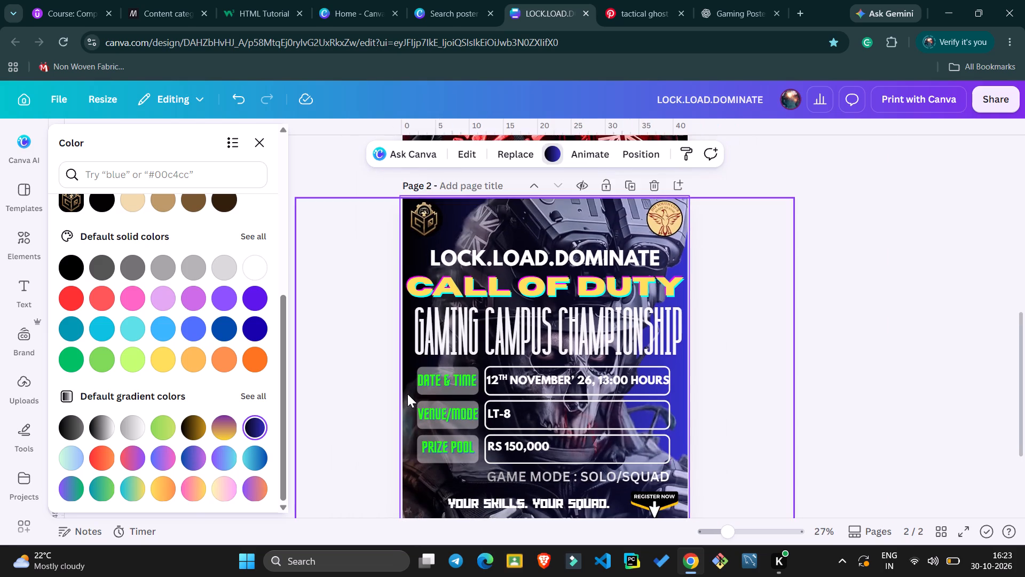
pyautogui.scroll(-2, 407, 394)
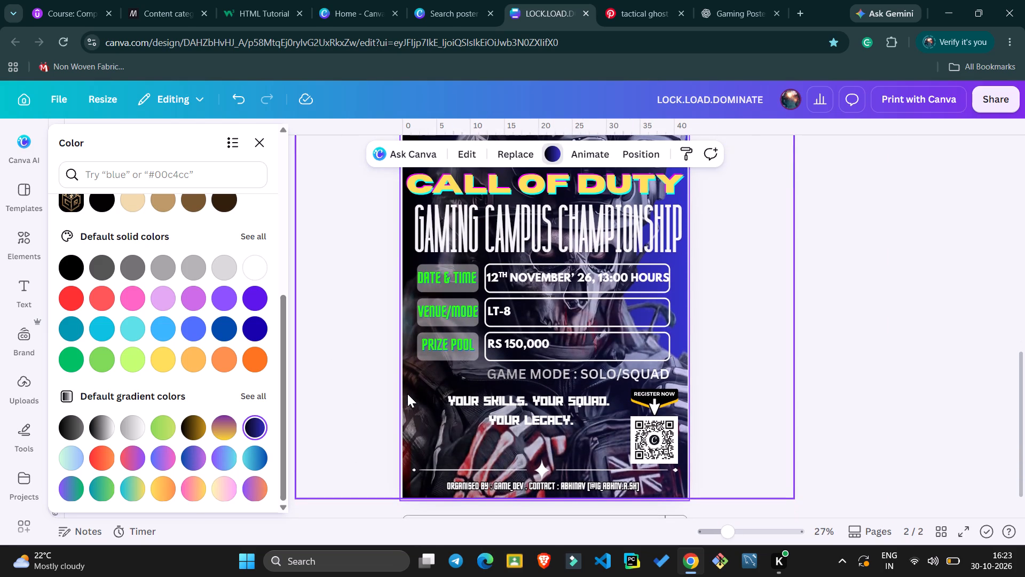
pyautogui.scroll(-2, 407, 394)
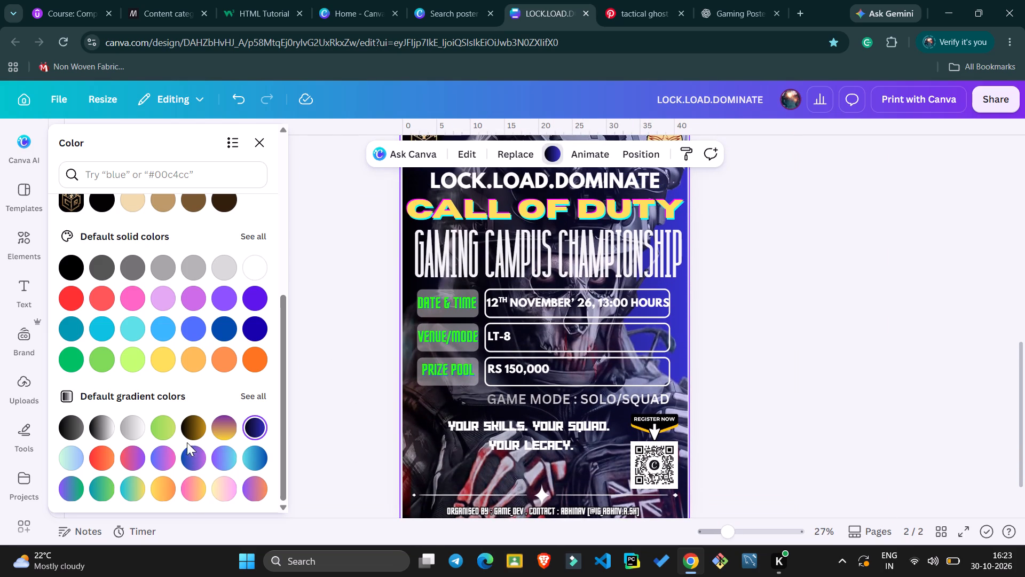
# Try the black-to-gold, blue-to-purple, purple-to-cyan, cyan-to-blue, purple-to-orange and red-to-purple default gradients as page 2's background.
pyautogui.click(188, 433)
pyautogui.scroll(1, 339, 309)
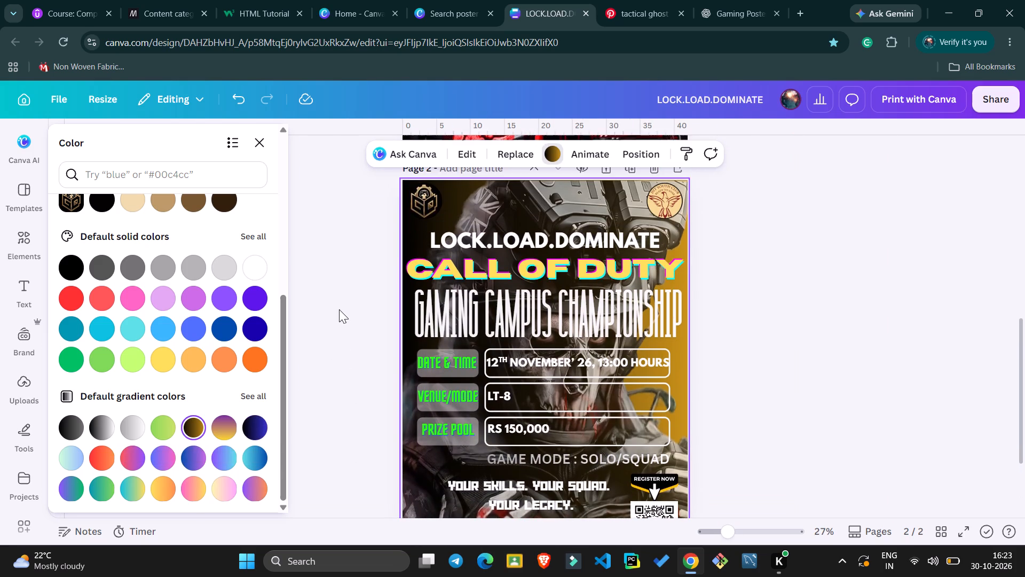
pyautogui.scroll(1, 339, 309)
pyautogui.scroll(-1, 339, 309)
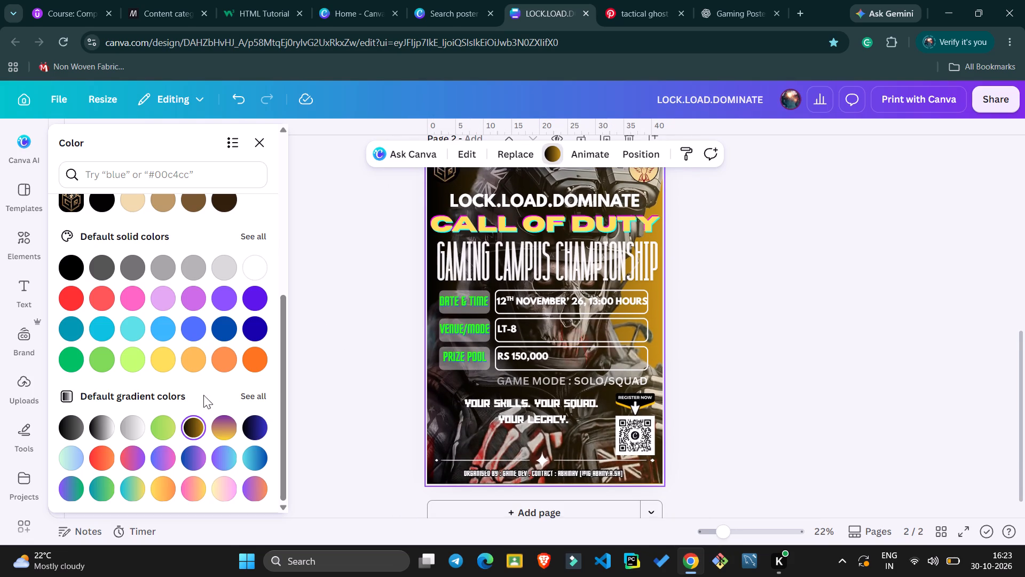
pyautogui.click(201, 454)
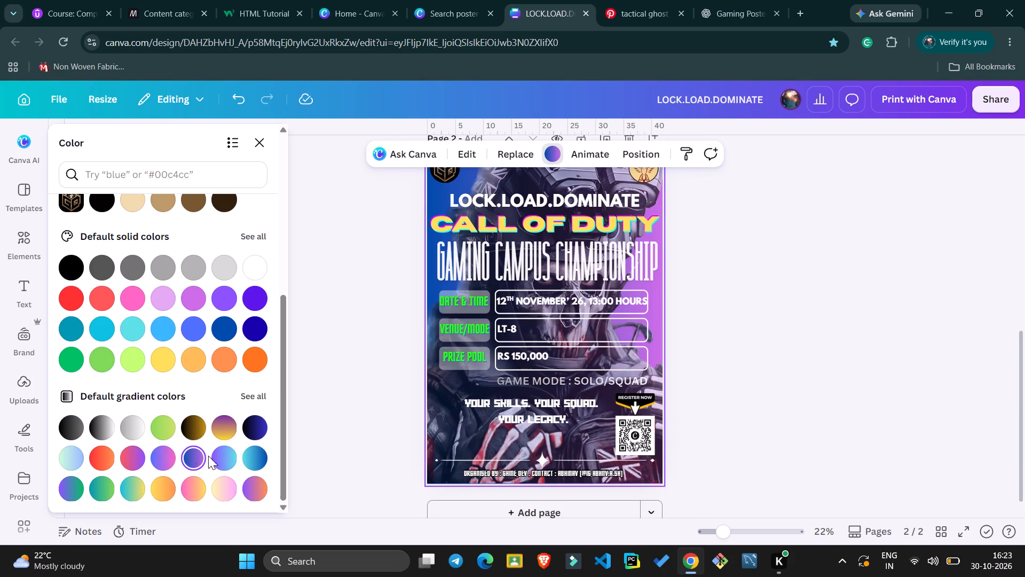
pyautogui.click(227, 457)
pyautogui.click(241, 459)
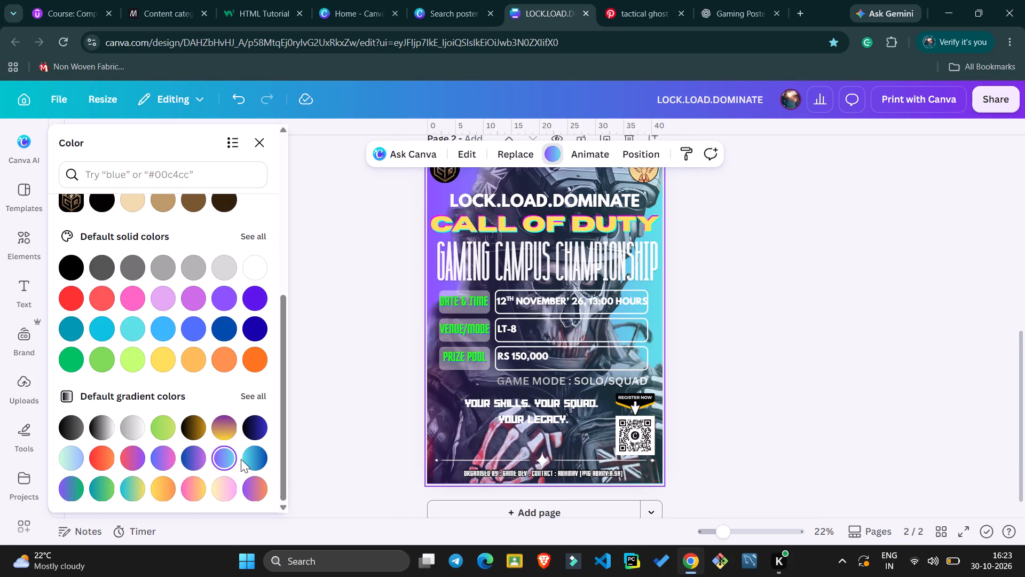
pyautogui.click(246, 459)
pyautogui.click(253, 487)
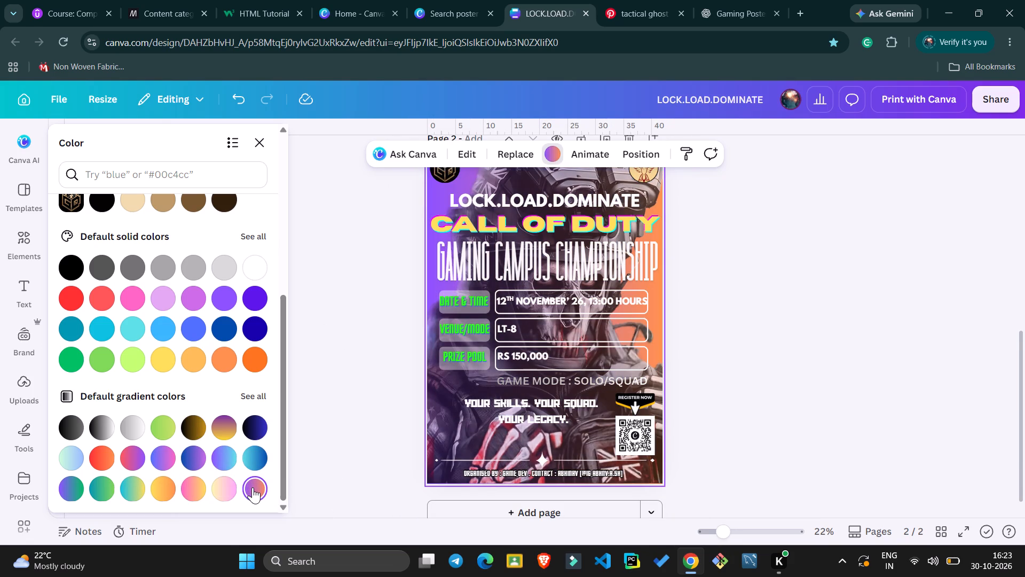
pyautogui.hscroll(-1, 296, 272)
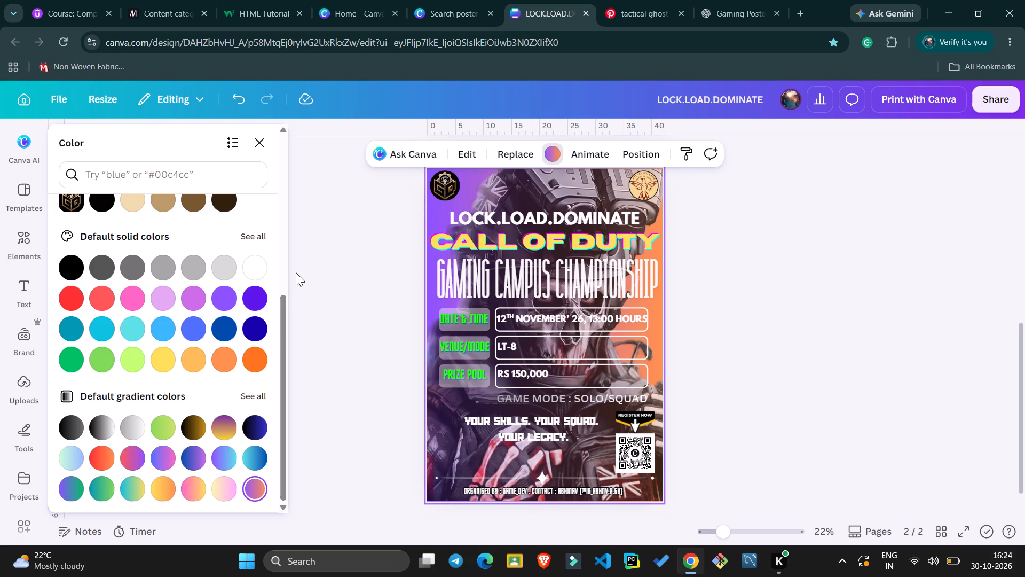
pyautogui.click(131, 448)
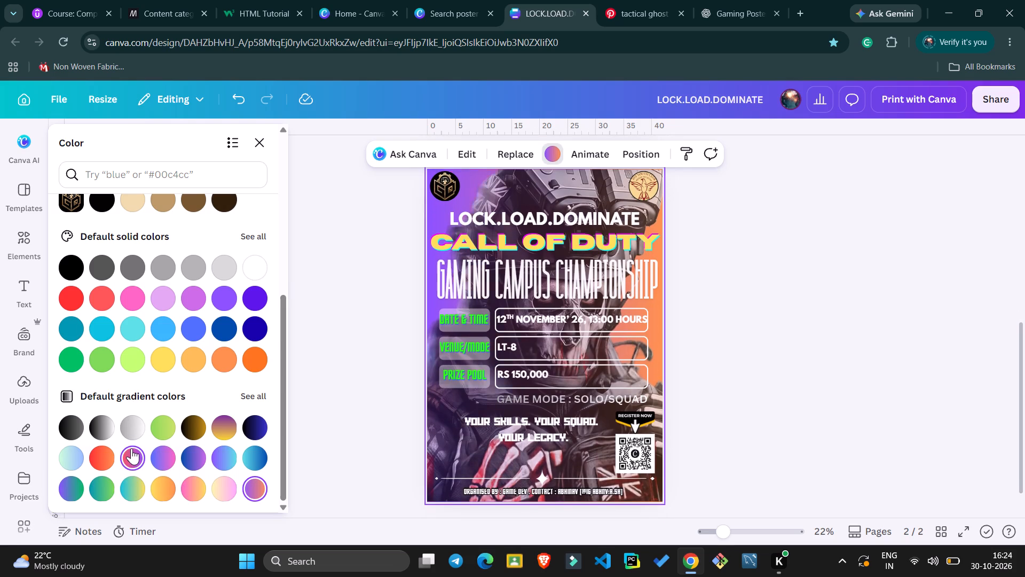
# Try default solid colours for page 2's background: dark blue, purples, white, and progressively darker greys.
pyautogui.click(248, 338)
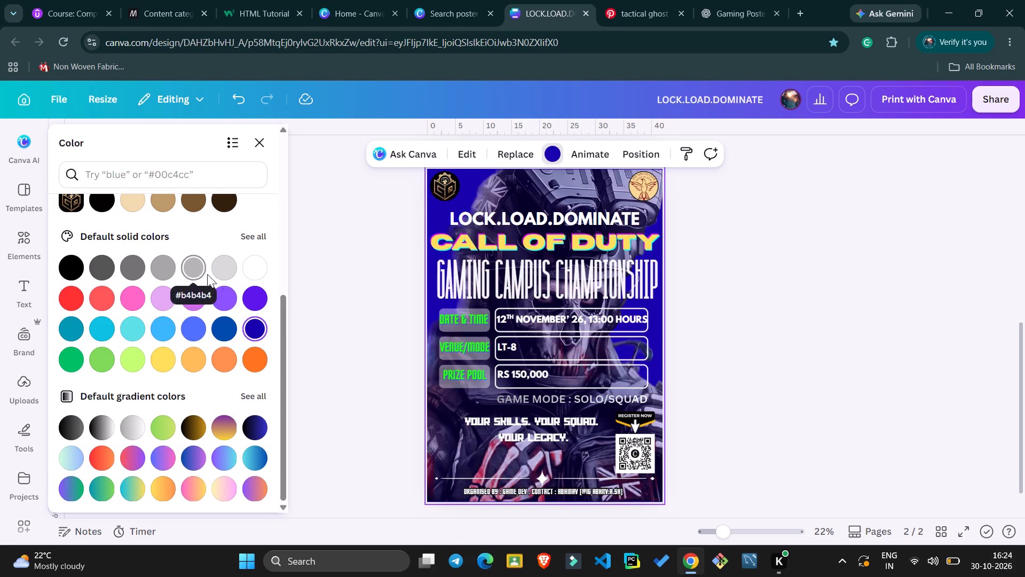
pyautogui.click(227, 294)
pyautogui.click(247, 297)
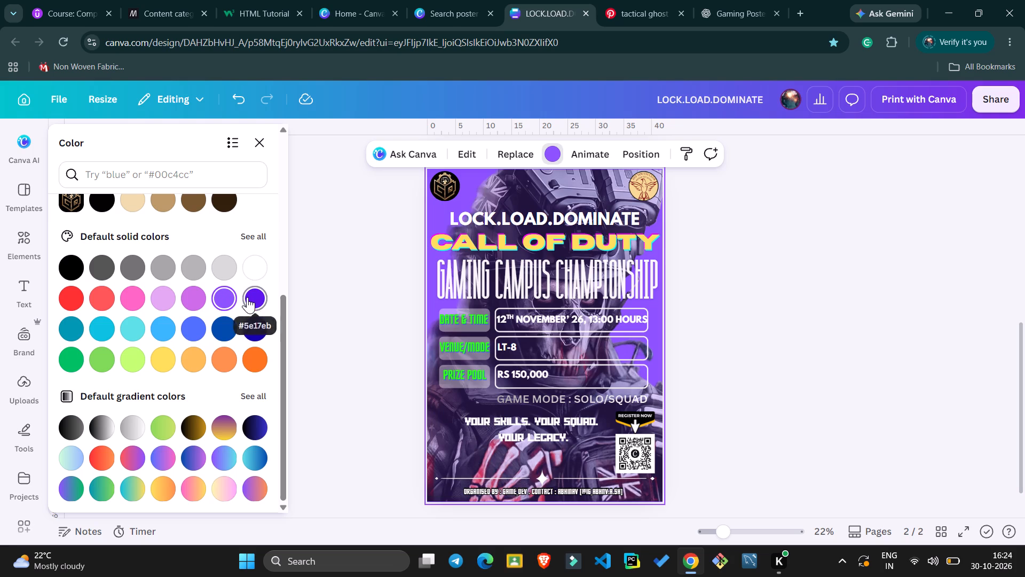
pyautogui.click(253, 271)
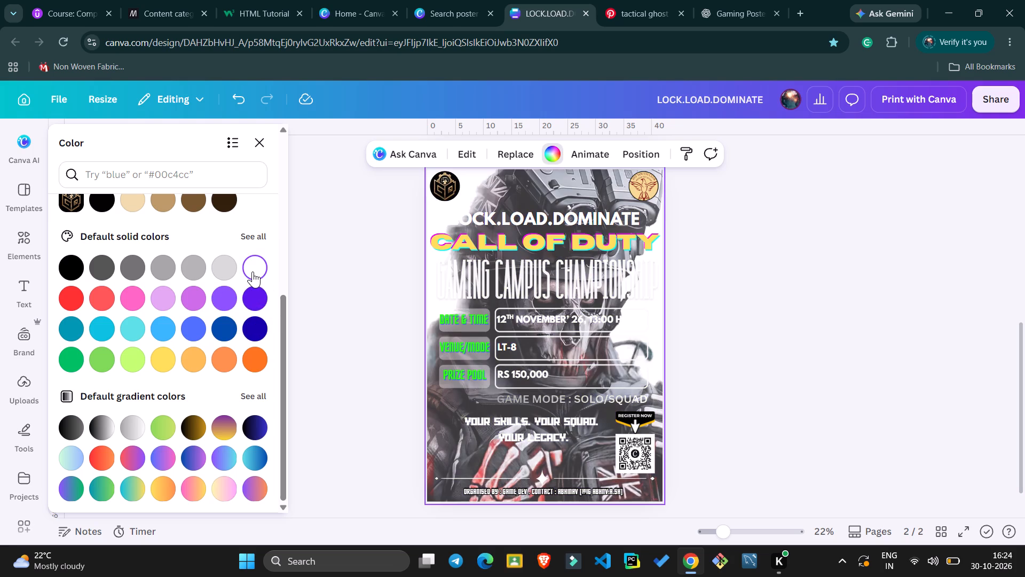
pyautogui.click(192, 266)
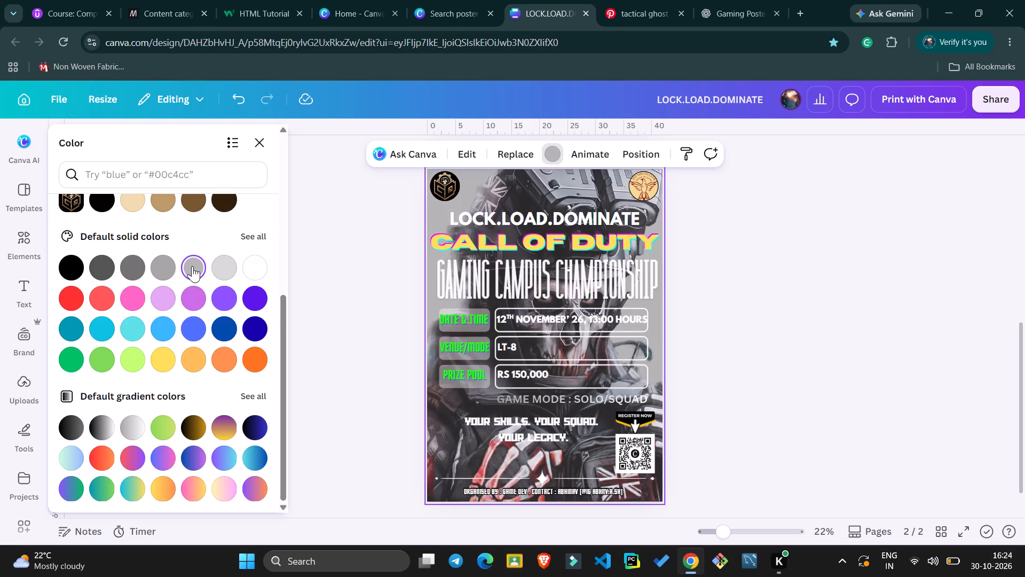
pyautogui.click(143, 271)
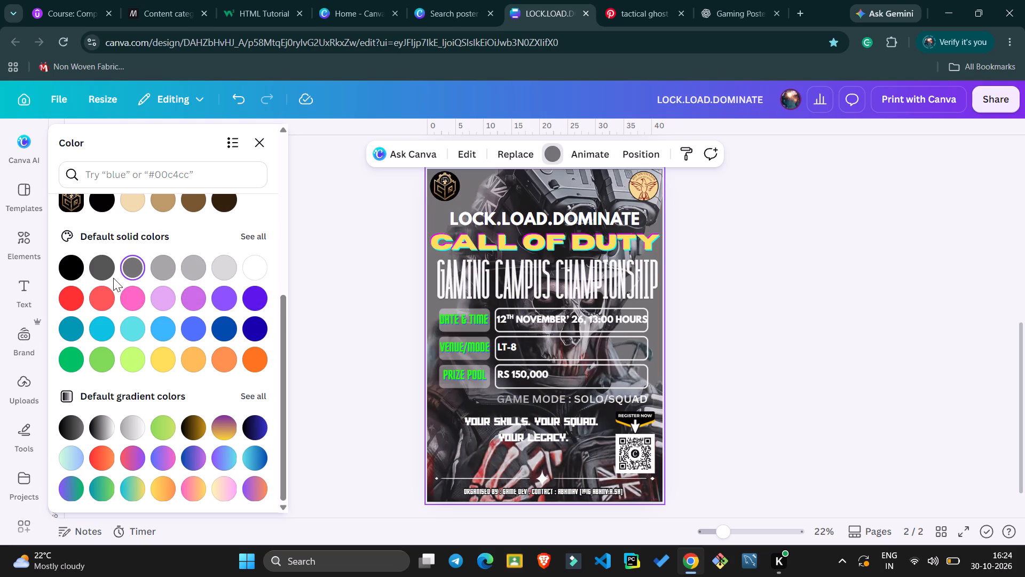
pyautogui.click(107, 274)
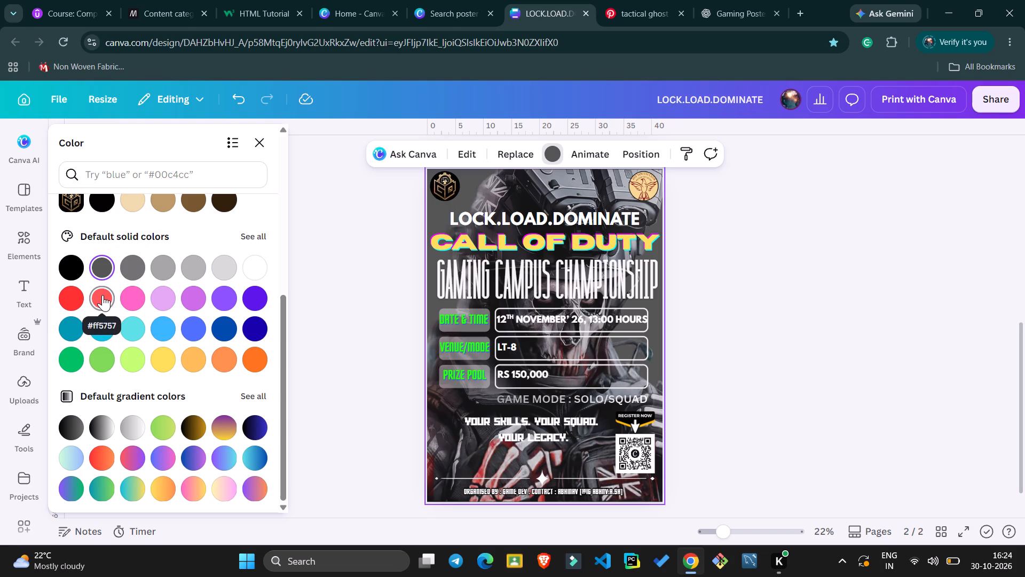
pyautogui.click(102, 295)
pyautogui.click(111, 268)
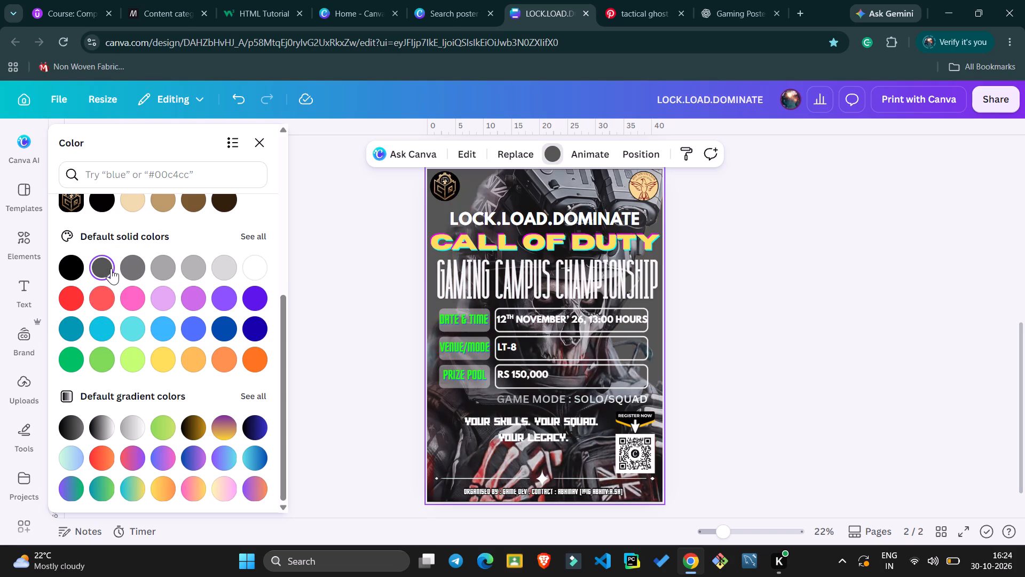
# Set page 2's background to the dark grey from the soldier image's photo colours.
pyautogui.scroll(1, 137, 255)
pyautogui.scroll(1, 199, 316)
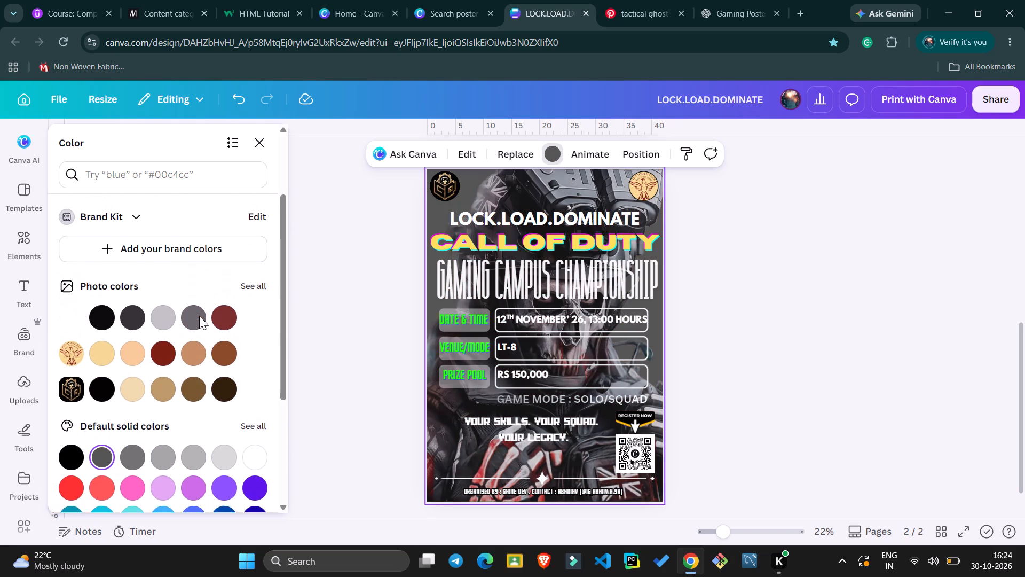
pyautogui.scroll(2, 199, 316)
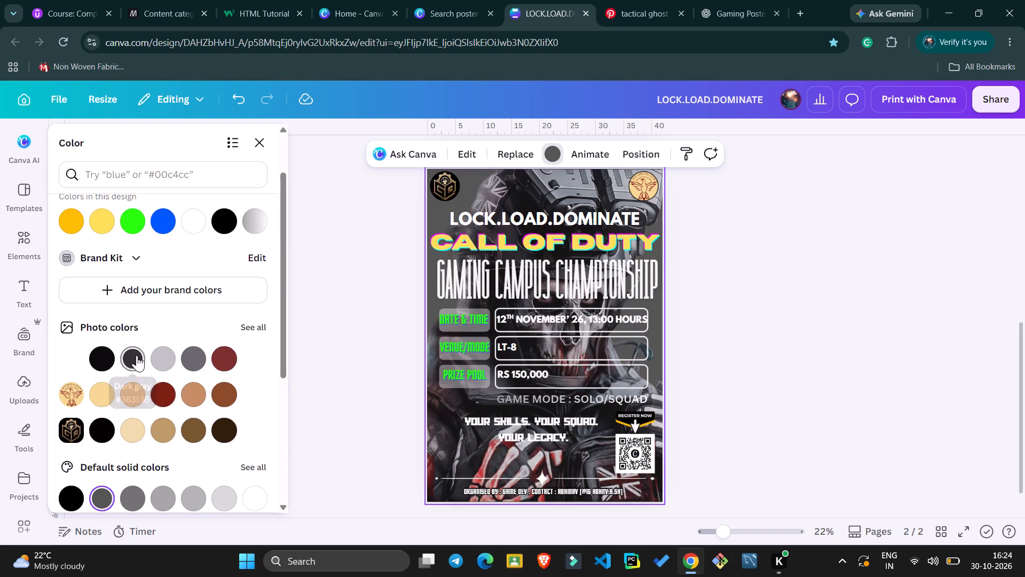
pyautogui.click(137, 355)
pyautogui.scroll(-1, 137, 355)
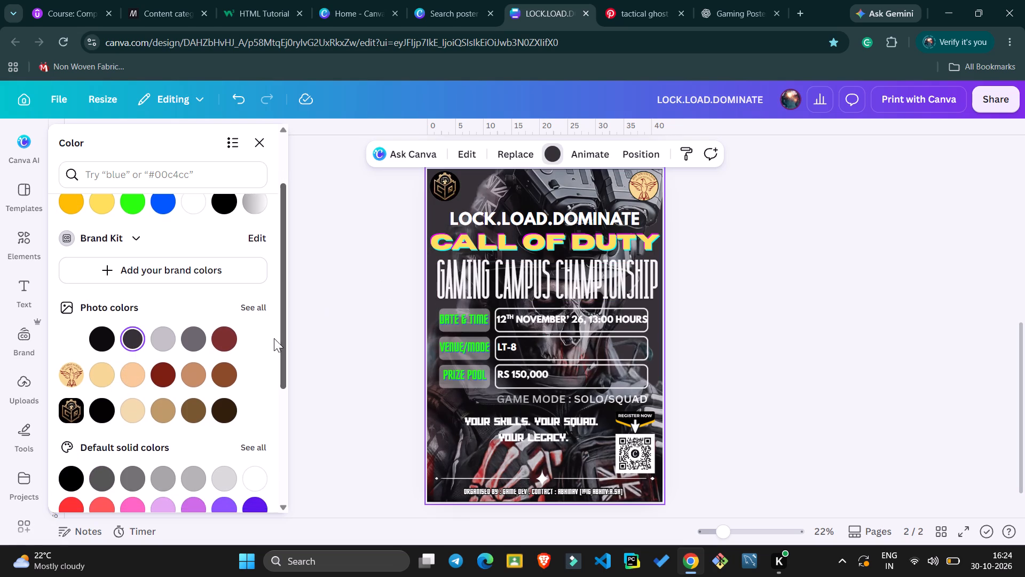
# Try the light grey photo colour and default greys for page 2's background, settling on the darkest default grey next to black.
pyautogui.click(171, 342)
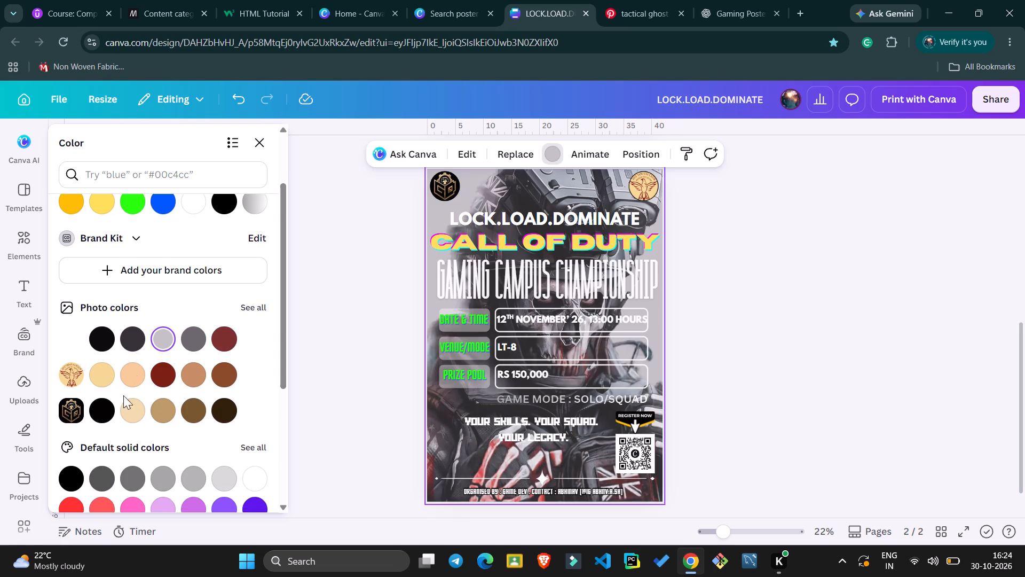
pyautogui.click(112, 474)
pyautogui.click(121, 474)
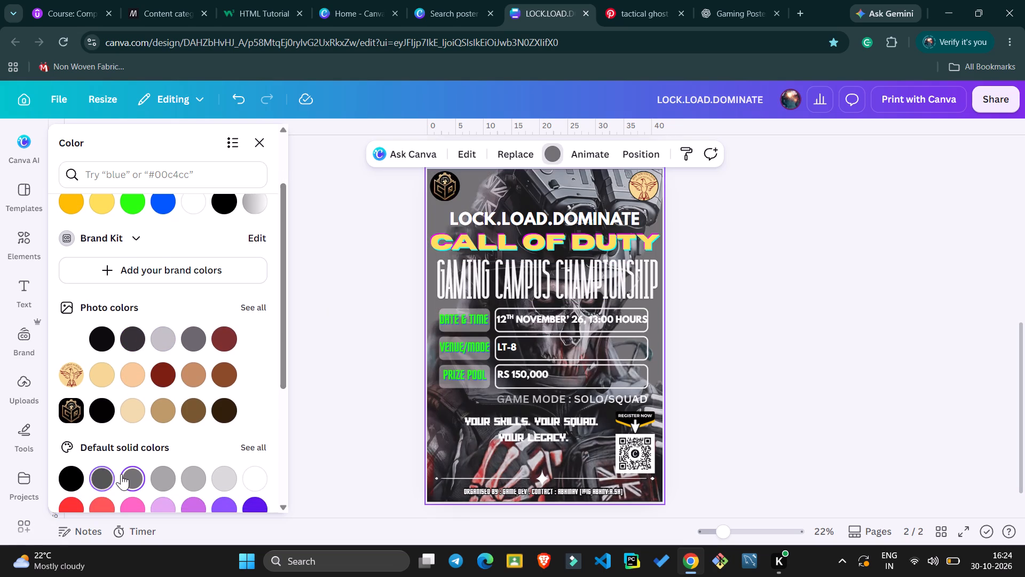
pyautogui.click(104, 477)
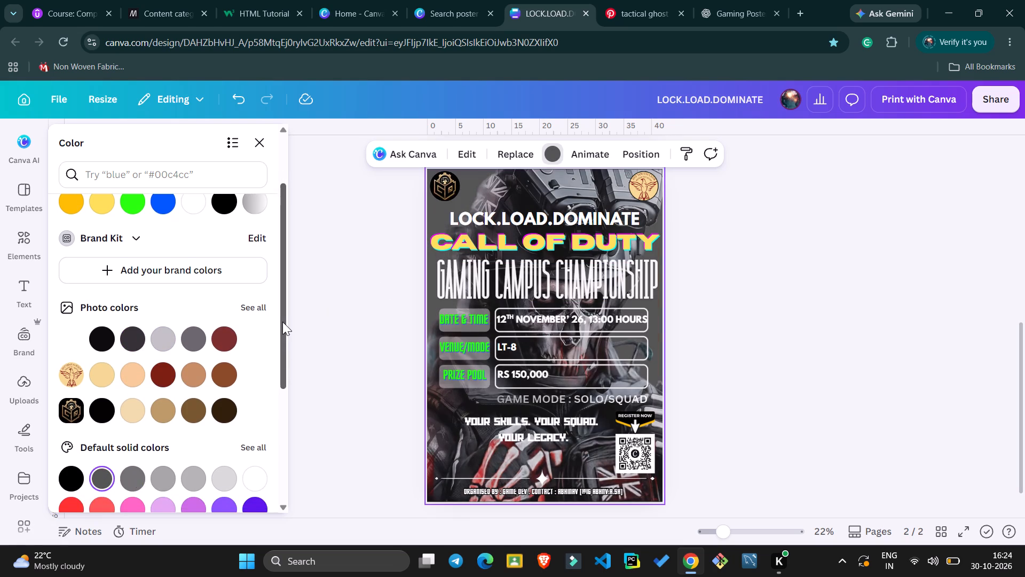
# Examine the poster text's legibility against the dark grey background across the whole of page 2.
pyautogui.scroll(-1, 282, 322)
pyautogui.scroll(-1, 460, 385)
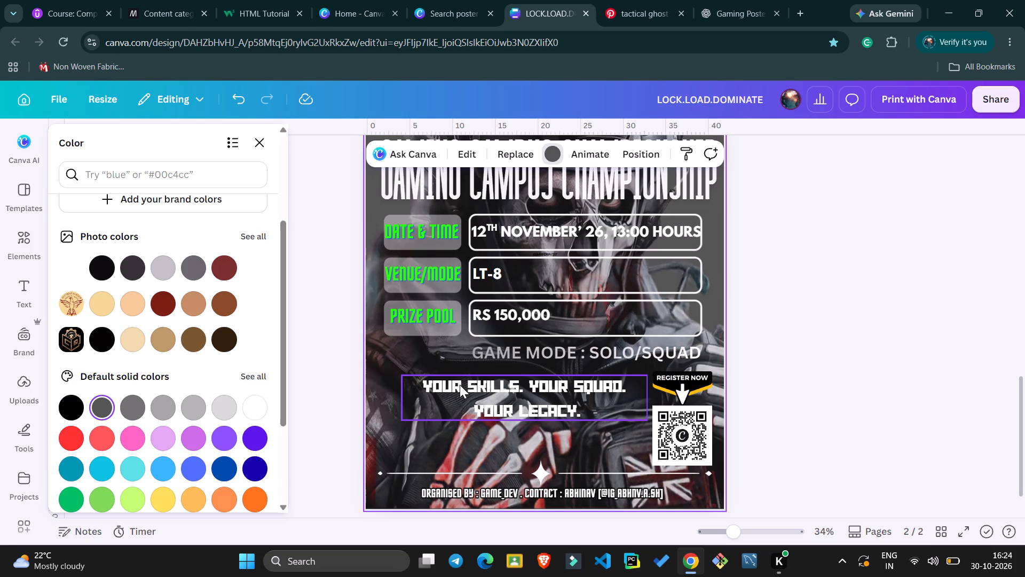
pyautogui.click(348, 275)
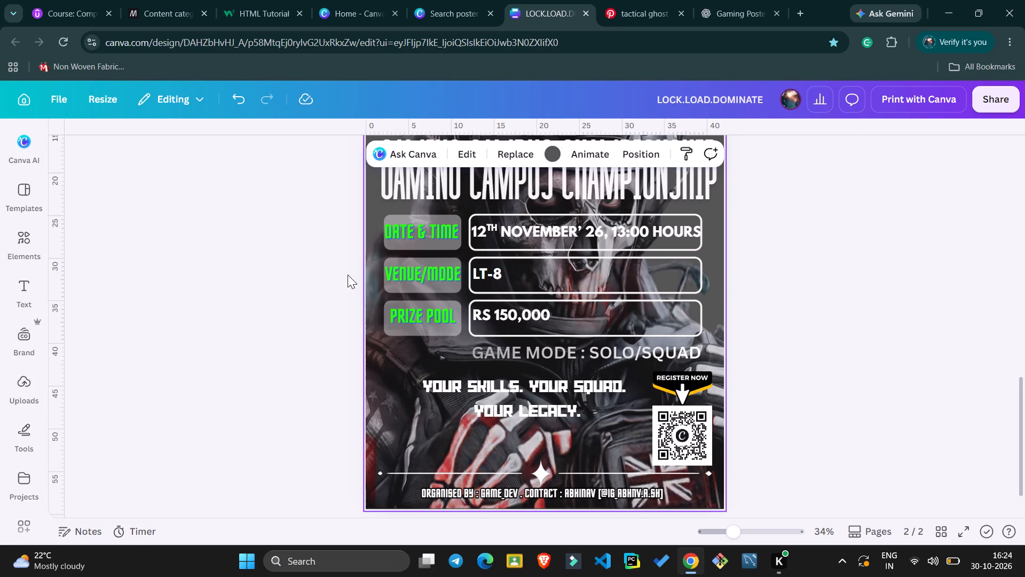
pyautogui.scroll(1, 500, 371)
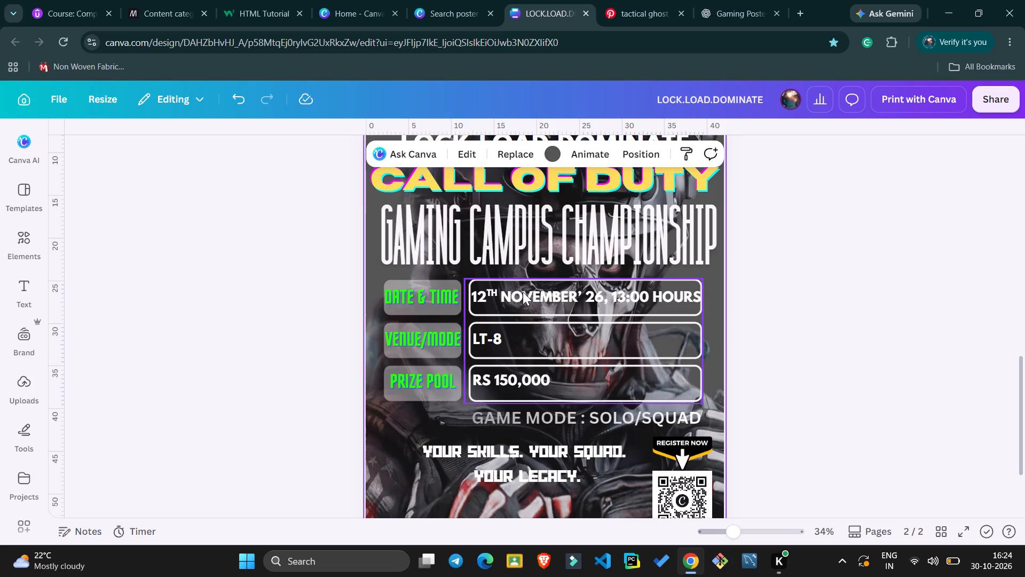
pyautogui.click(236, 337)
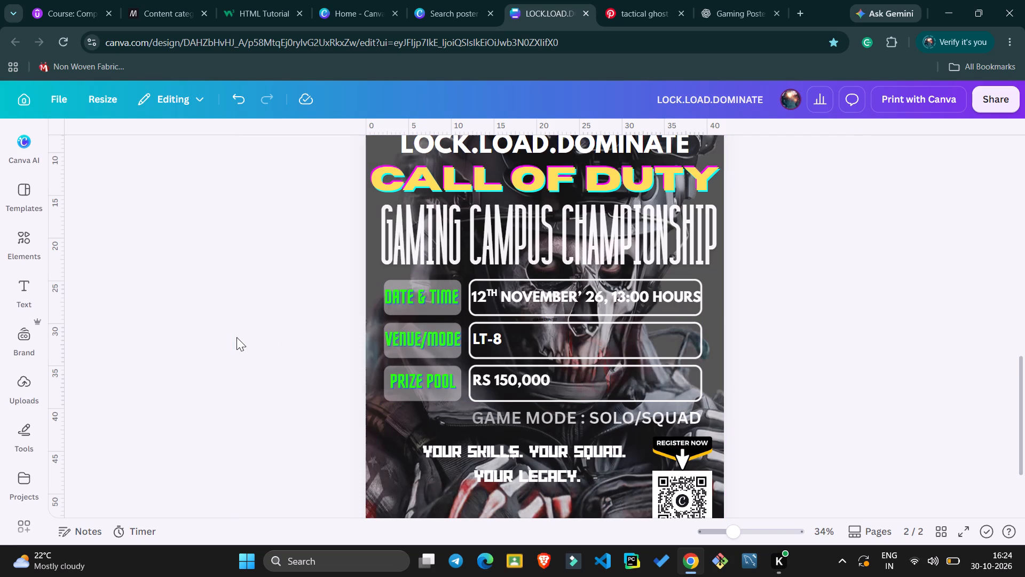
pyautogui.scroll(1, 366, 279)
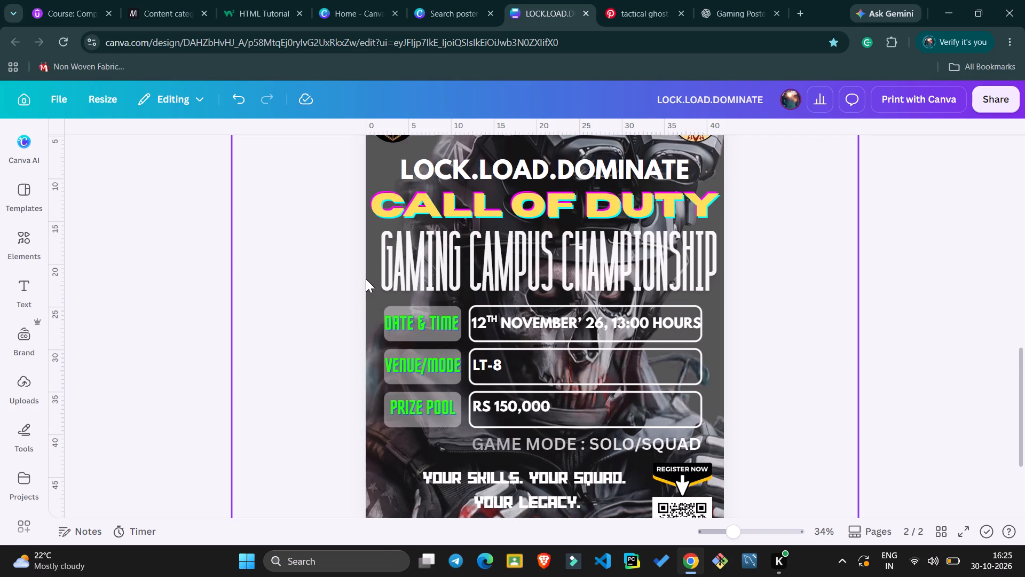
pyautogui.scroll(1, 515, 321)
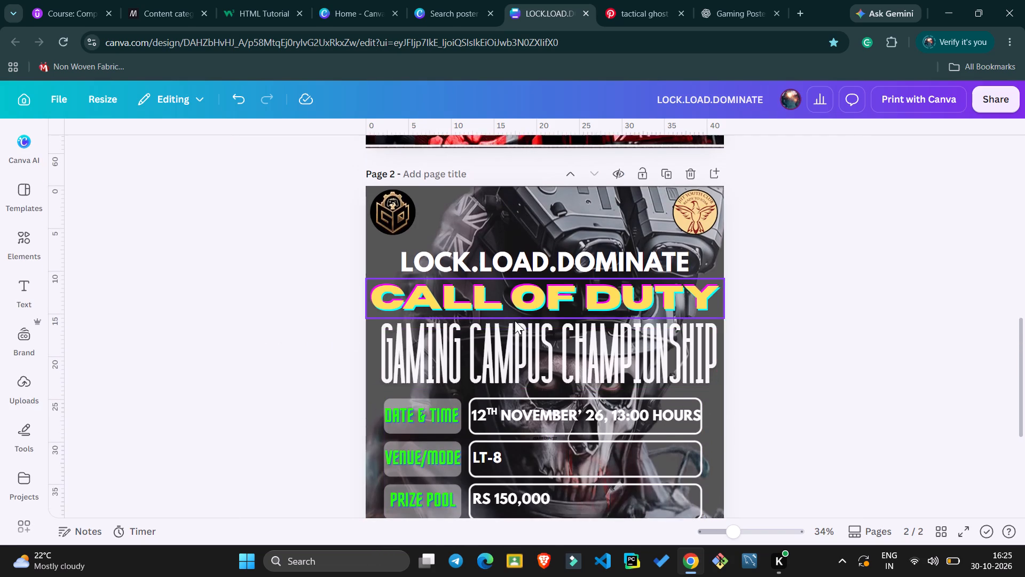
pyautogui.scroll(1, 515, 321)
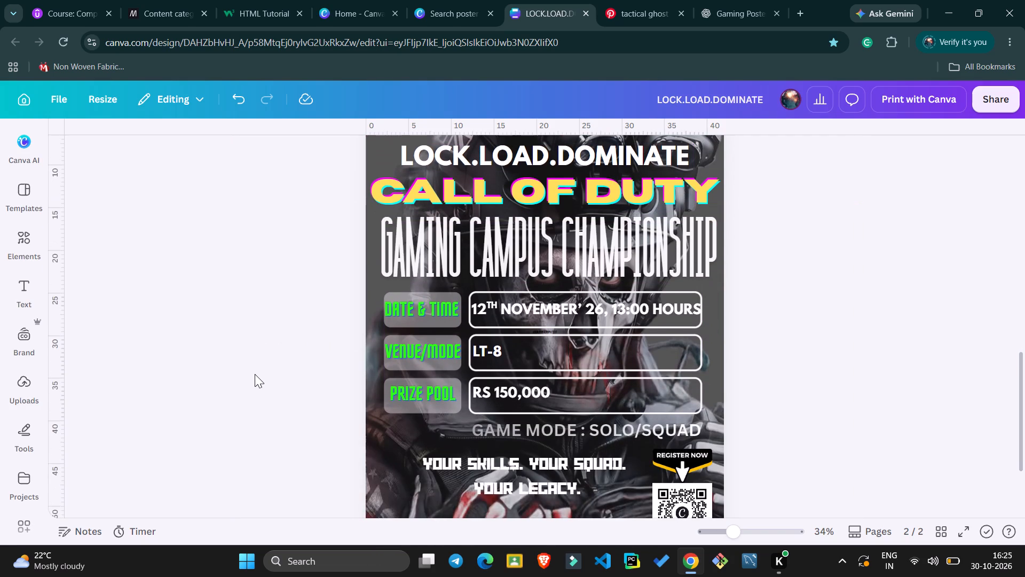
# Shrink the LOCK.LOAD.DOMINATE title to size 67.3 and centre it between the two logos at the top of page 2.
pyautogui.click(482, 219)
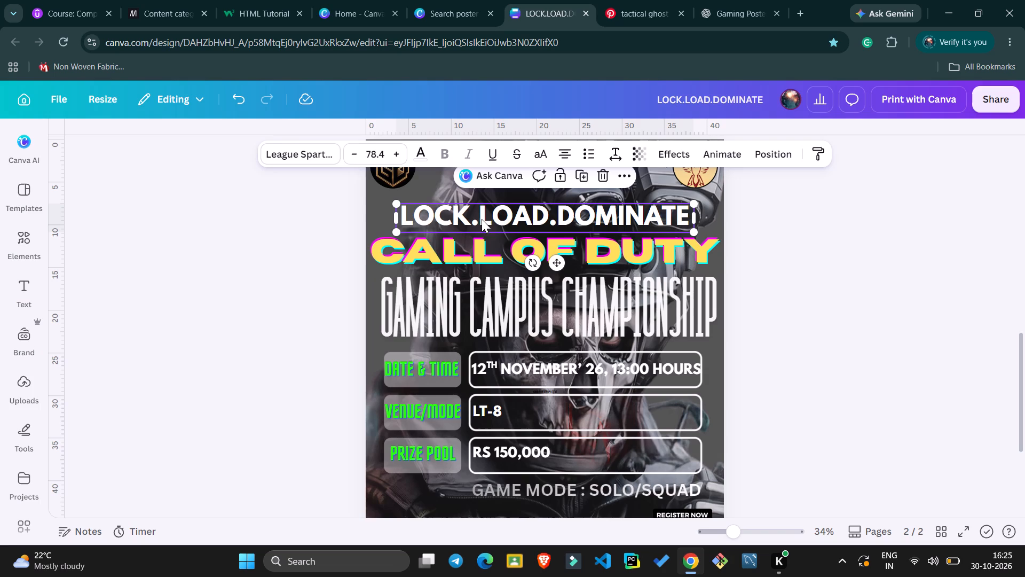
pyautogui.moveTo(692, 227); pyautogui.dragTo(692, 213)
pyautogui.scroll(1, 692, 213)
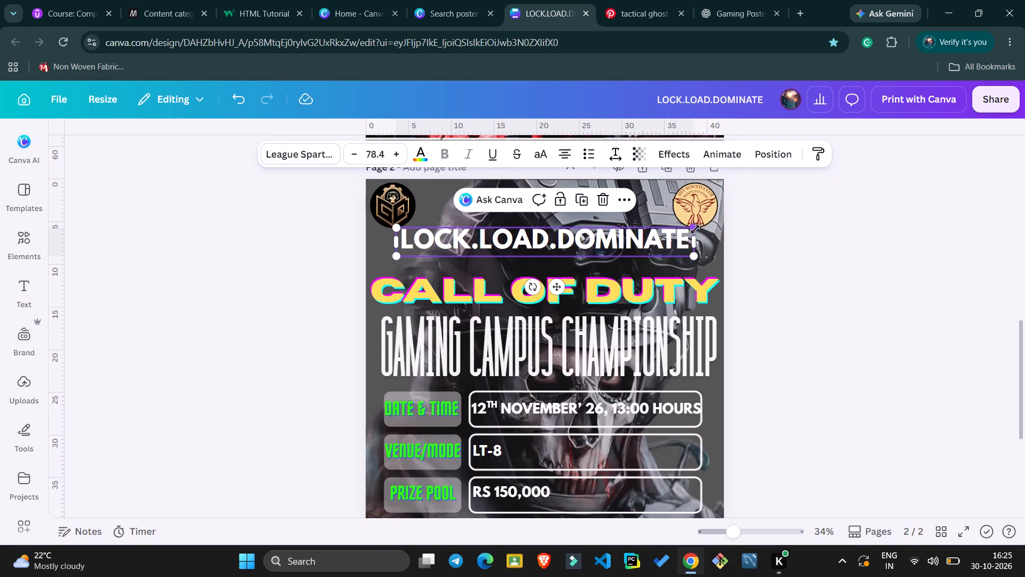
pyautogui.moveTo(696, 260); pyautogui.dragTo(669, 248)
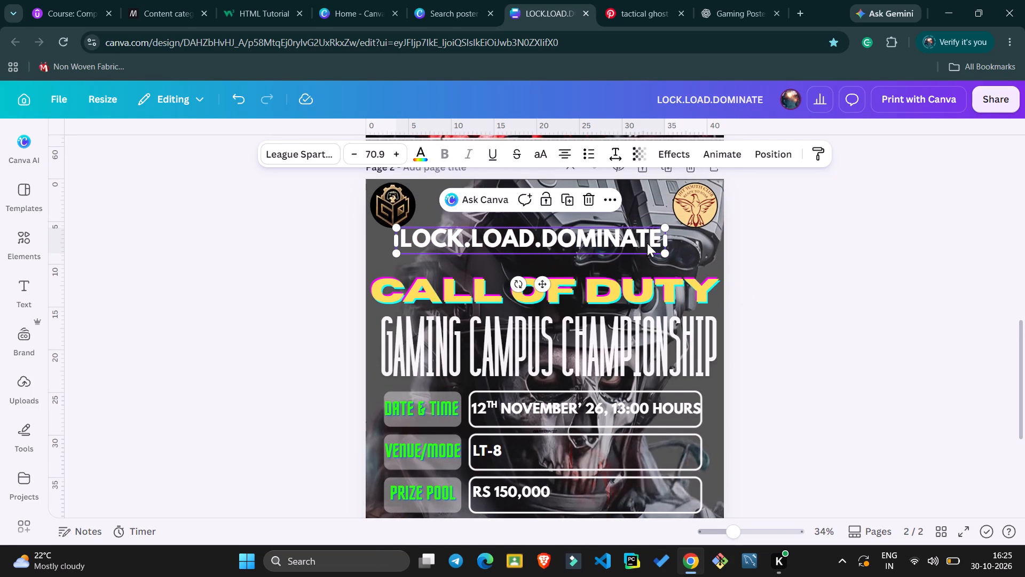
pyautogui.moveTo(647, 243); pyautogui.dragTo(657, 212)
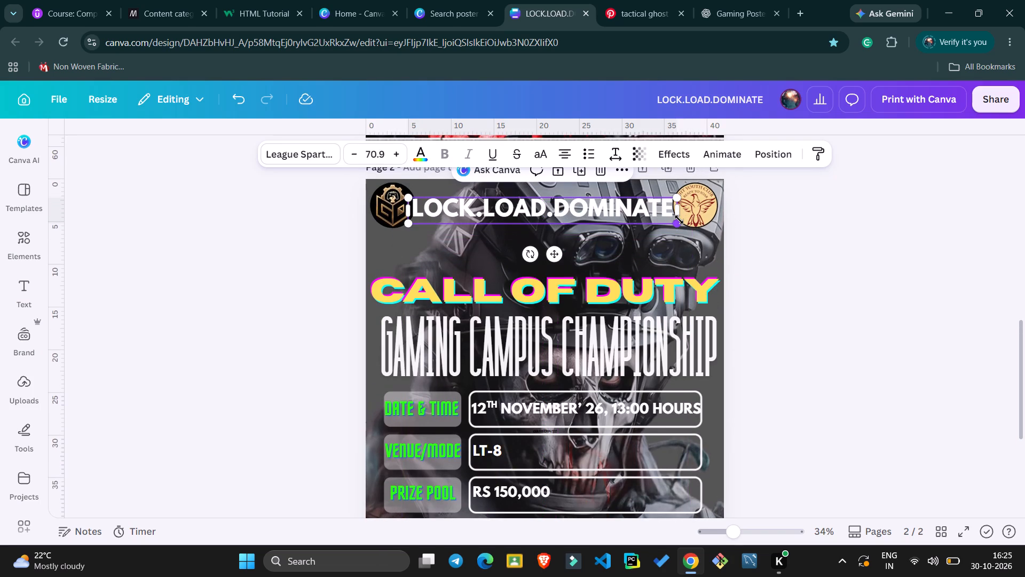
pyautogui.moveTo(679, 220); pyautogui.dragTo(669, 215)
pyautogui.moveTo(616, 206); pyautogui.dragTo(624, 199)
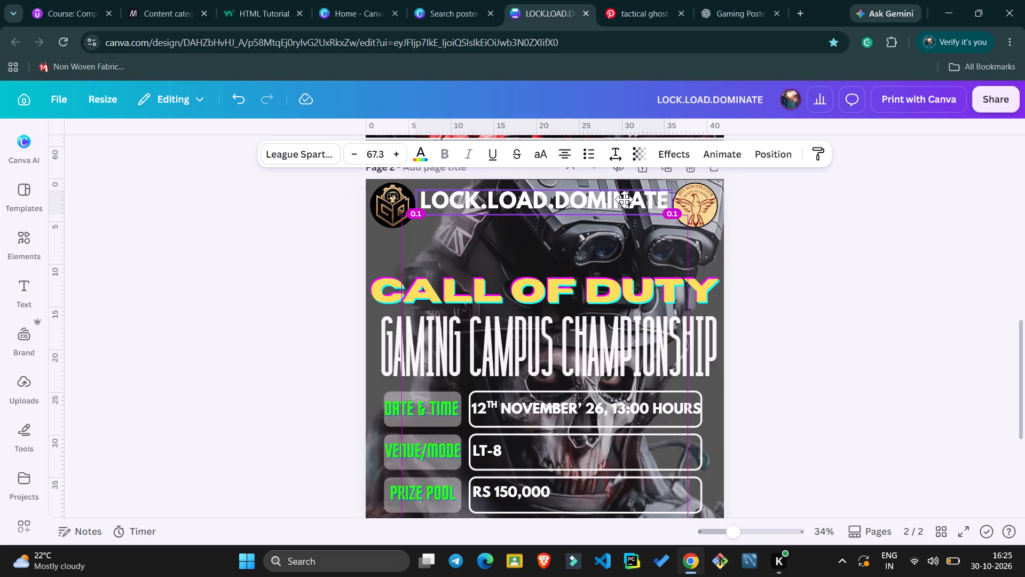
pyautogui.moveTo(624, 199); pyautogui.dragTo(623, 199)
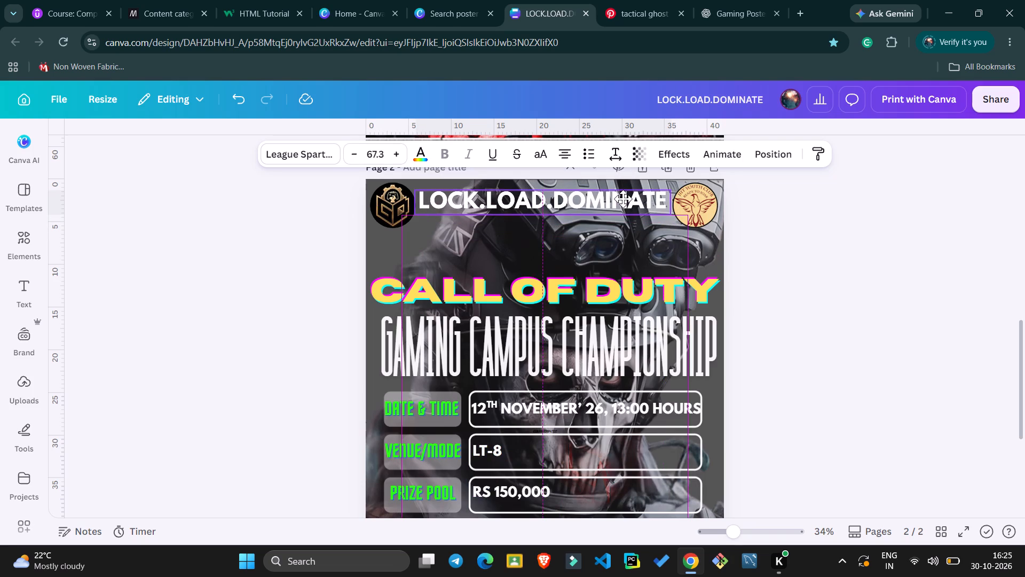
pyautogui.moveTo(623, 199); pyautogui.dragTo(625, 203)
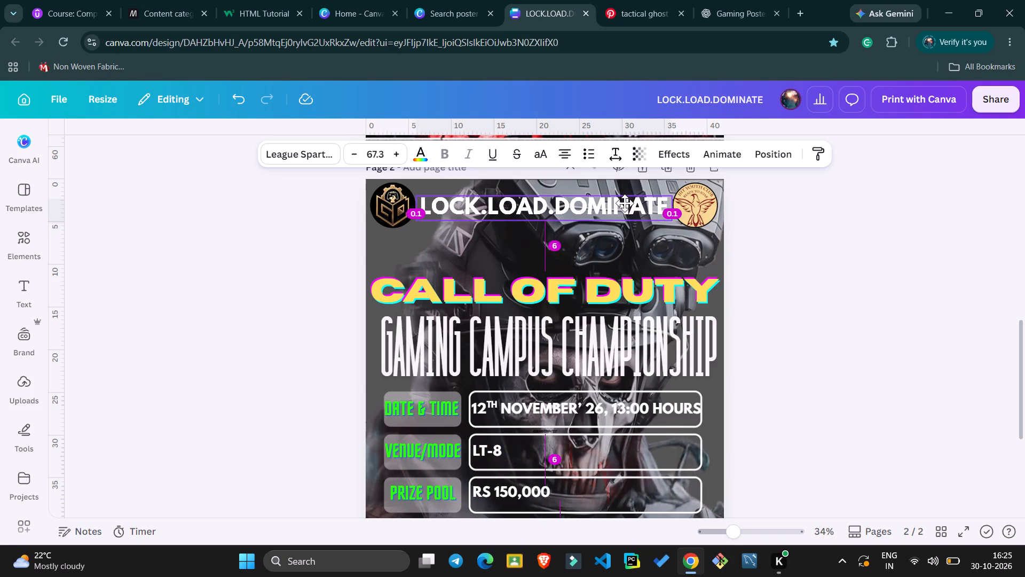
pyautogui.moveTo(625, 203); pyautogui.dragTo(625, 205)
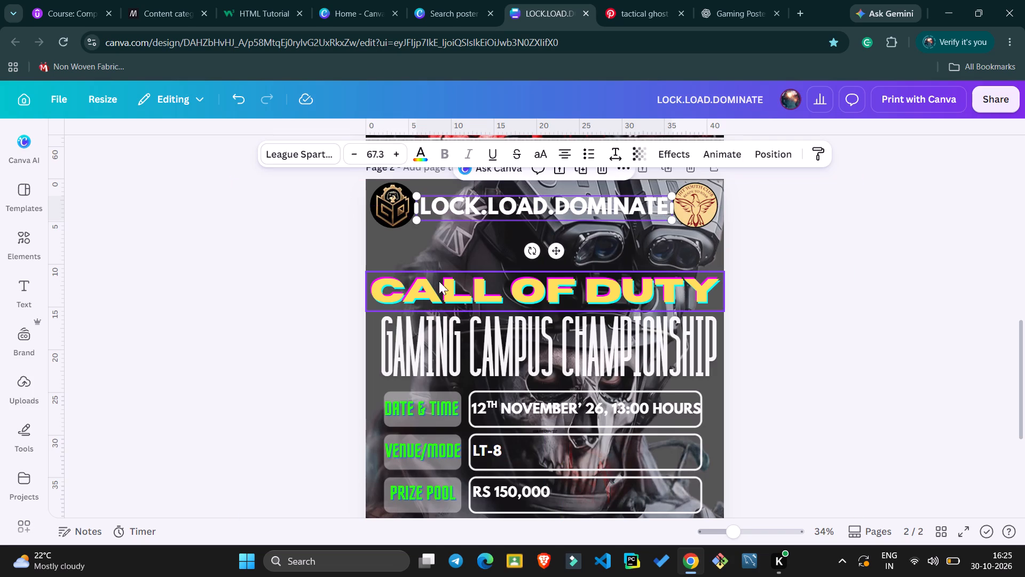
# Move the CALL OF DUTY heading up to sit just below the LOCK.LOAD.DOMINATE title, spanning the page width.
pyautogui.click(454, 285)
pyautogui.moveTo(454, 285); pyautogui.dragTo(455, 261)
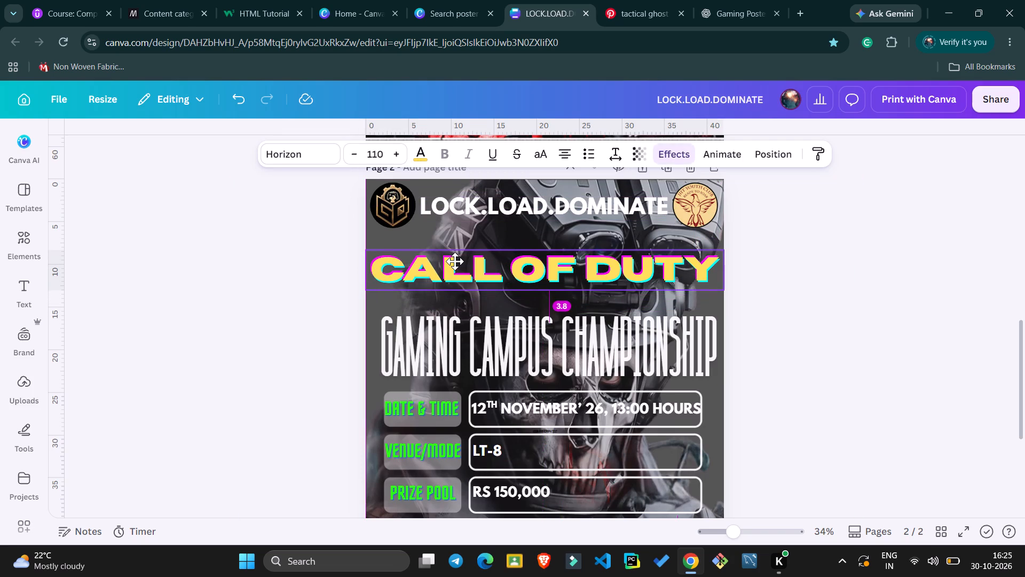
pyautogui.moveTo(455, 261); pyautogui.dragTo(455, 253)
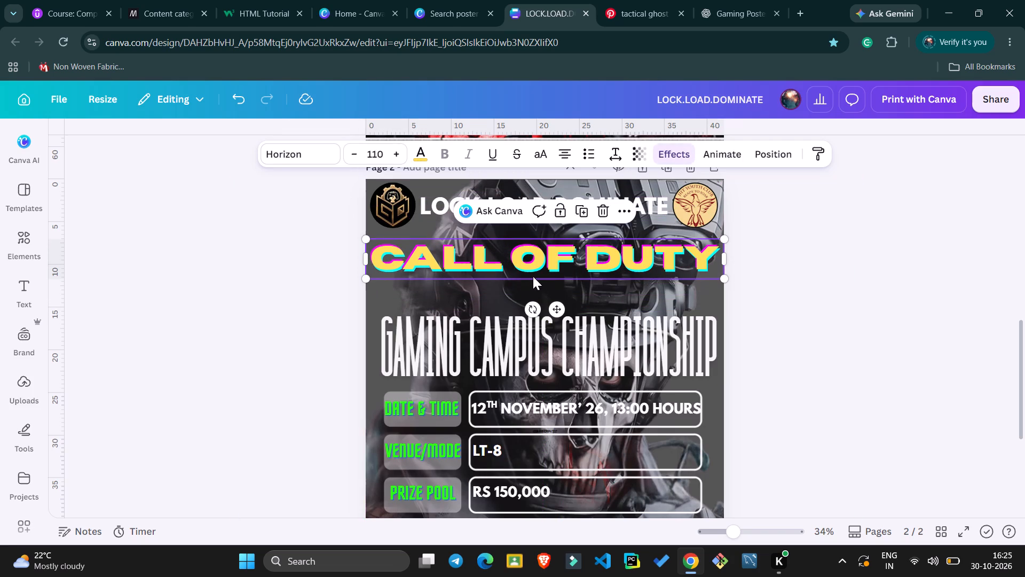
pyautogui.moveTo(724, 277); pyautogui.dragTo(724, 277)
pyautogui.moveTo(724, 277); pyautogui.dragTo(733, 306)
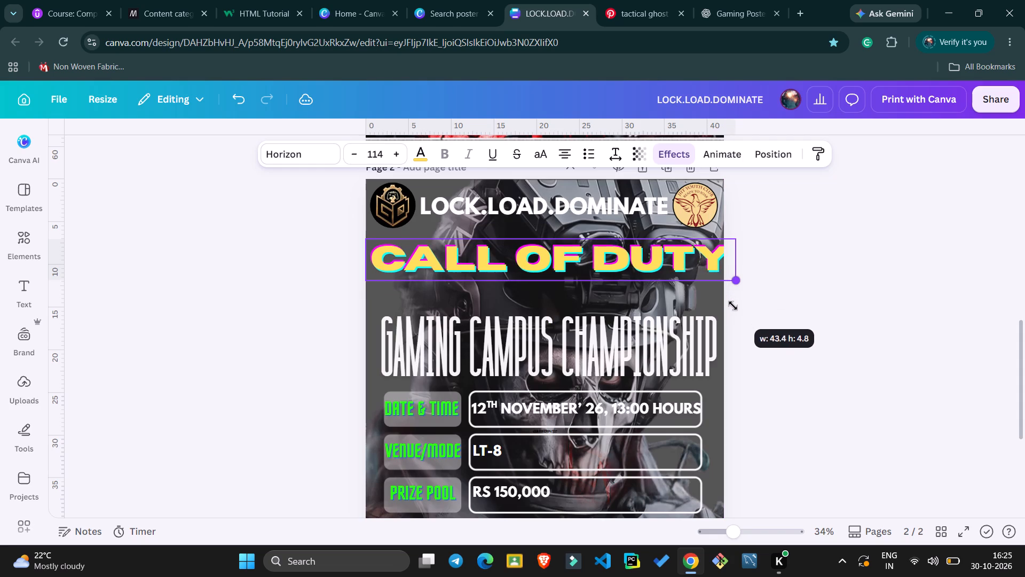
pyautogui.moveTo(733, 306); pyautogui.dragTo(722, 298)
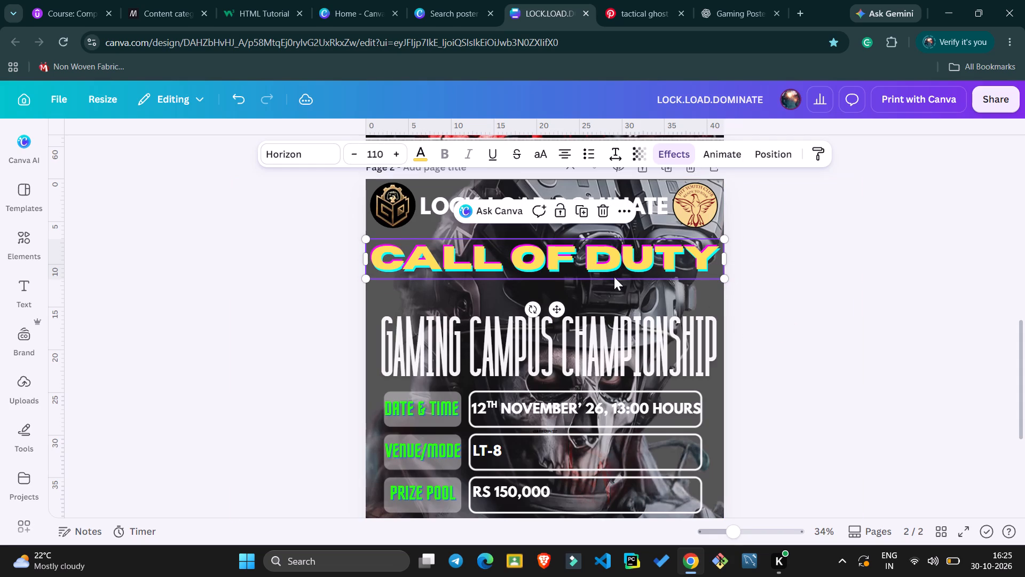
pyautogui.moveTo(550, 278); pyautogui.dragTo(550, 286)
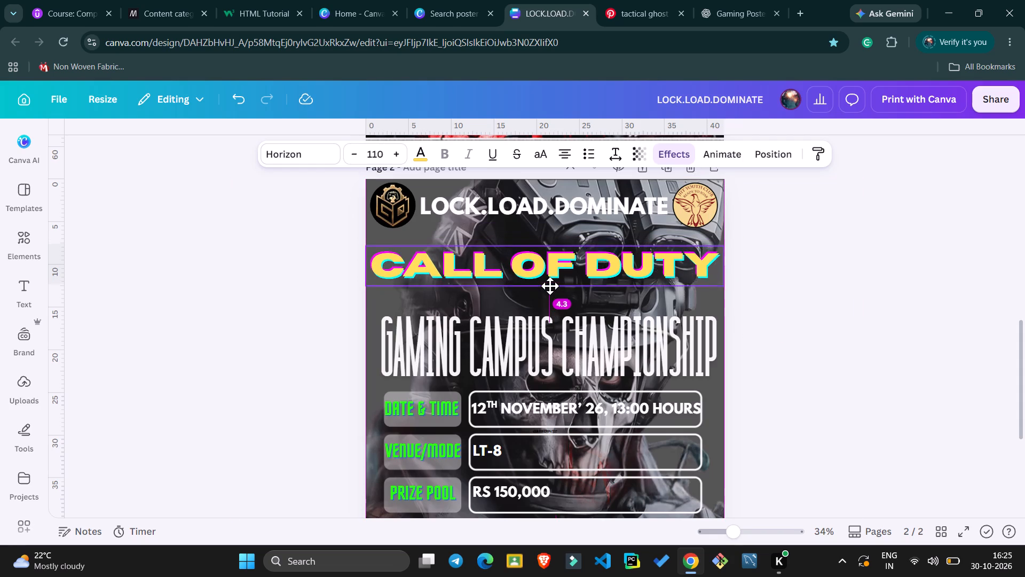
pyautogui.moveTo(550, 286); pyautogui.dragTo(550, 272)
# Open the CALL OF DUTY heading's text for editing at its last word.
pyautogui.doubleClick(547, 261)
pyautogui.click(547, 261)
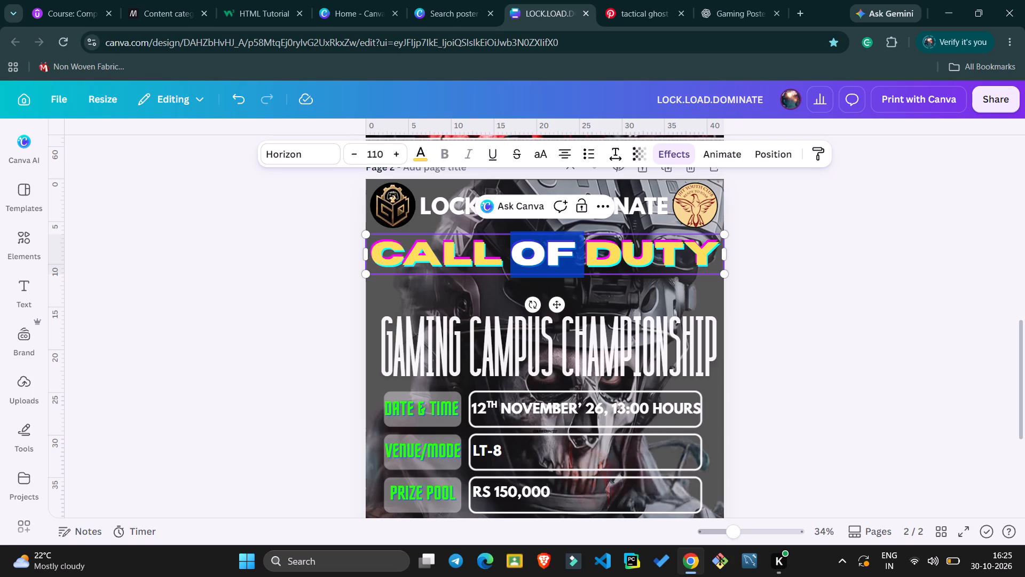
pyautogui.click(606, 264)
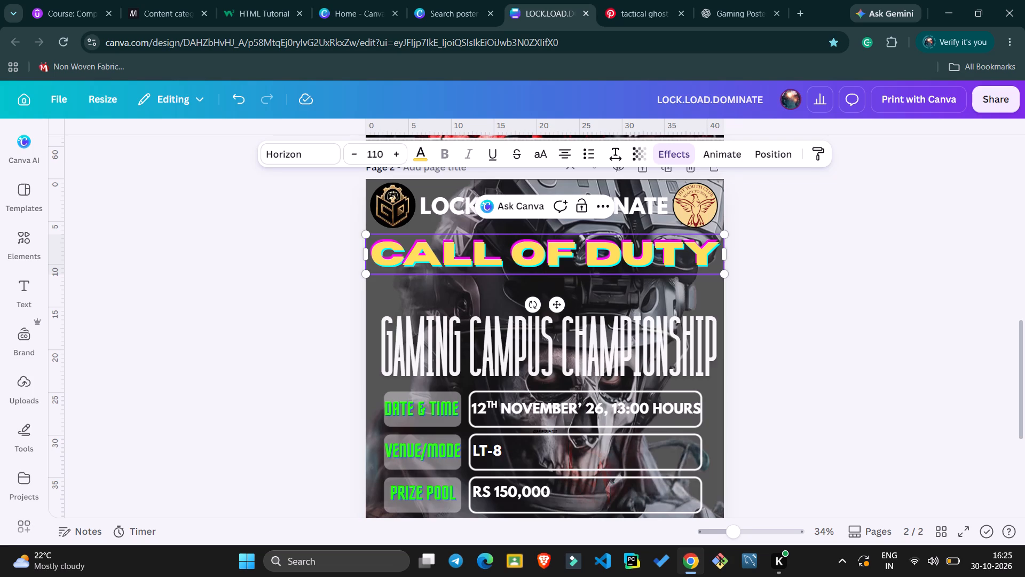
pyautogui.doubleClick(716, 256)
pyautogui.click(716, 256)
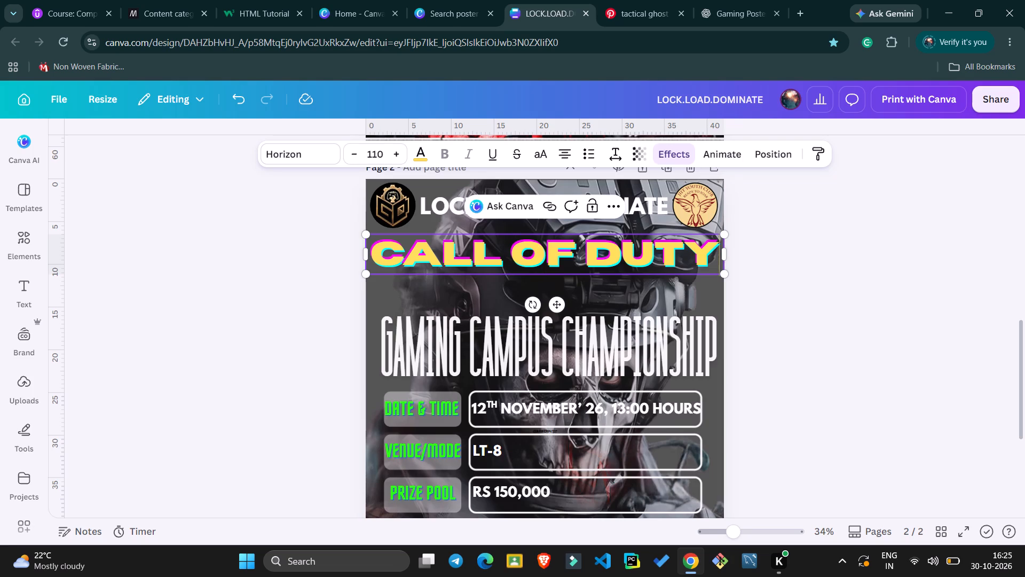
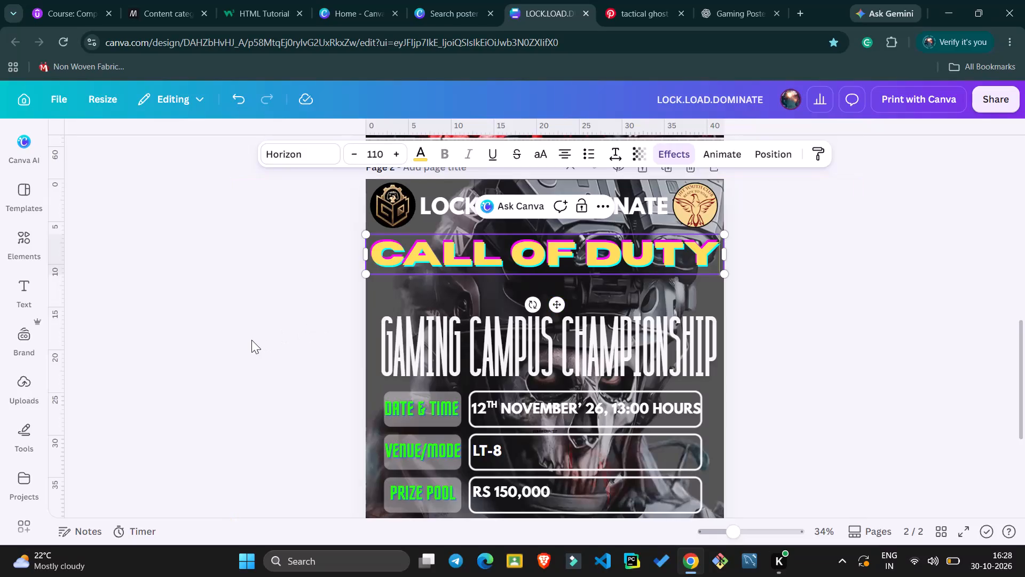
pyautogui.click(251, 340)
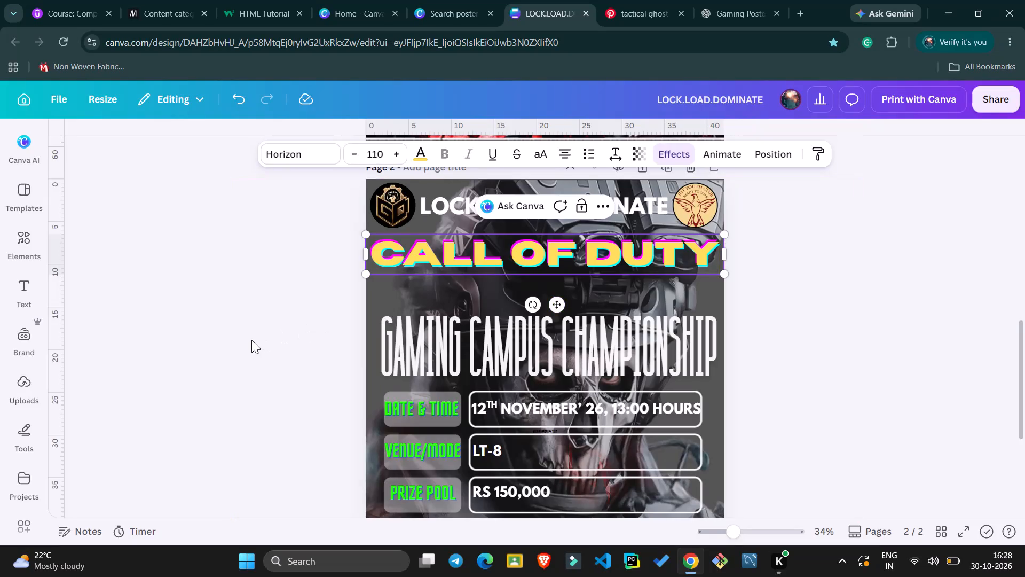
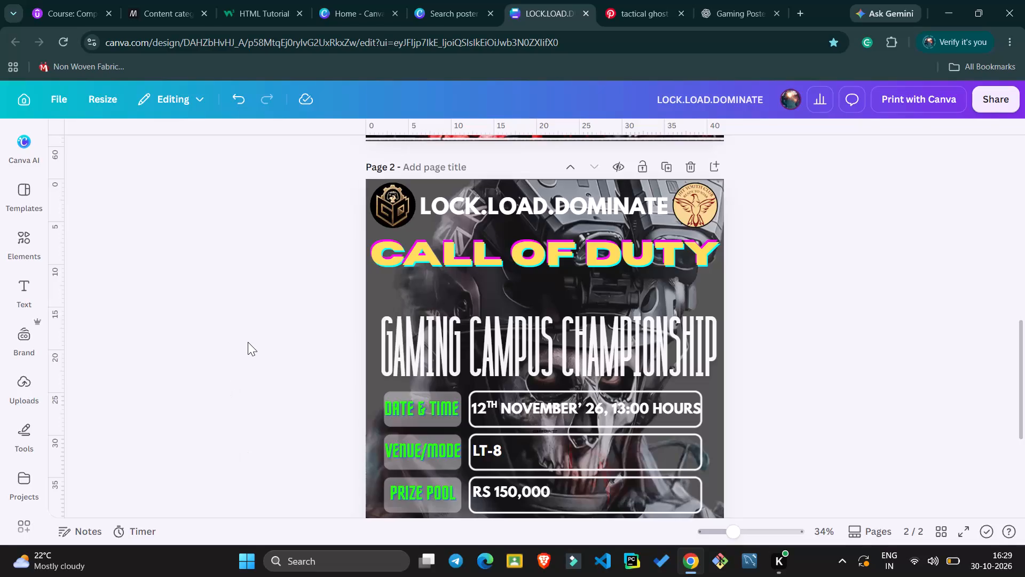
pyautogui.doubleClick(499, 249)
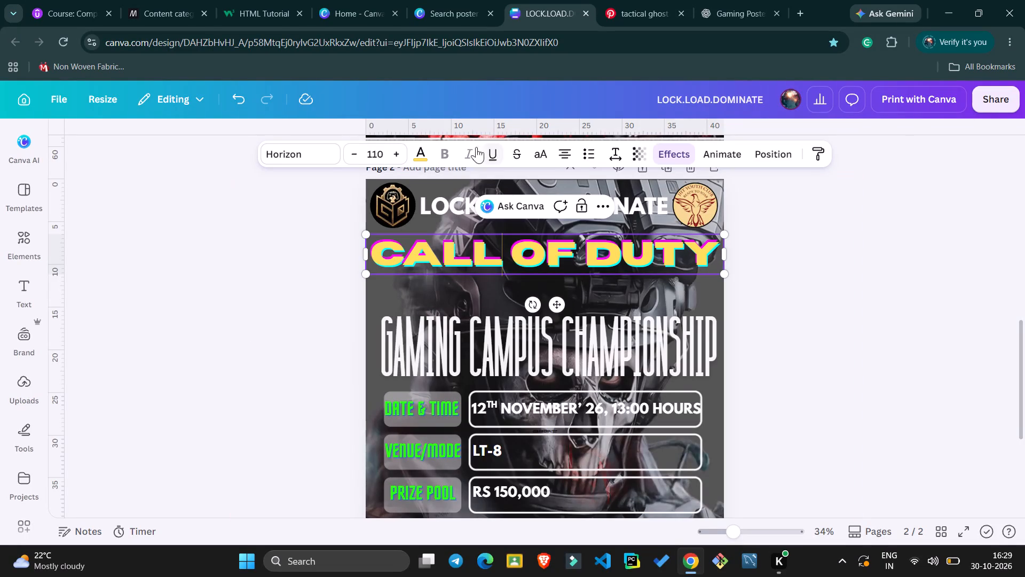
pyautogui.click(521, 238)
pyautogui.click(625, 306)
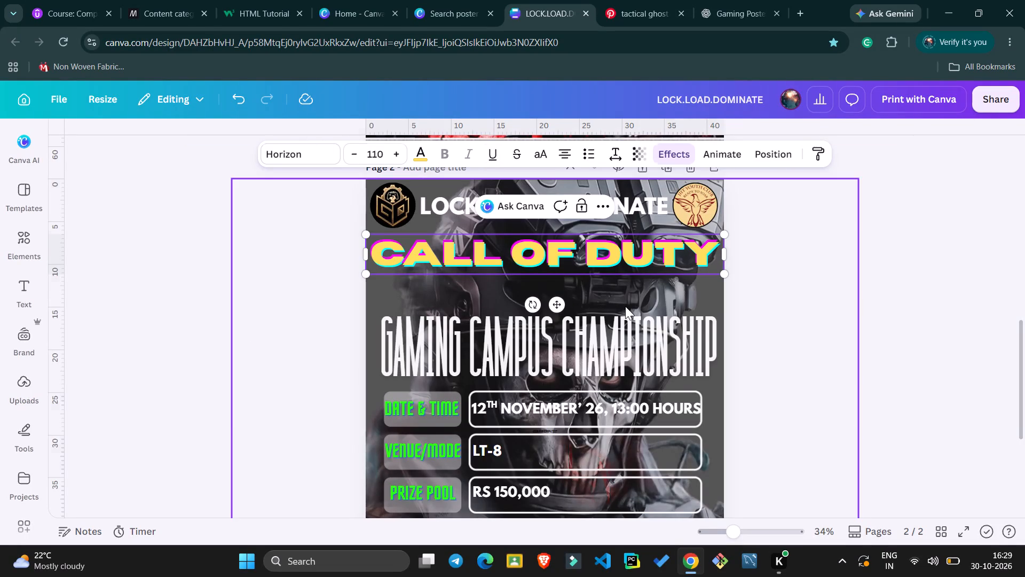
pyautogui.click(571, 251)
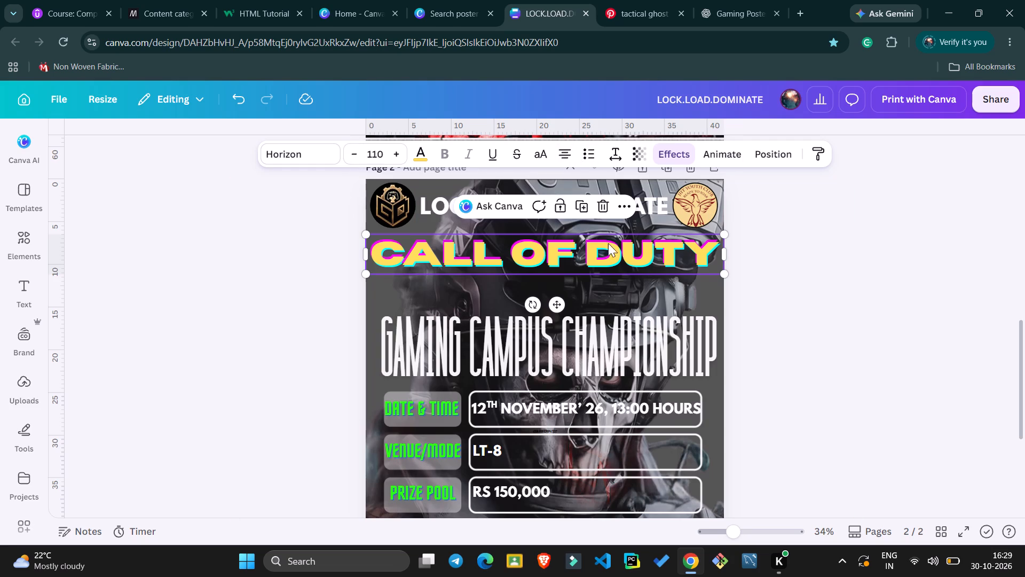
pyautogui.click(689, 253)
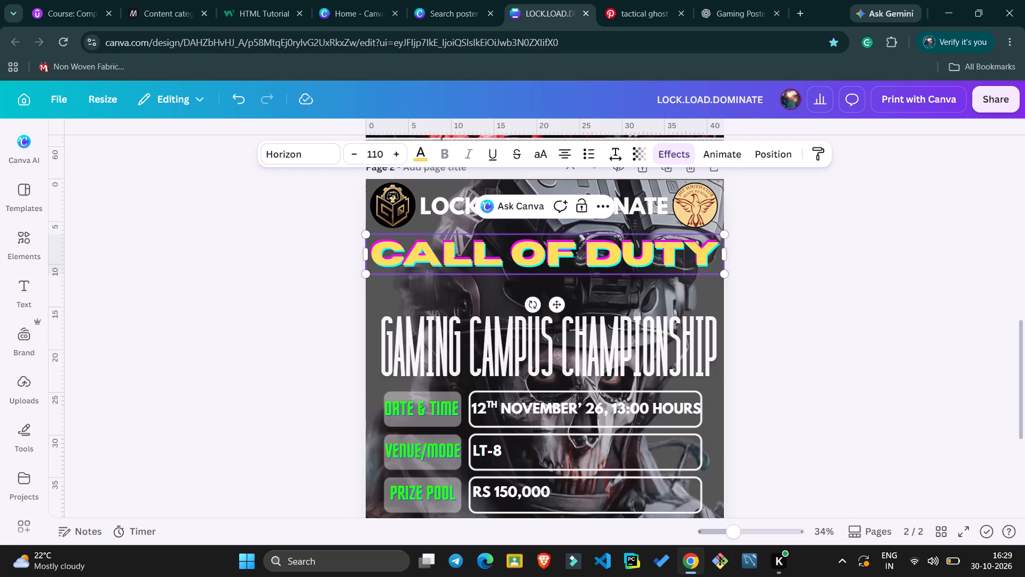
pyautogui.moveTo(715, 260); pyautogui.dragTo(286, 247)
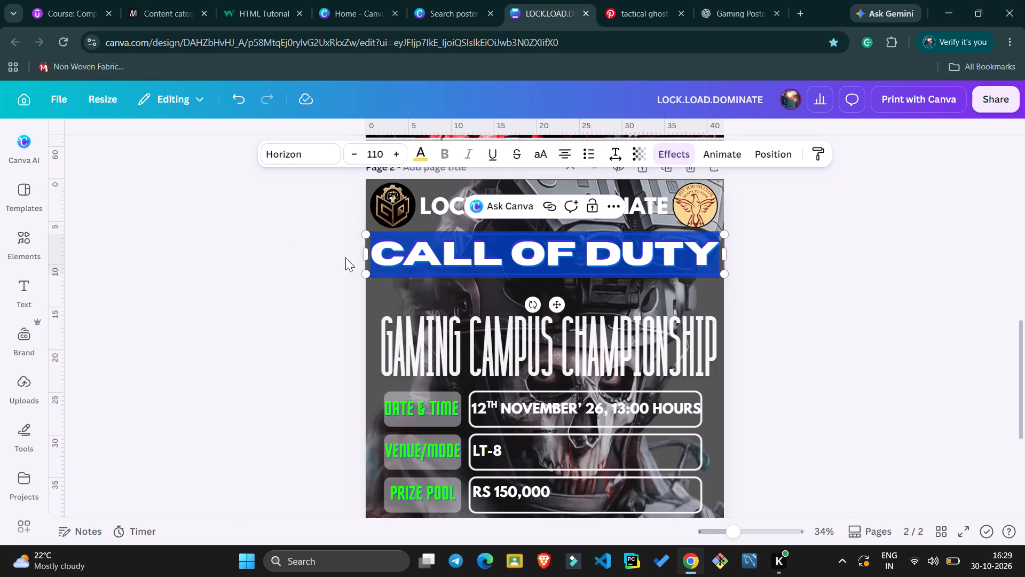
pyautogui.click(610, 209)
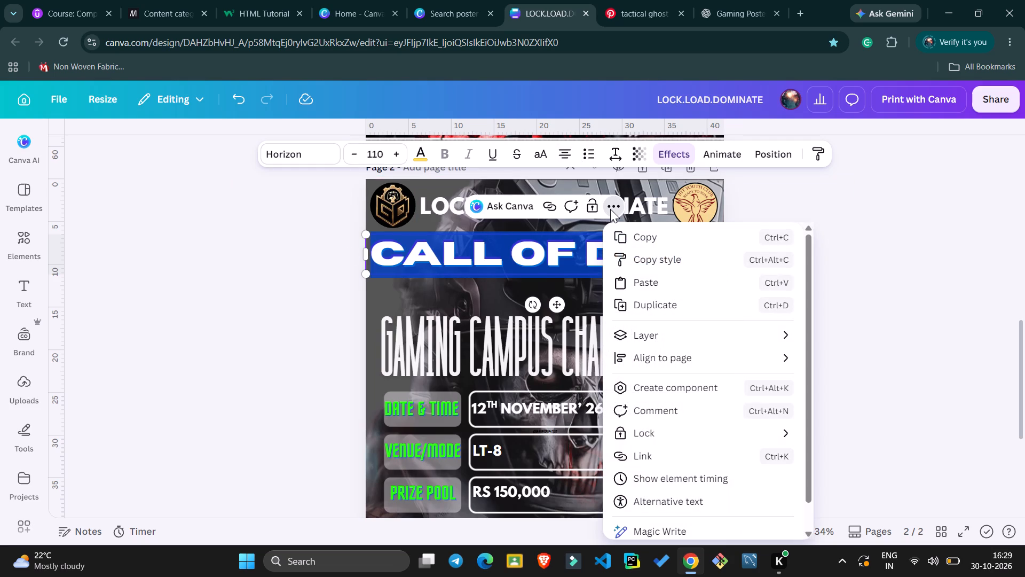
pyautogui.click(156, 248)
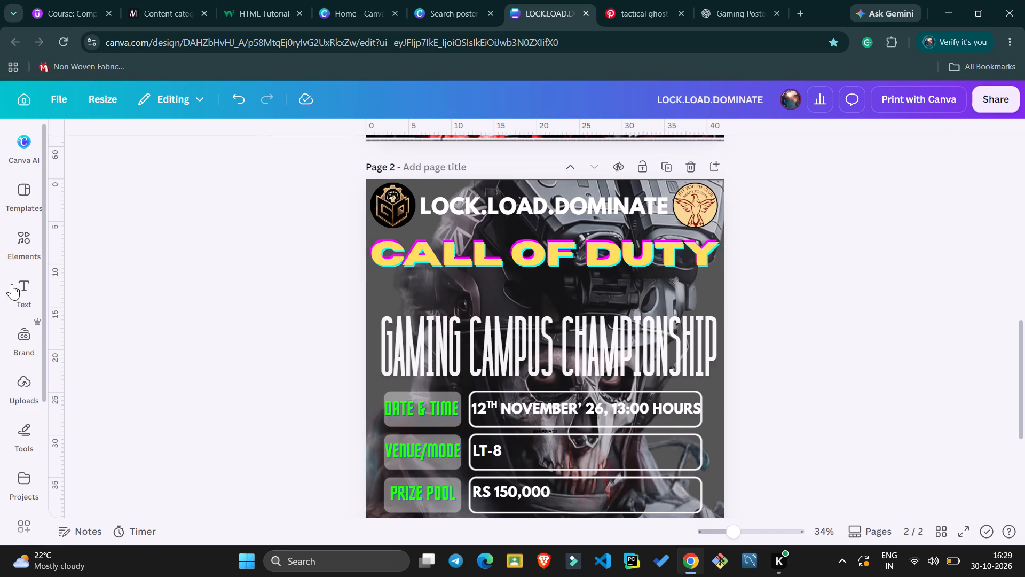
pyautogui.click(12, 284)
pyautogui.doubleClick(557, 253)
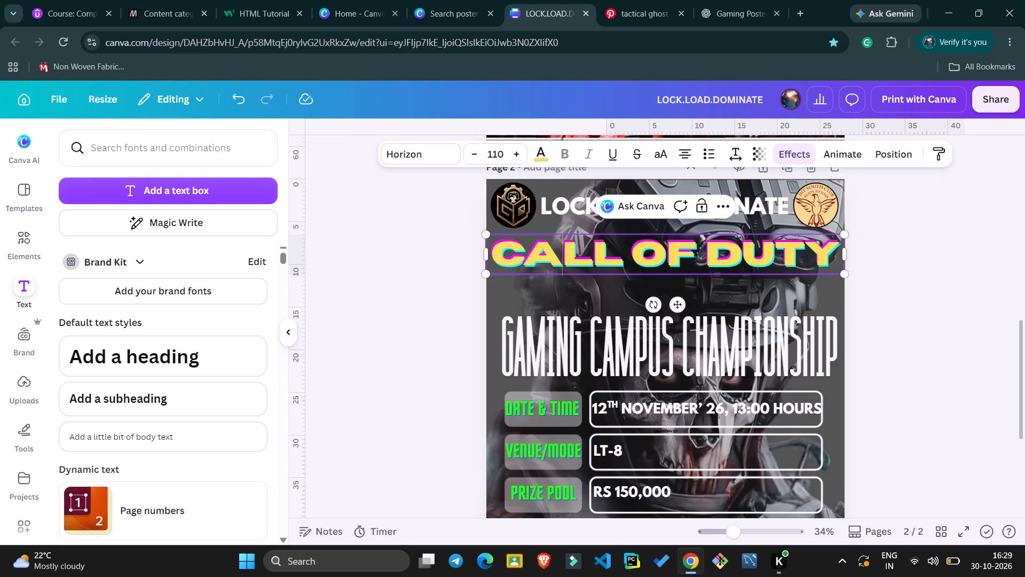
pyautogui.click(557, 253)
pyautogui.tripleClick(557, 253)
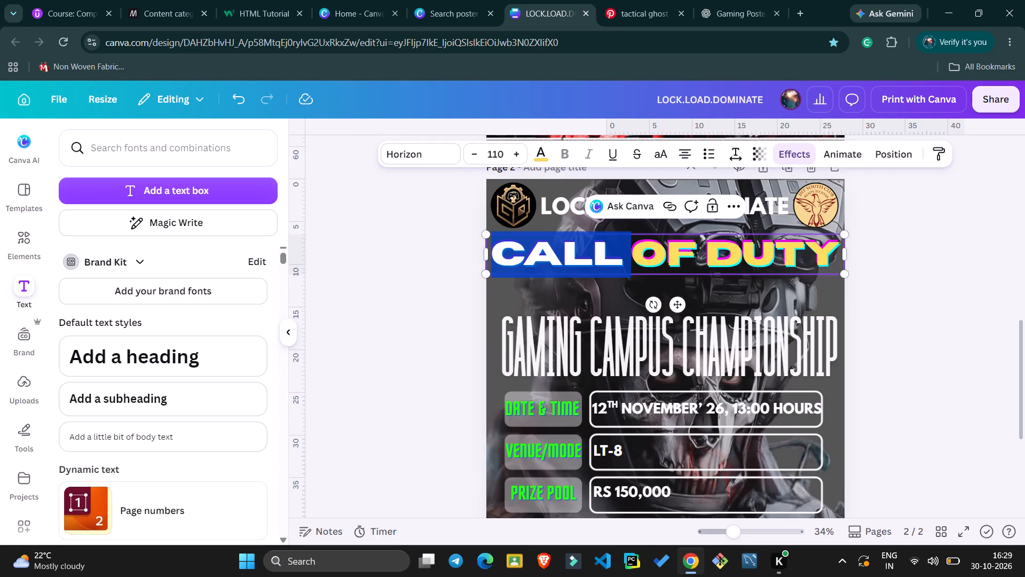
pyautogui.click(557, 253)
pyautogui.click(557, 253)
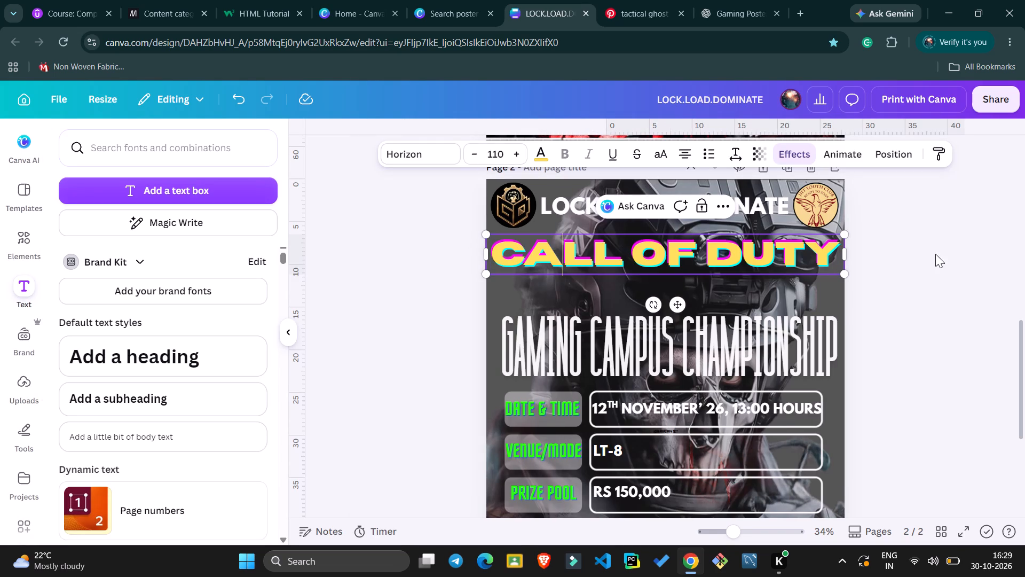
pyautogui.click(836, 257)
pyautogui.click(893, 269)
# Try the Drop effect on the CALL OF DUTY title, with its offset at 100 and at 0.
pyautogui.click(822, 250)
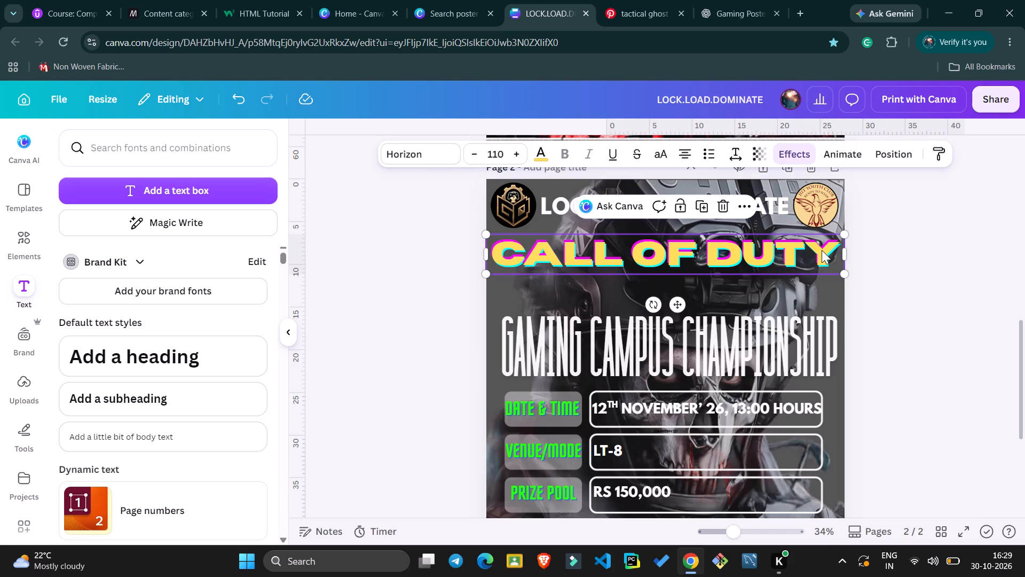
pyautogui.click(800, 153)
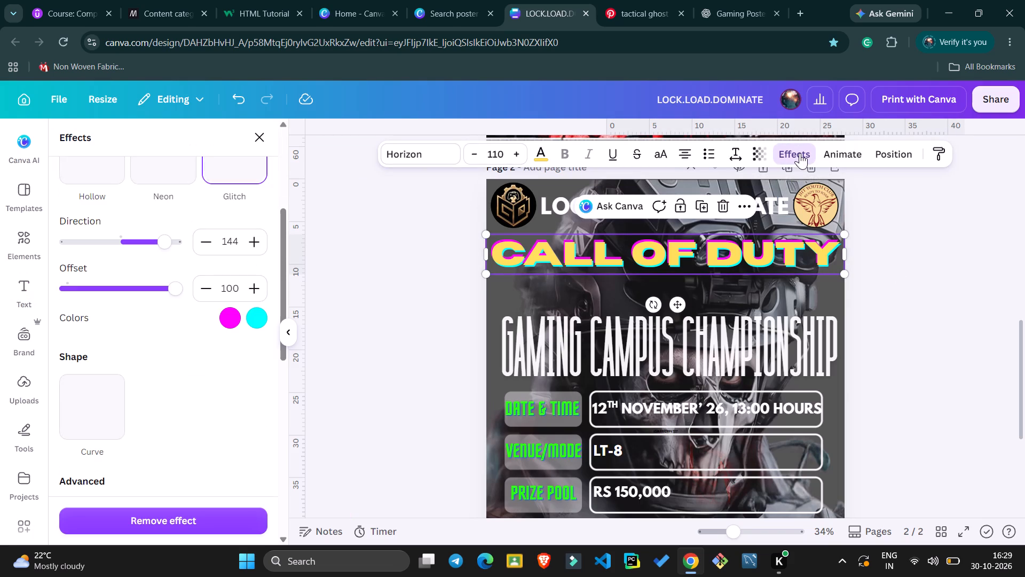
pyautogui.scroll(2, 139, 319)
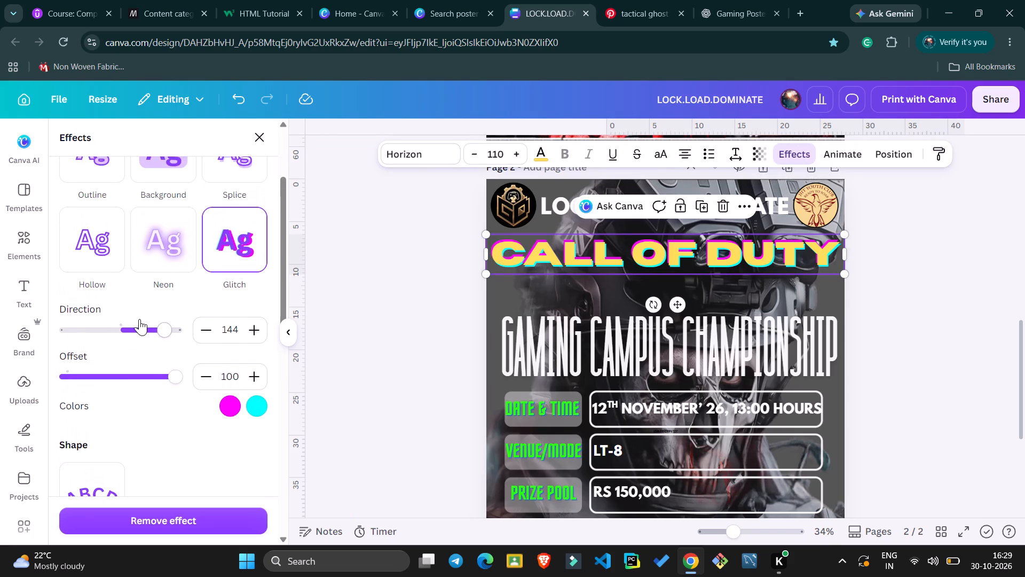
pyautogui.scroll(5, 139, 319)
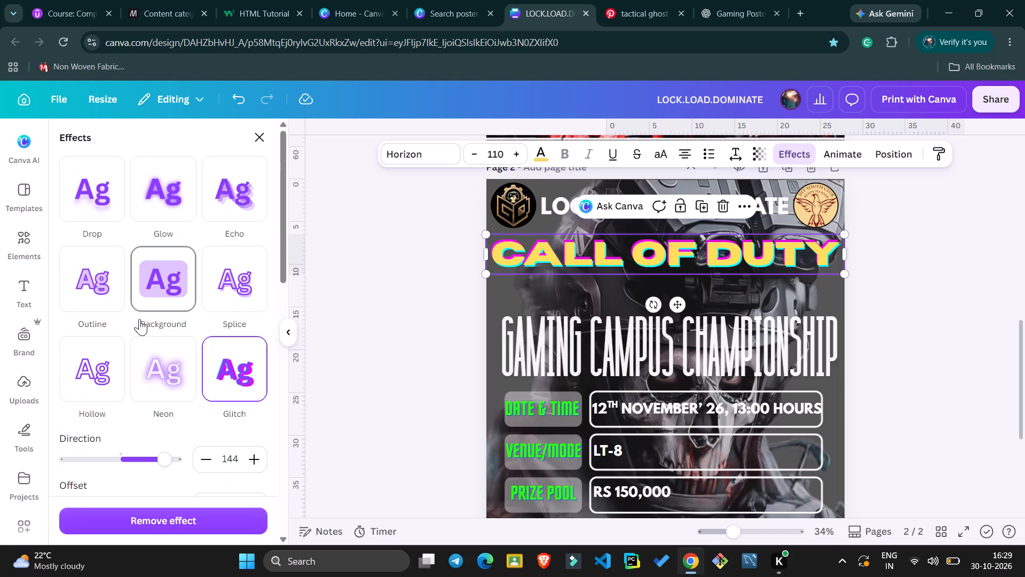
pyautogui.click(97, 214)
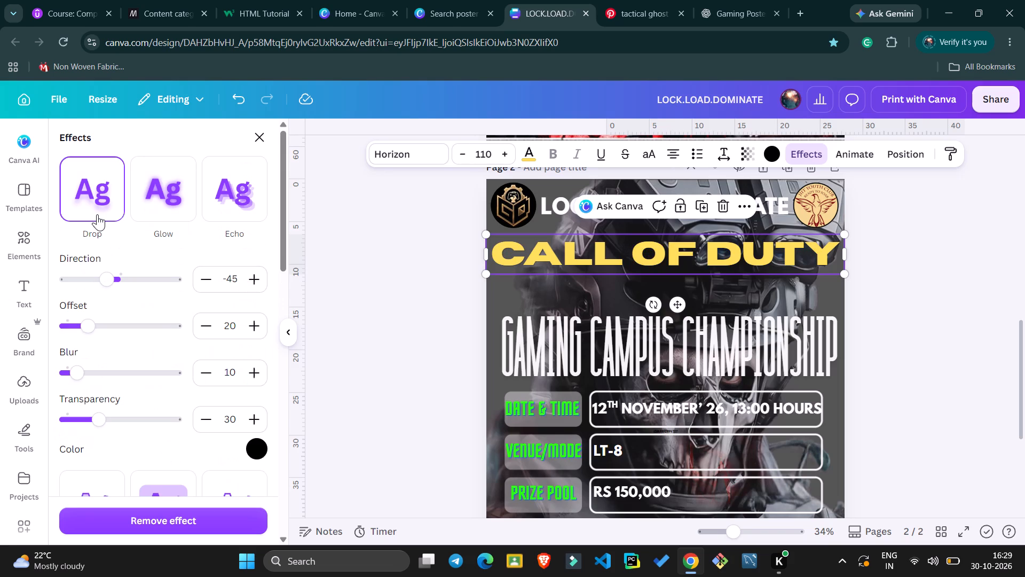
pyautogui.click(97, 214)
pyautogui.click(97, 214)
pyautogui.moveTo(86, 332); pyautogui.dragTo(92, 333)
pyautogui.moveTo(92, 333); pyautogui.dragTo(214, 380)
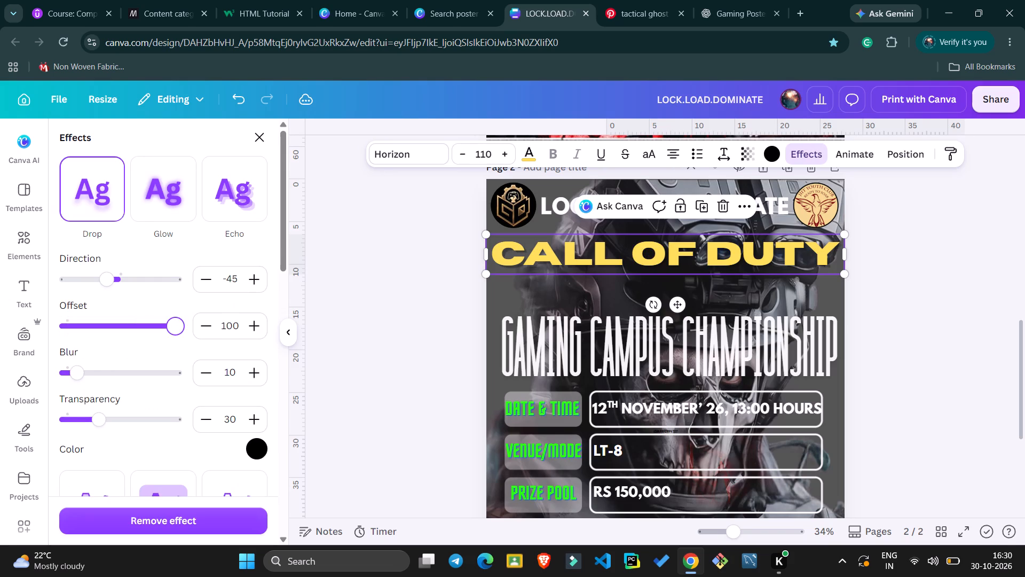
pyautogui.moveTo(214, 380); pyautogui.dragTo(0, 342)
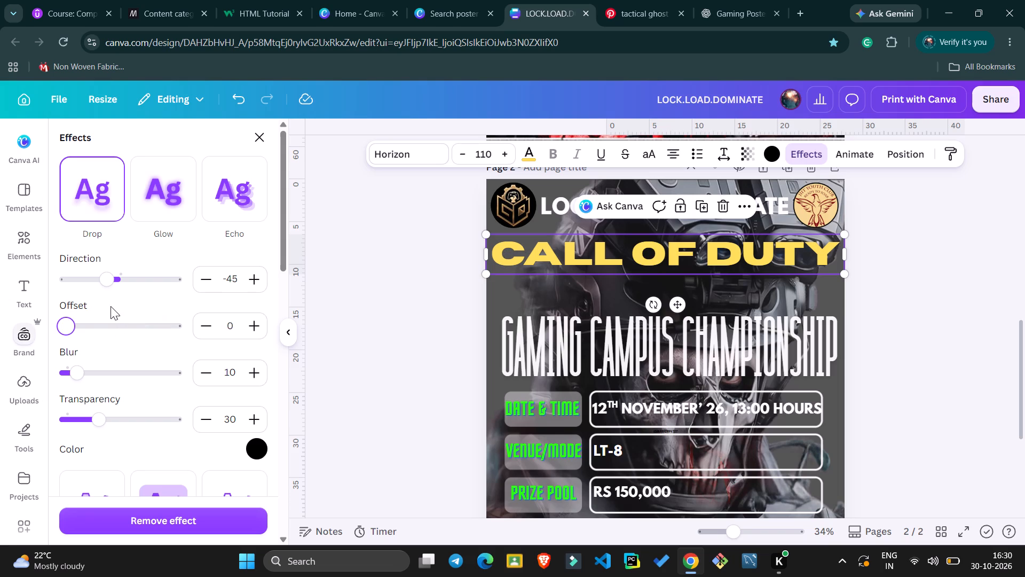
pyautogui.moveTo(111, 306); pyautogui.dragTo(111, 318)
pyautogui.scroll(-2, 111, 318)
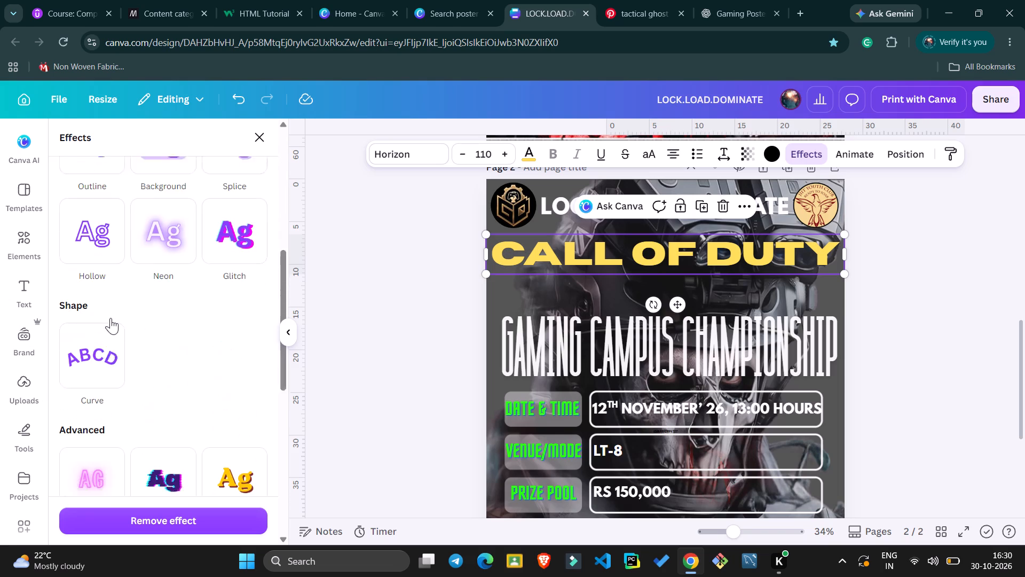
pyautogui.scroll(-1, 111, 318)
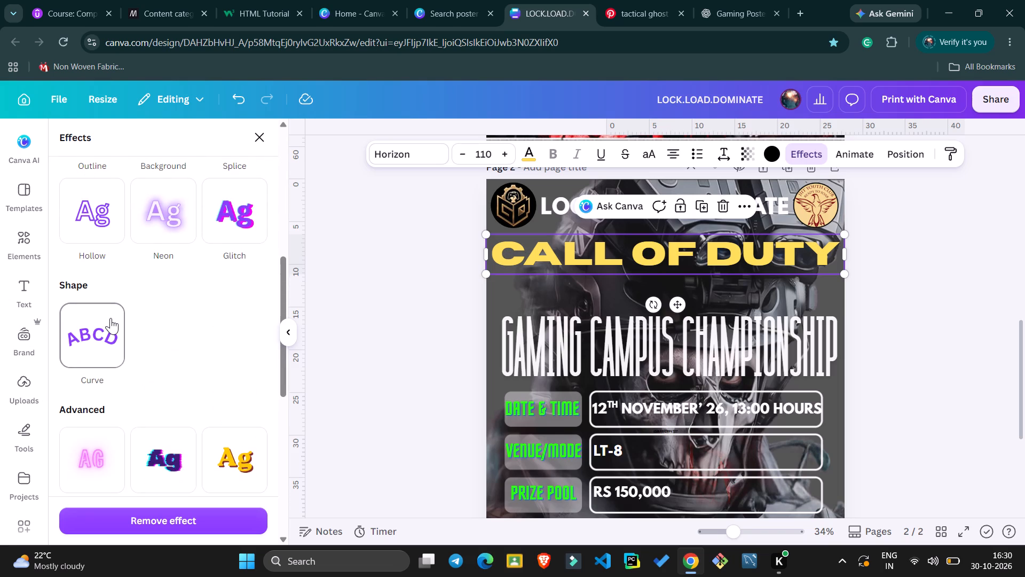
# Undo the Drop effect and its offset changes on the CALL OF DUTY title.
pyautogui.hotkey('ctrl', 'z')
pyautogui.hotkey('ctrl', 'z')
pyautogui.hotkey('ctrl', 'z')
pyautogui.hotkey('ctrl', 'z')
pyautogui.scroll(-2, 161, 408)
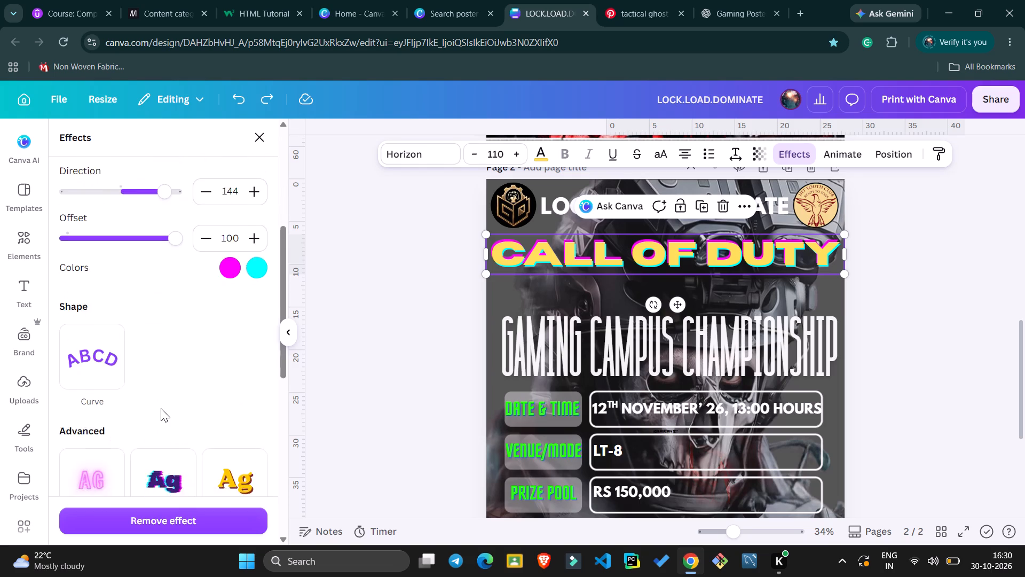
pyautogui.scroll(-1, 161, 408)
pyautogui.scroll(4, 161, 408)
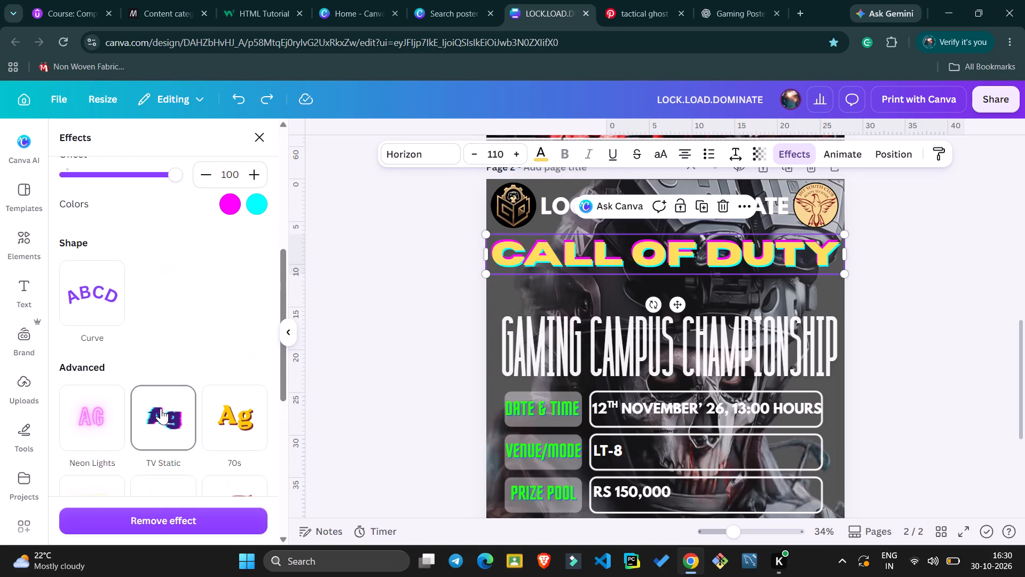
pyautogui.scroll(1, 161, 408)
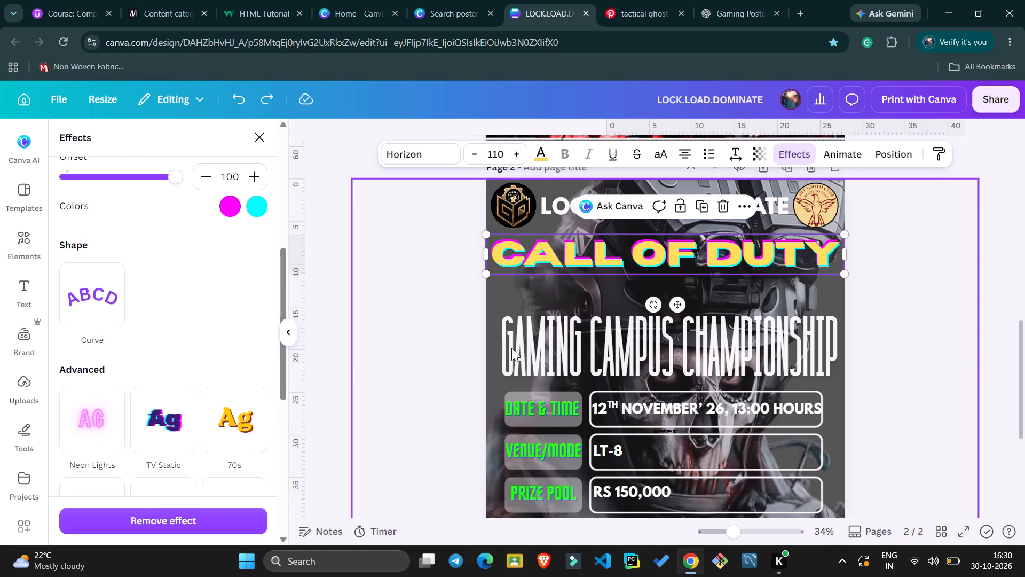
# Try Sansterdam Condensed, Horta and Horizon on the whole CALL OF DUTY title, settling on the Braggadocio font.
pyautogui.click(626, 264)
pyautogui.moveTo(831, 266); pyautogui.dragTo(486, 261)
pyautogui.click(425, 146)
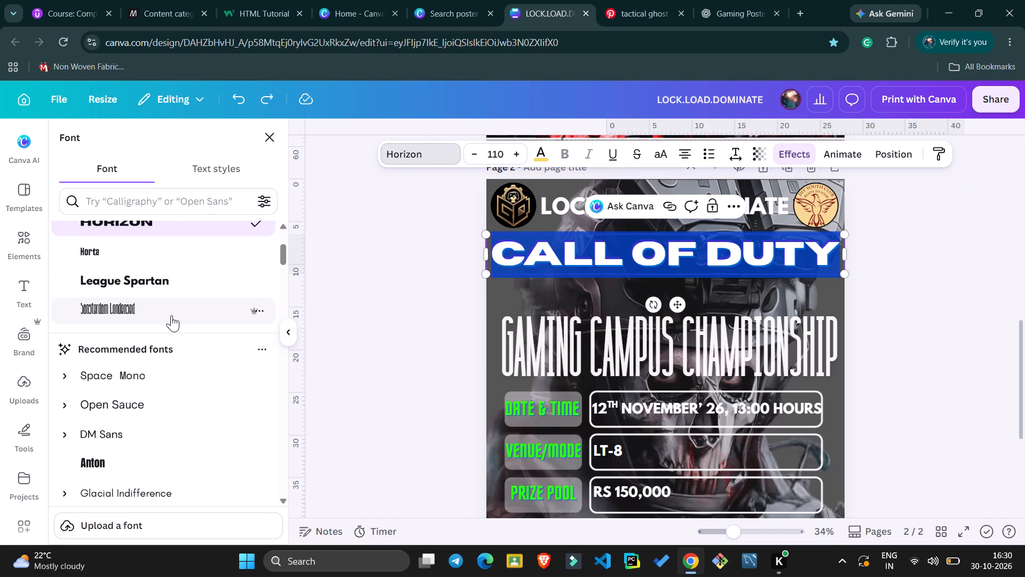
pyautogui.click(171, 315)
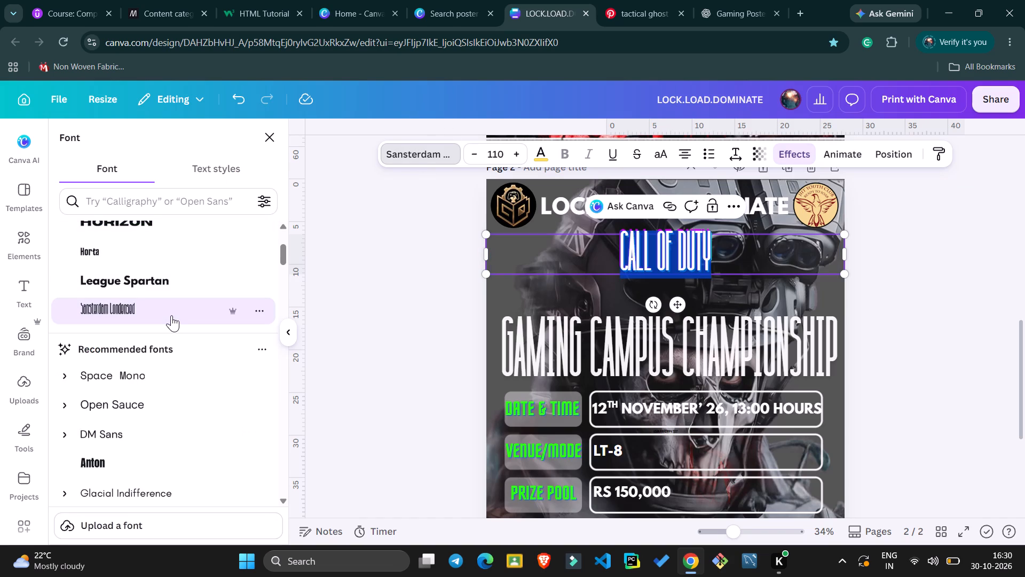
pyautogui.click(171, 315)
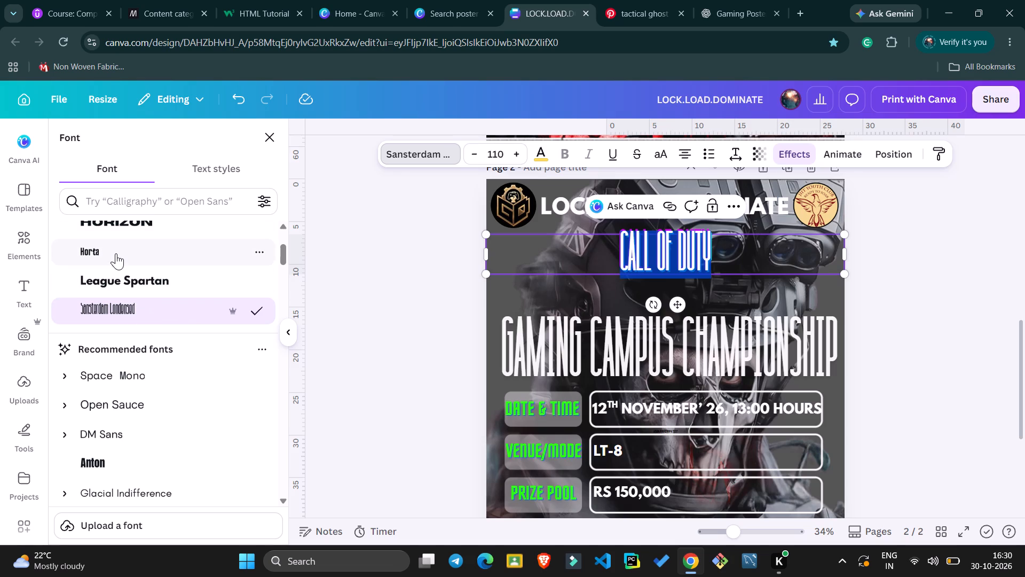
pyautogui.click(116, 253)
pyautogui.scroll(1, 116, 253)
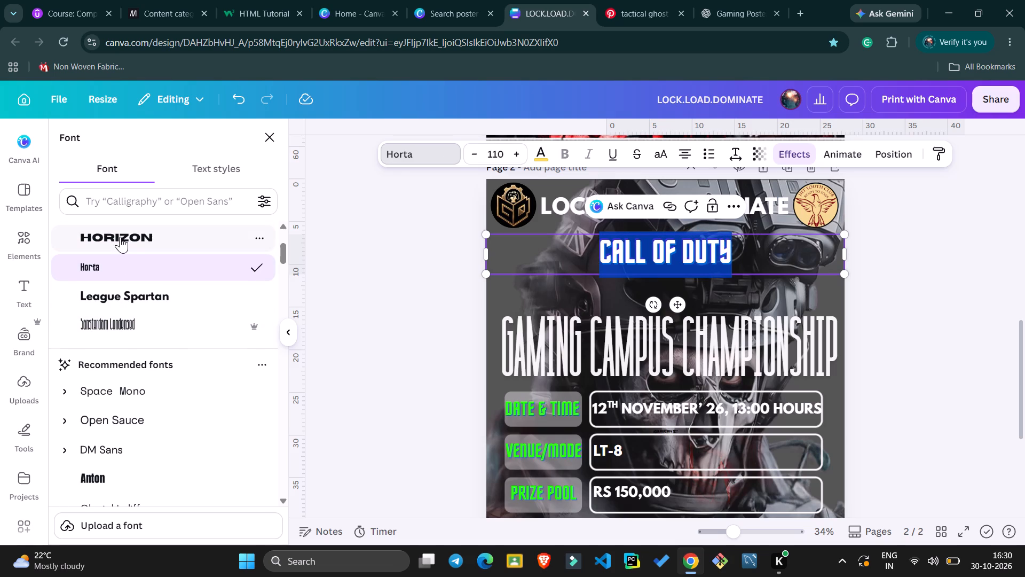
pyautogui.click(120, 237)
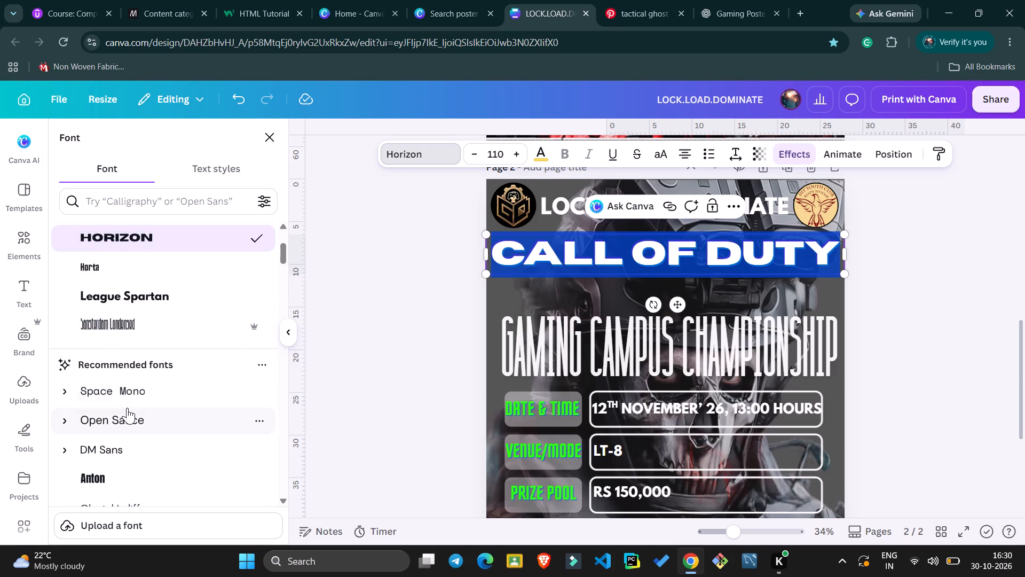
pyautogui.scroll(-5, 127, 408)
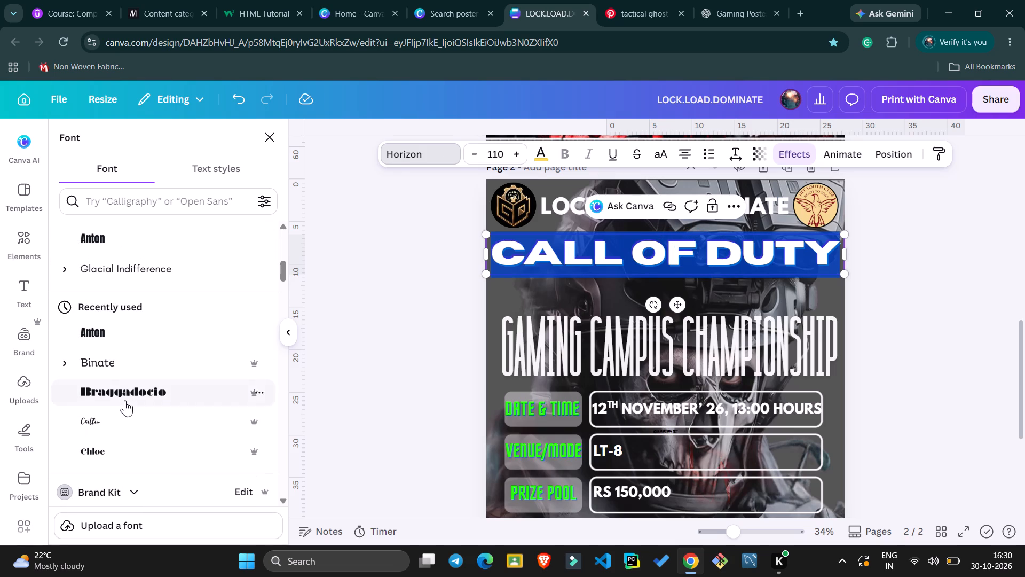
pyautogui.click(125, 400)
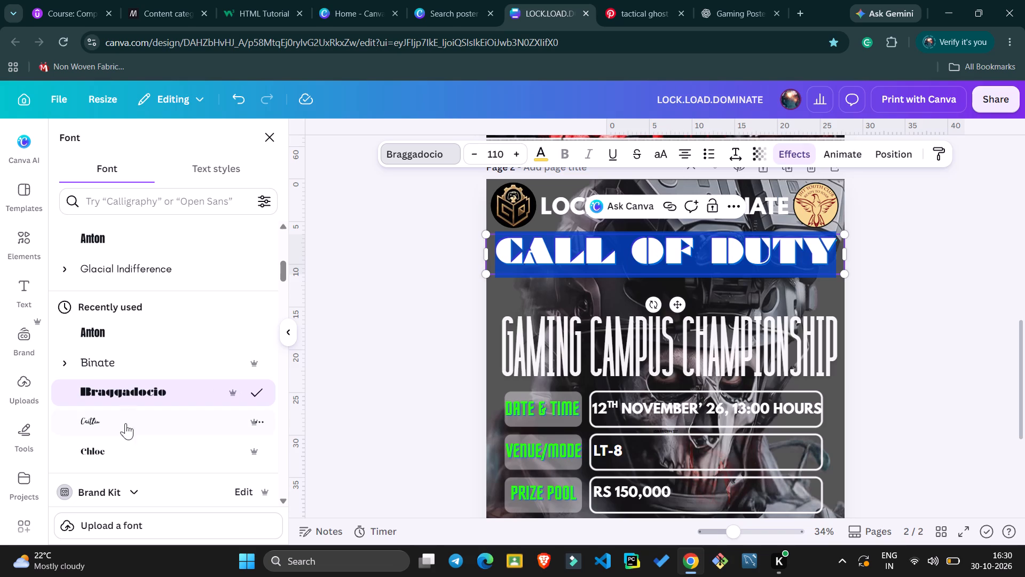
pyautogui.click(317, 388)
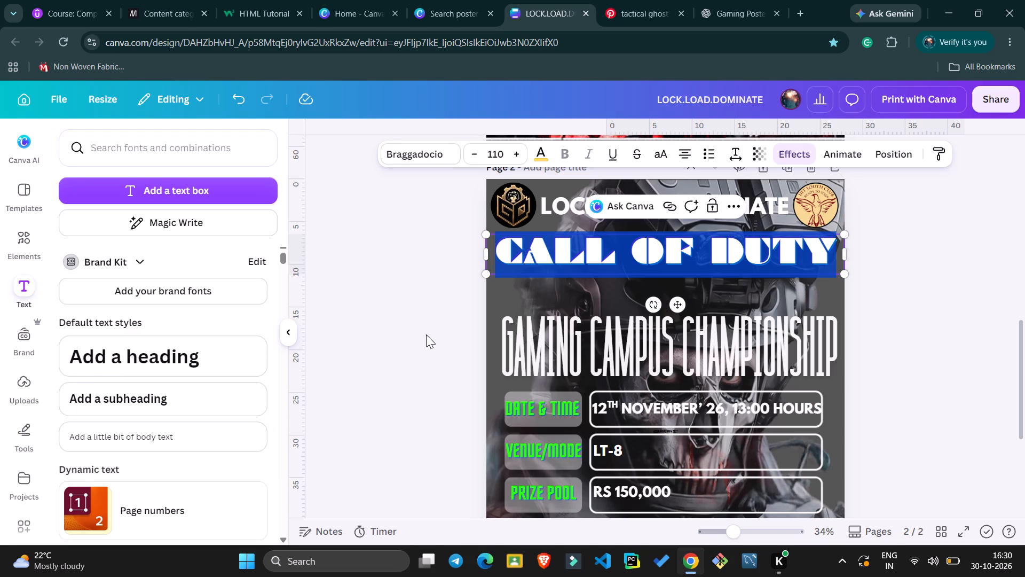
pyautogui.click(512, 305)
pyautogui.click(648, 259)
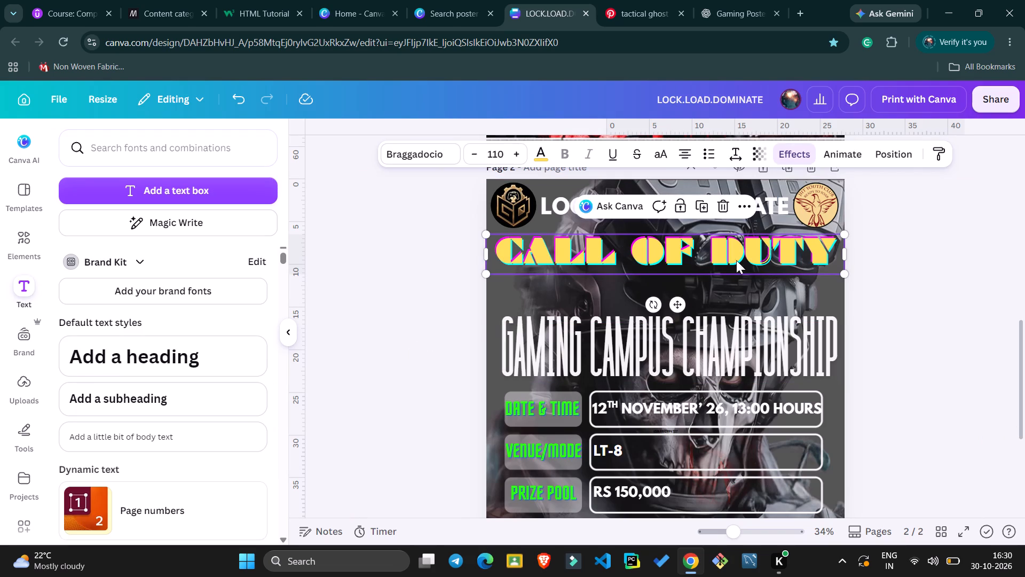
# Try League Spartan on the CALL OF DUTY title, settling on the Anton font.
pyautogui.click(441, 150)
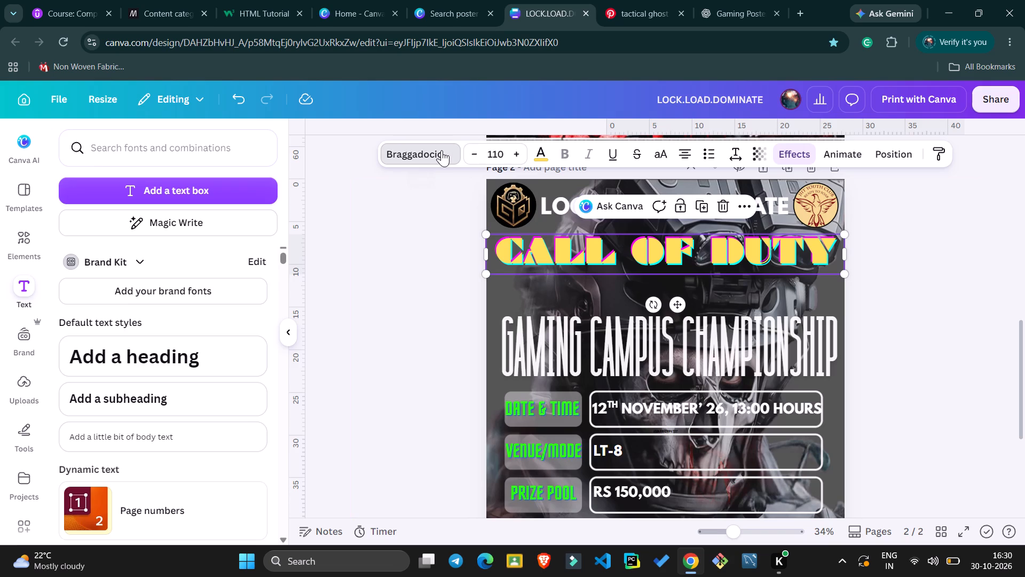
pyautogui.scroll(-3, 107, 358)
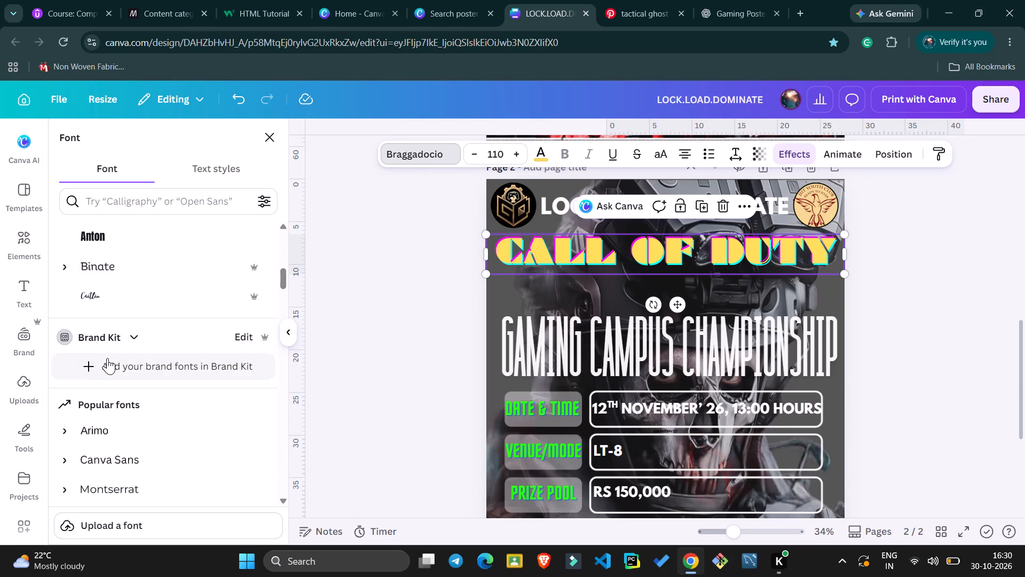
pyautogui.scroll(-4, 107, 358)
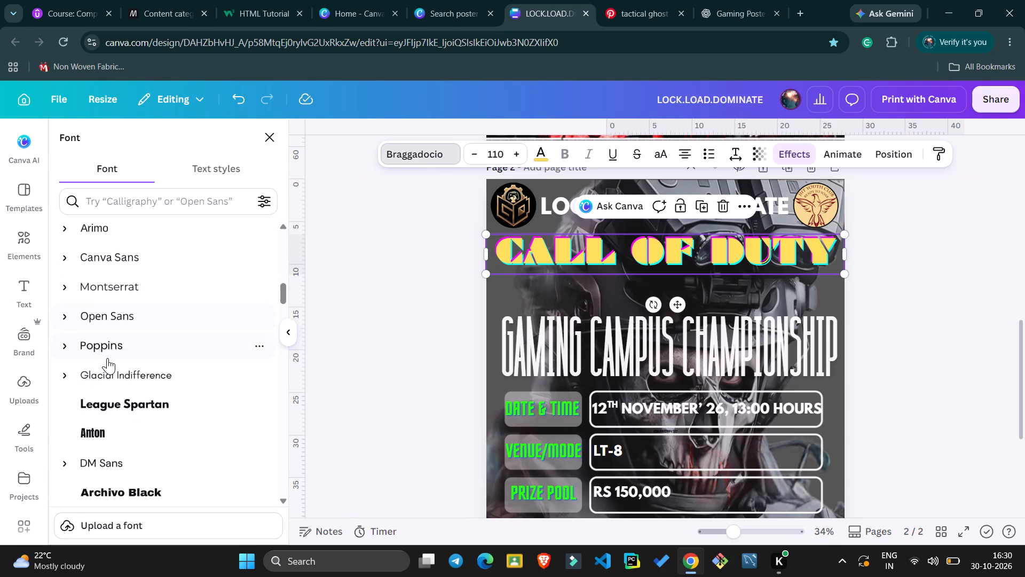
pyautogui.scroll(-1, 107, 358)
pyautogui.click(113, 379)
pyautogui.scroll(-1, 113, 379)
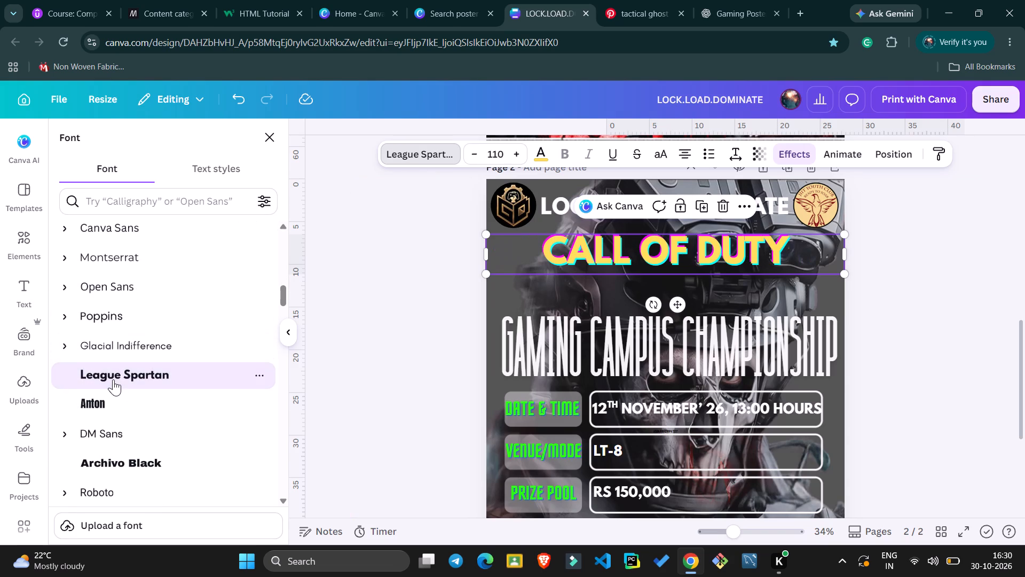
pyautogui.scroll(-2, 113, 379)
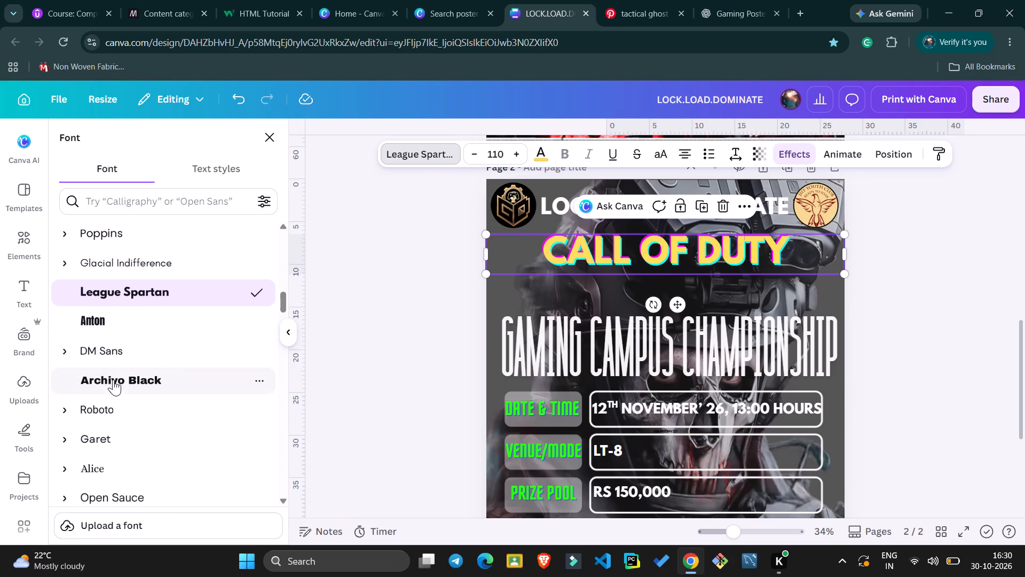
pyautogui.scroll(-1, 113, 379)
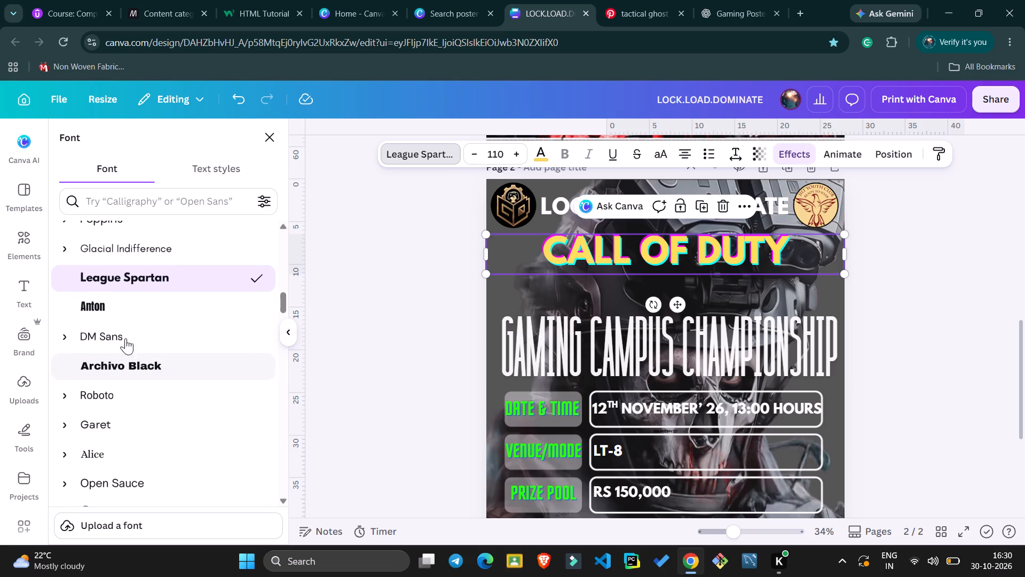
pyautogui.click(104, 306)
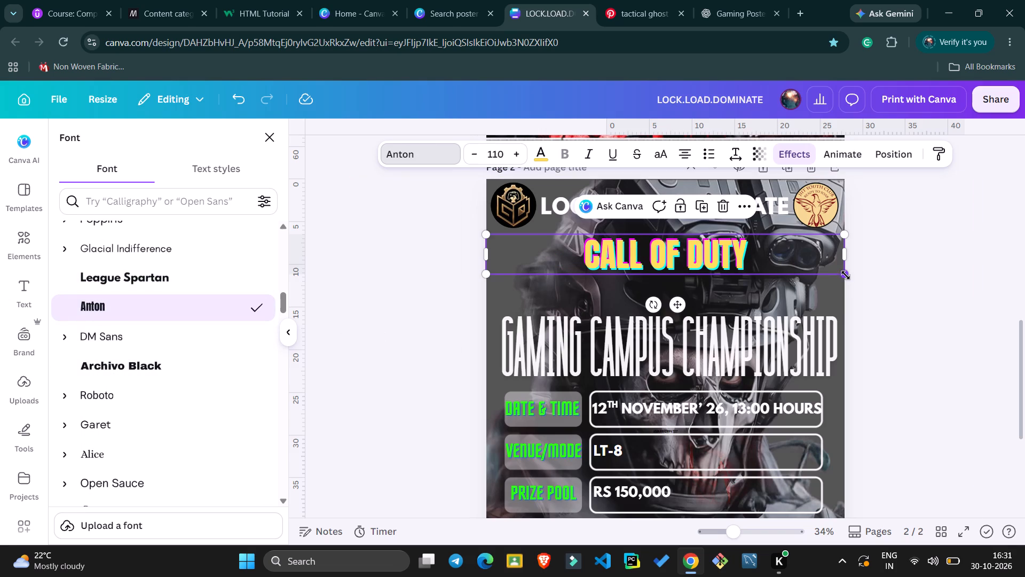
# Enlarge the CALL OF DUTY title on both sides to a font size of about 154.
pyautogui.moveTo(846, 275); pyautogui.dragTo(969, 336)
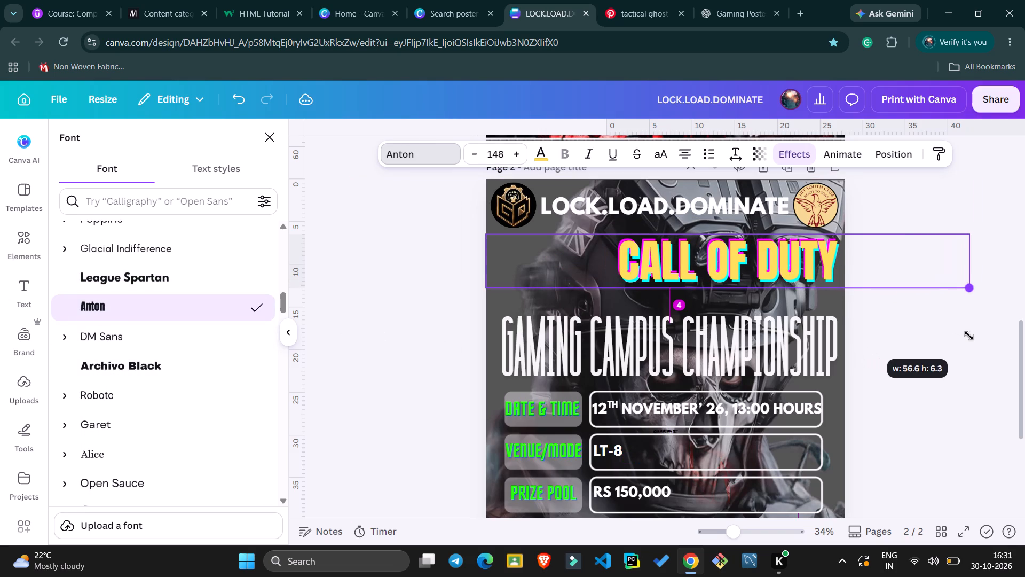
pyautogui.moveTo(969, 336); pyautogui.dragTo(940, 328)
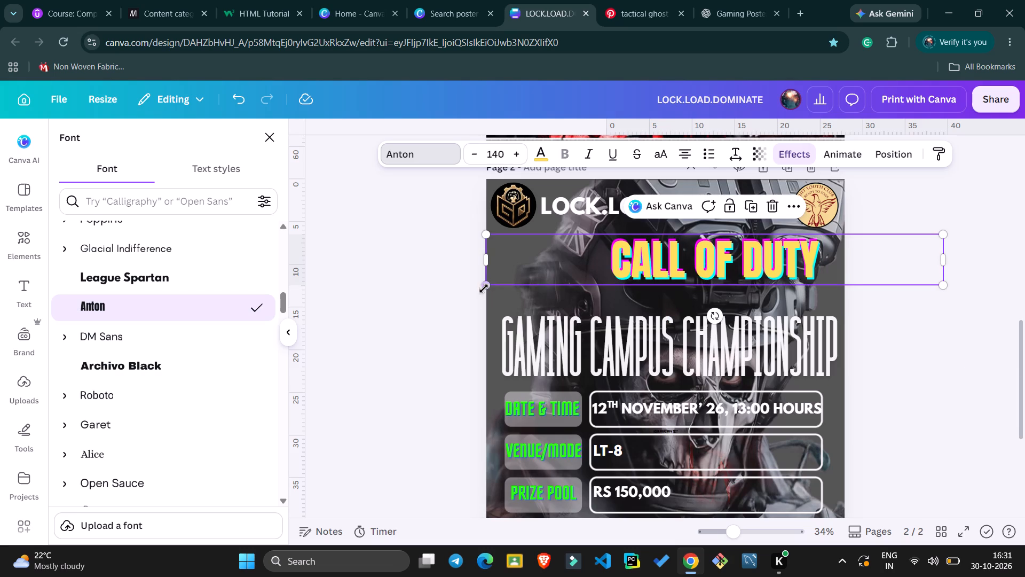
pyautogui.moveTo(485, 286); pyautogui.dragTo(388, 295)
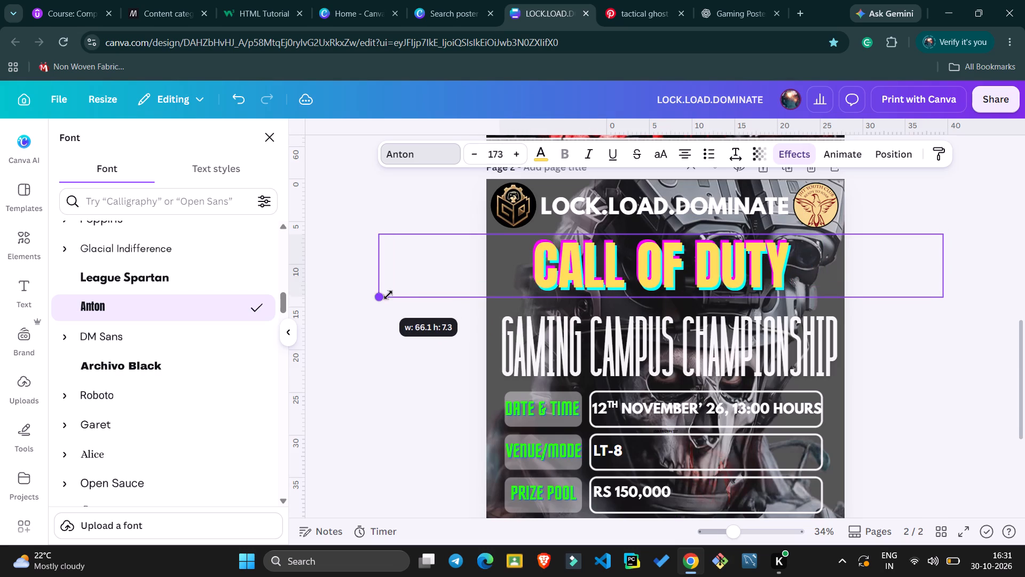
pyautogui.moveTo(388, 295); pyautogui.dragTo(445, 309)
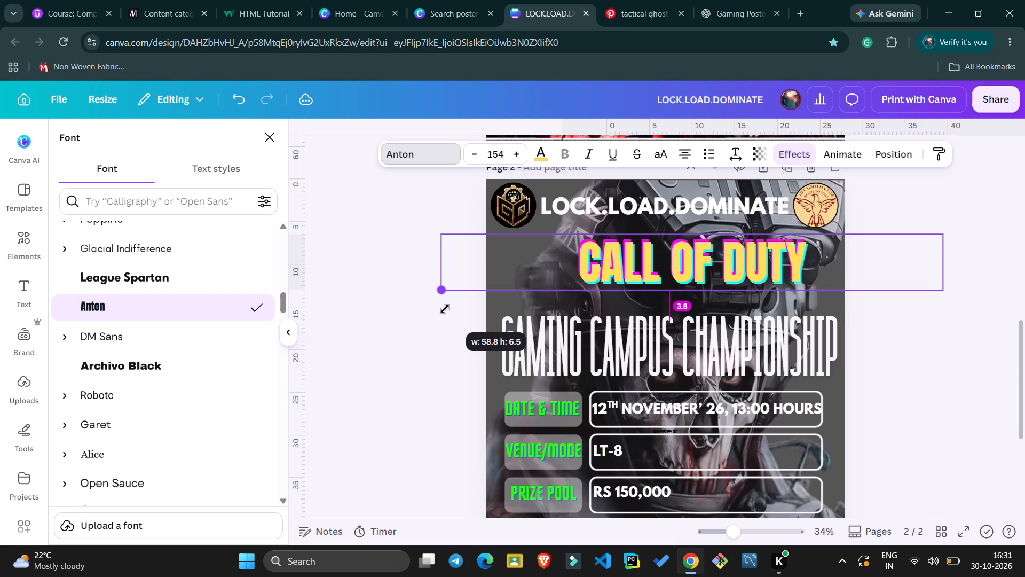
pyautogui.moveTo(445, 309); pyautogui.dragTo(444, 309)
pyautogui.click(362, 264)
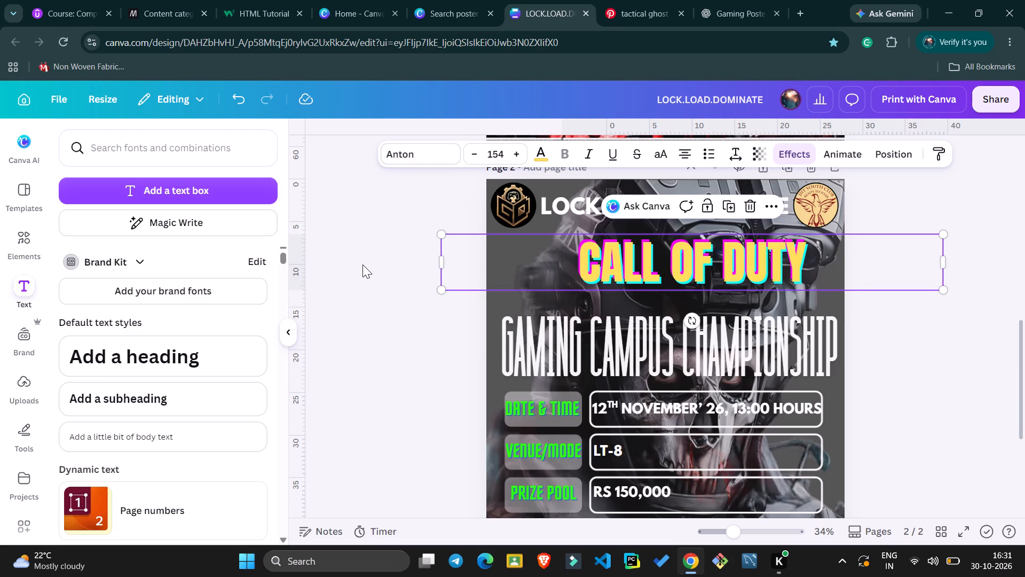
# Move the enlarged CALL OF DUTY title to the page's centre and slightly down, just above GAMING CAMPUS CHAMPIONSHIP.
pyautogui.click(496, 315)
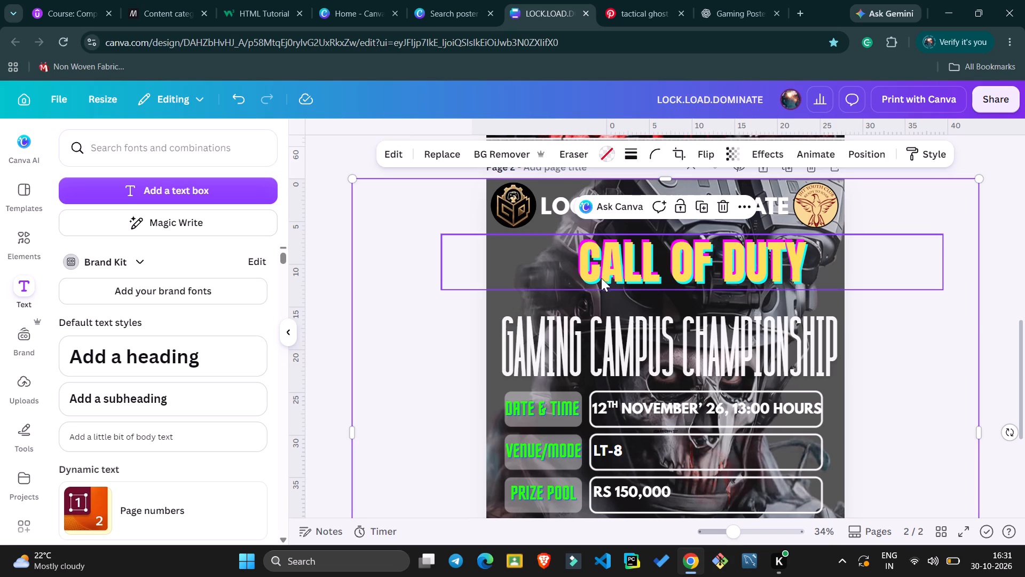
pyautogui.moveTo(604, 277); pyautogui.dragTo(582, 278)
pyautogui.click(460, 207)
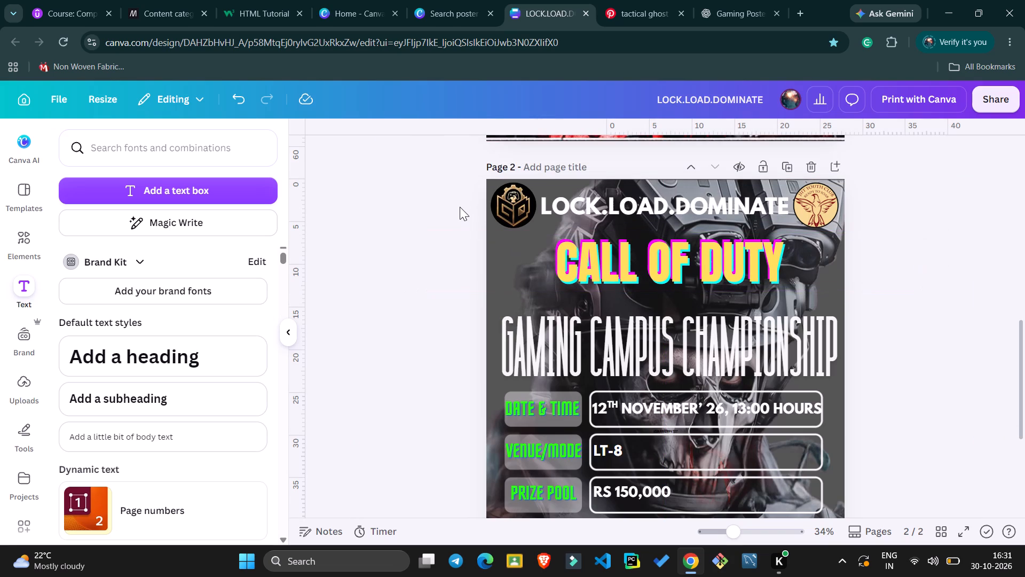
pyautogui.moveTo(590, 263); pyautogui.dragTo(591, 274)
# Move the LOCK.LOAD.DOMINATE line down so it sits just above the CALL OF DUTY title.
pyautogui.moveTo(570, 202); pyautogui.dragTo(570, 209)
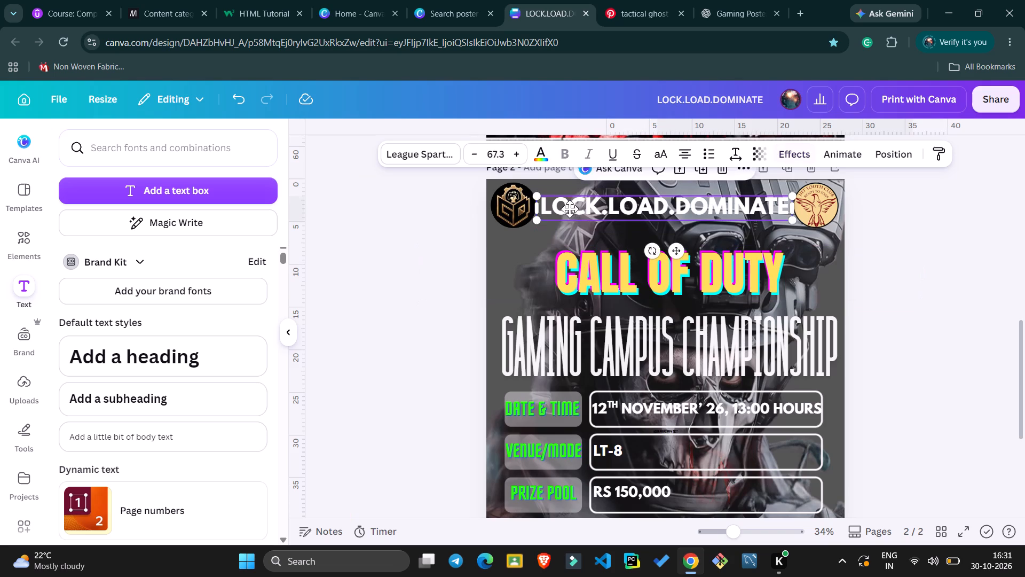
pyautogui.moveTo(570, 209); pyautogui.dragTo(568, 217)
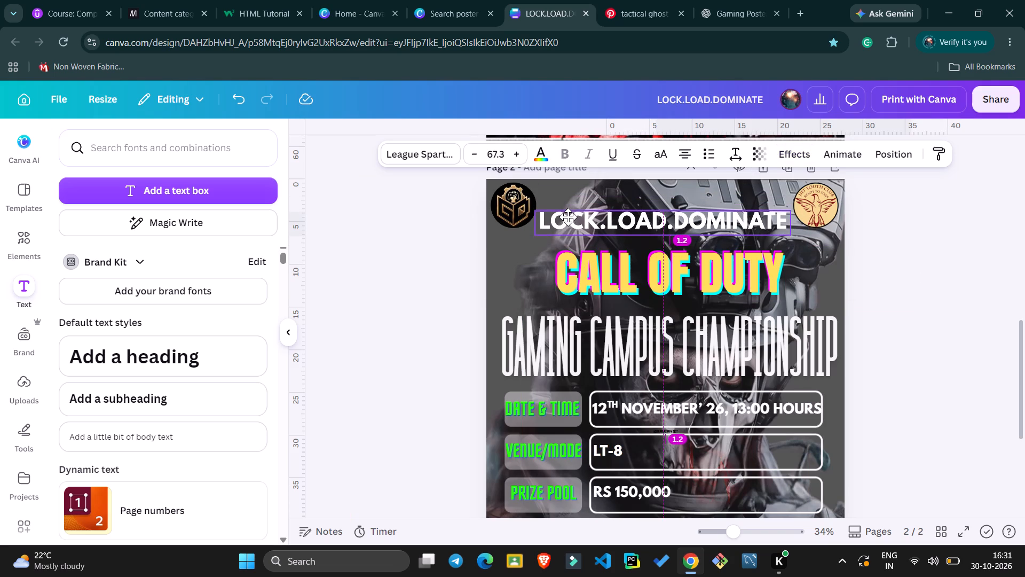
pyautogui.moveTo(568, 217); pyautogui.dragTo(569, 218)
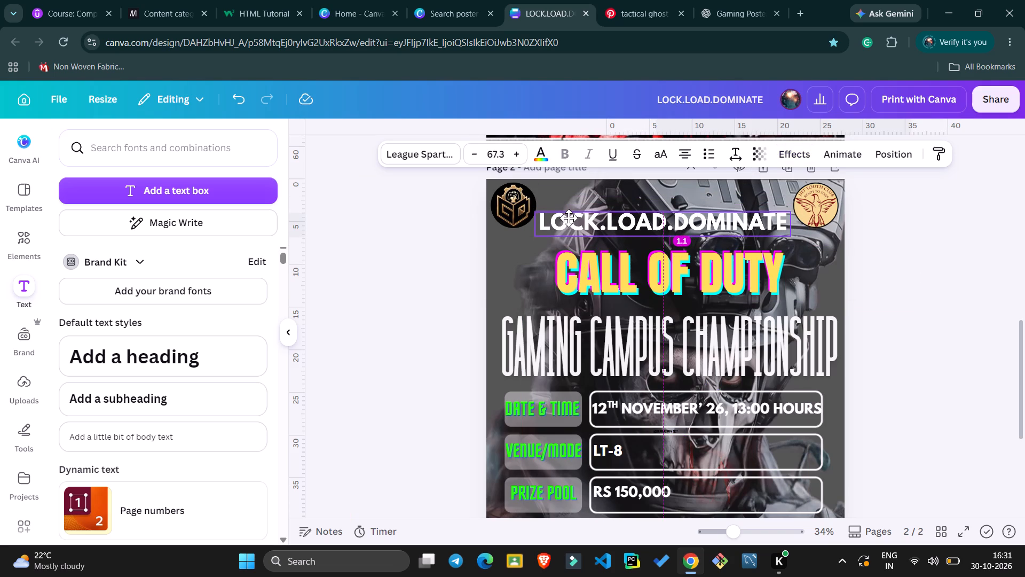
pyautogui.moveTo(569, 218); pyautogui.dragTo(569, 220)
pyautogui.click(605, 266)
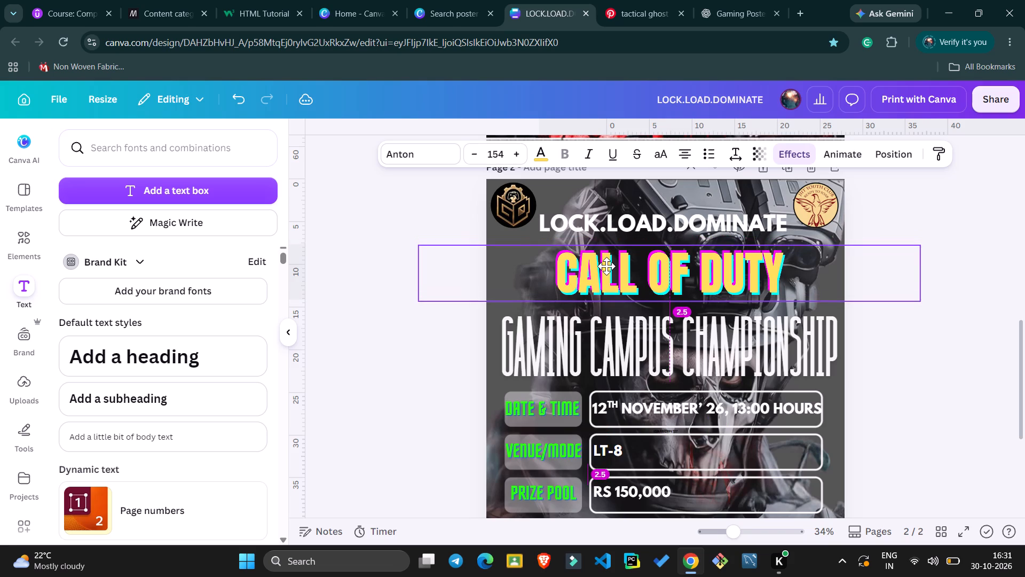
pyautogui.click(399, 238)
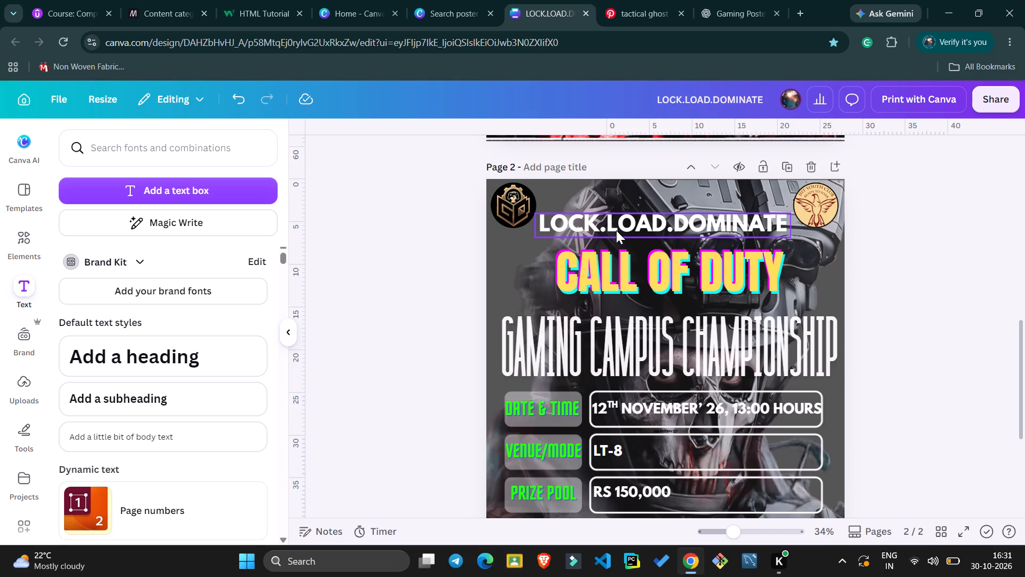
# Nudge the LOCK.LOAD.DOMINATE line slightly right to centre it over the CALL OF DUTY title.
pyautogui.moveTo(616, 230); pyautogui.dragTo(621, 230)
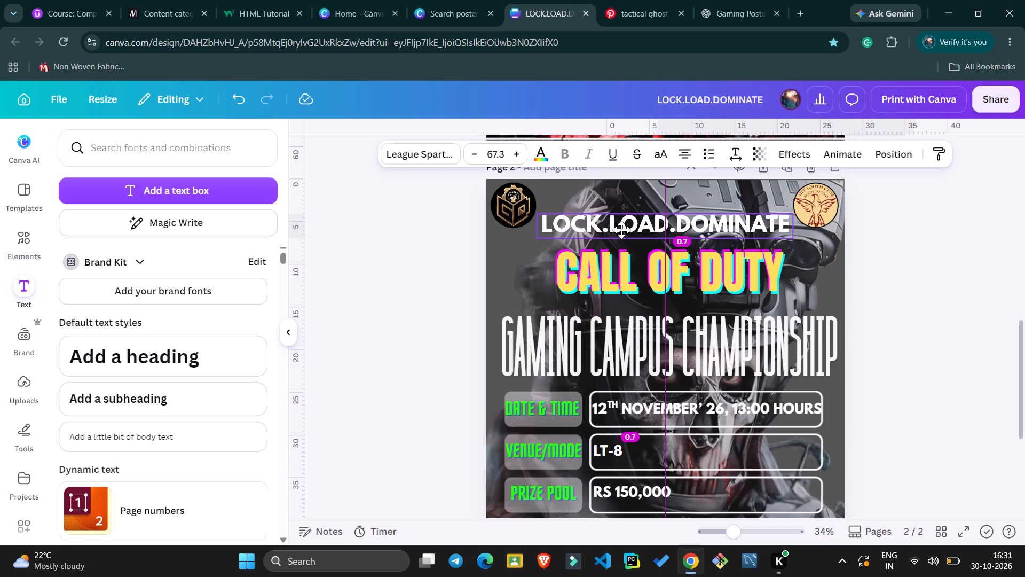
pyautogui.moveTo(621, 230); pyautogui.dragTo(624, 230)
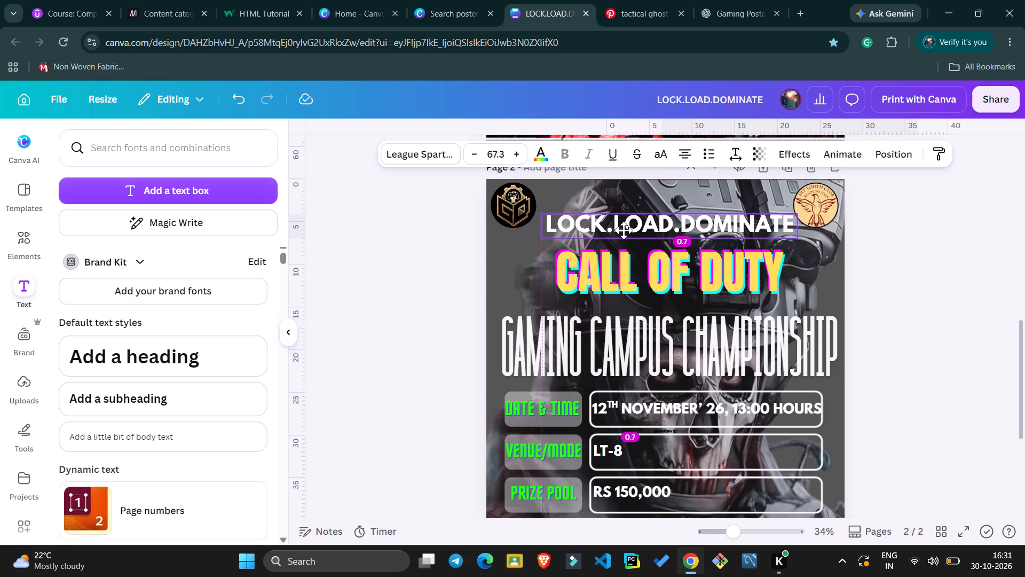
pyautogui.moveTo(624, 230); pyautogui.dragTo(622, 229)
pyautogui.click(622, 229)
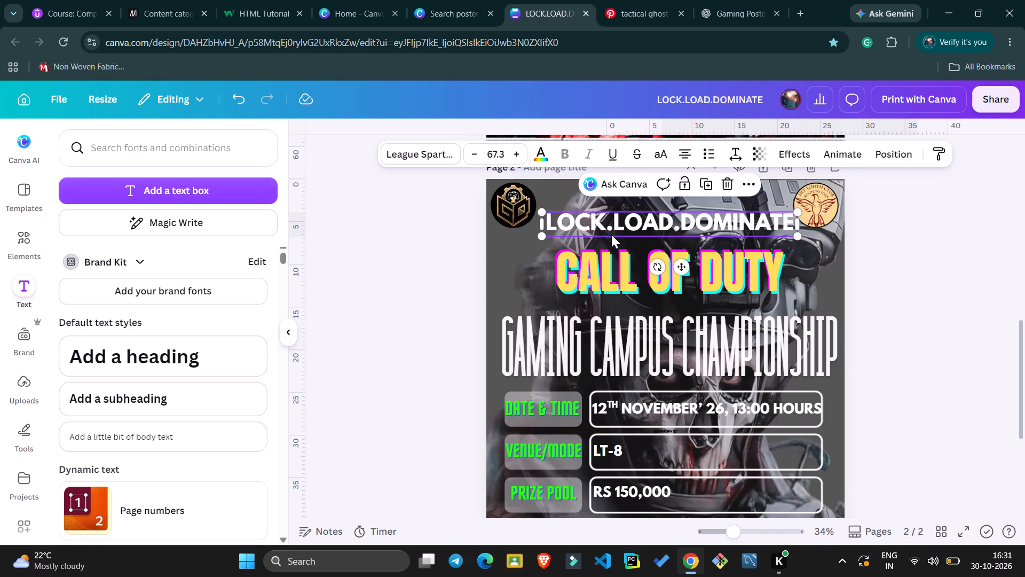
pyautogui.click(365, 244)
pyautogui.click(623, 219)
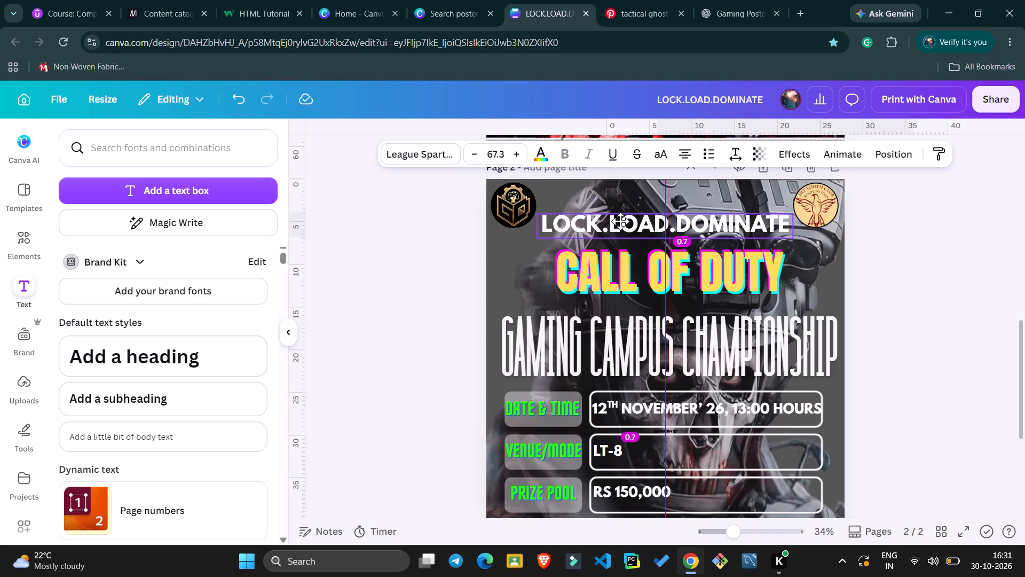
pyautogui.click(637, 260)
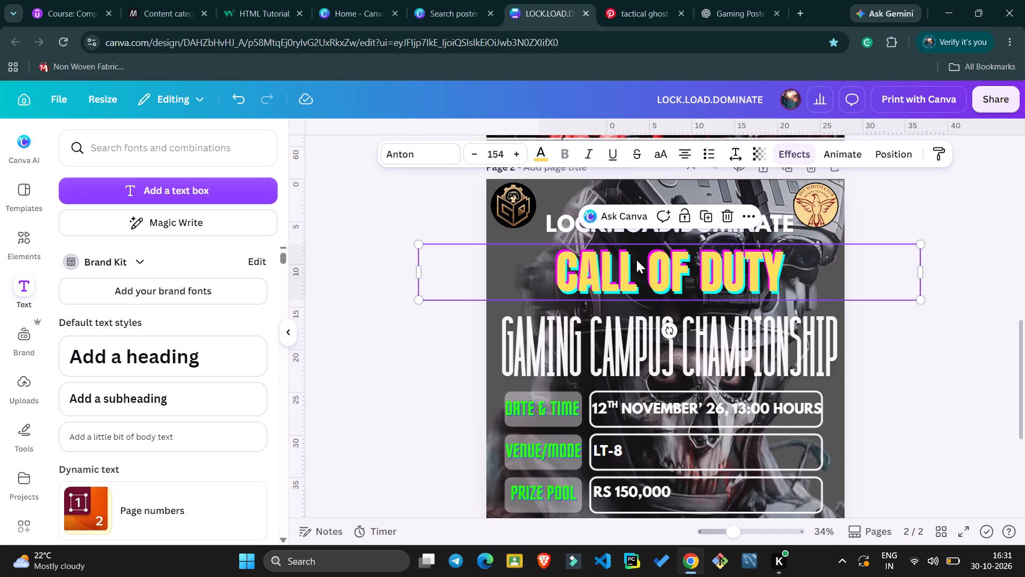
pyautogui.click(372, 239)
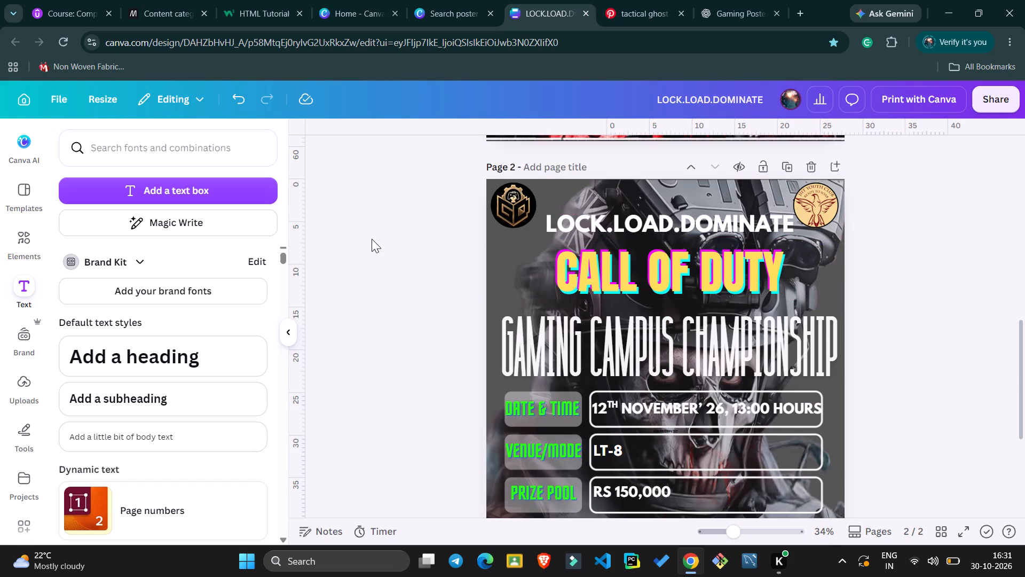
# Set the transparency of page 2's skull soldier background image to 70, trying values between 47 and 99.
pyautogui.scroll(-1, 372, 239)
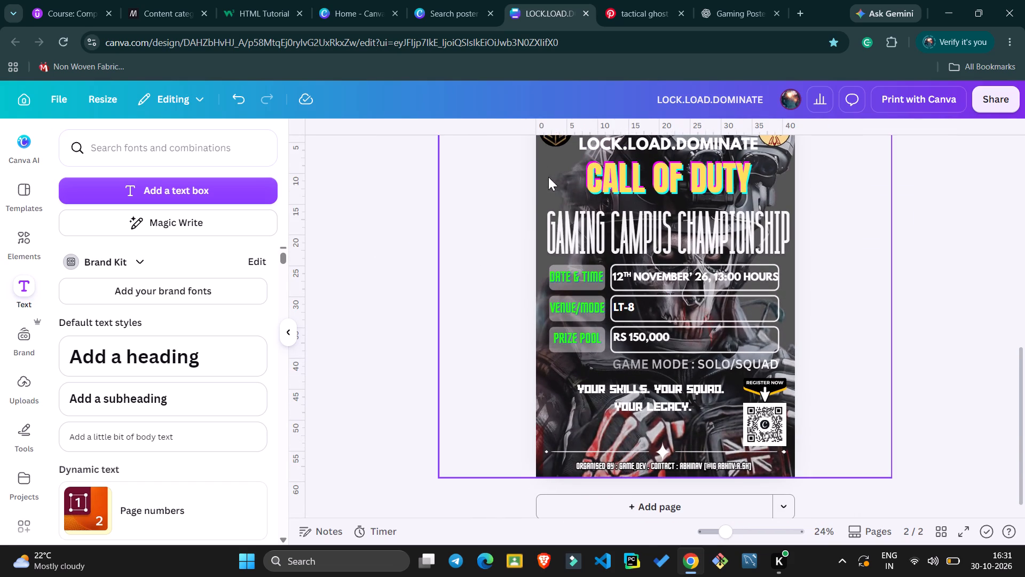
pyautogui.click(538, 209)
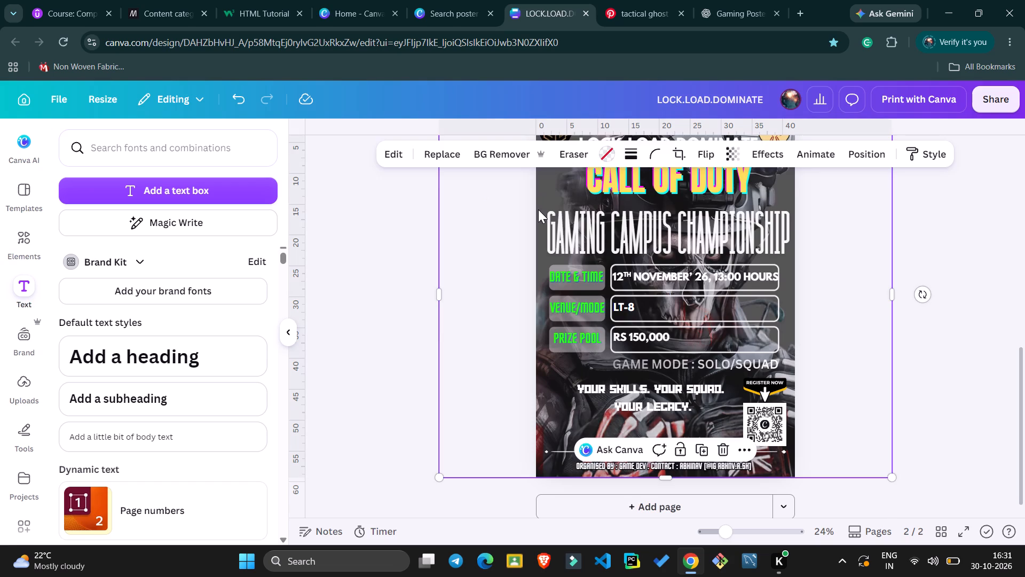
pyautogui.scroll(1, 538, 209)
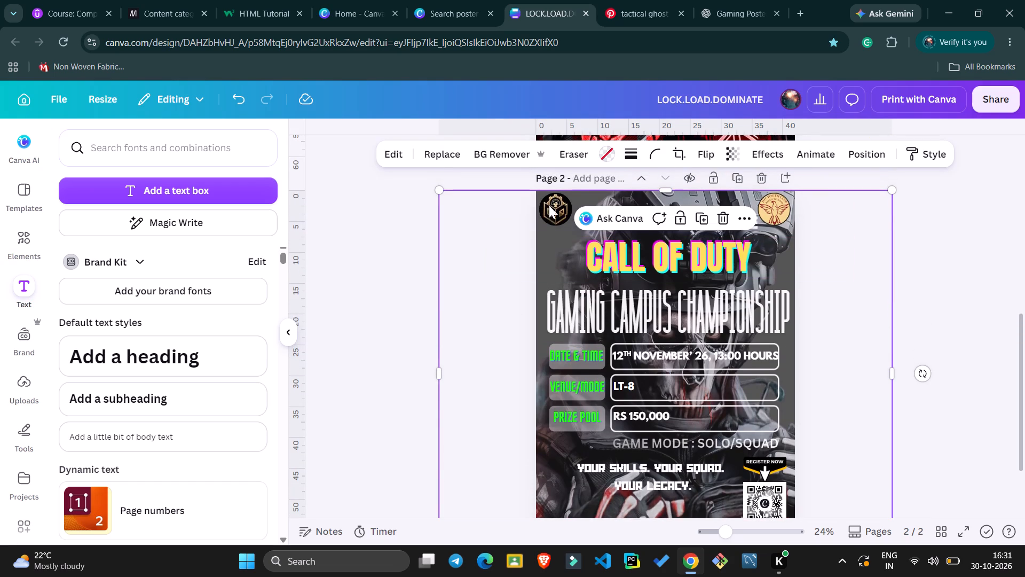
pyautogui.click(728, 159)
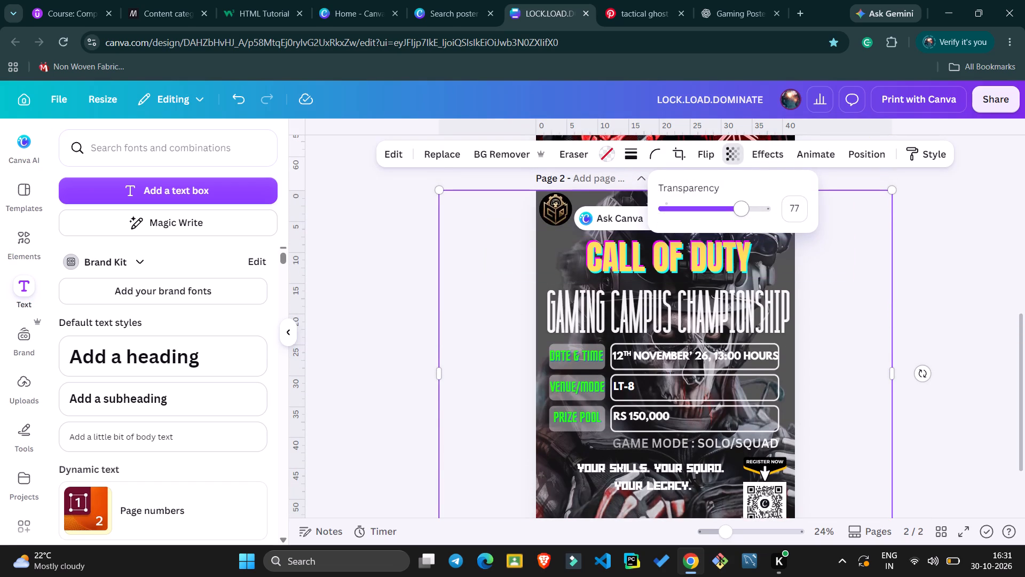
pyautogui.moveTo(737, 213); pyautogui.dragTo(711, 213)
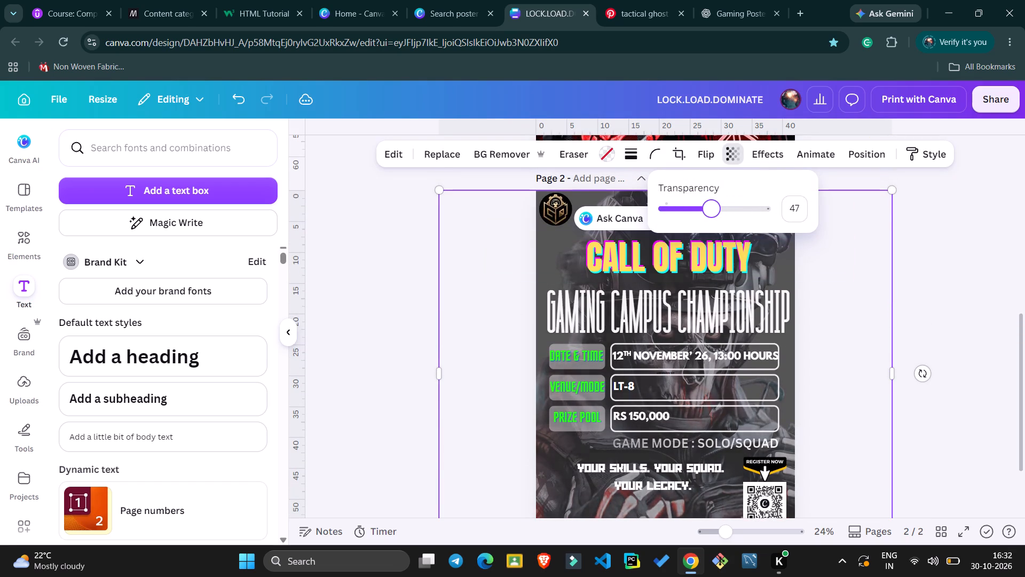
pyautogui.moveTo(711, 213); pyautogui.dragTo(733, 217)
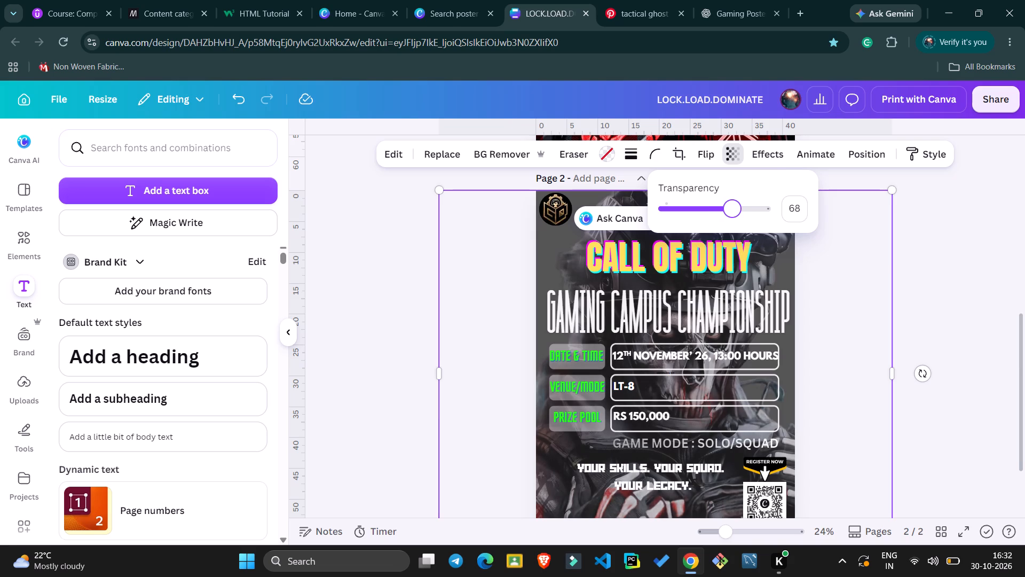
pyautogui.moveTo(733, 217); pyautogui.dragTo(753, 223)
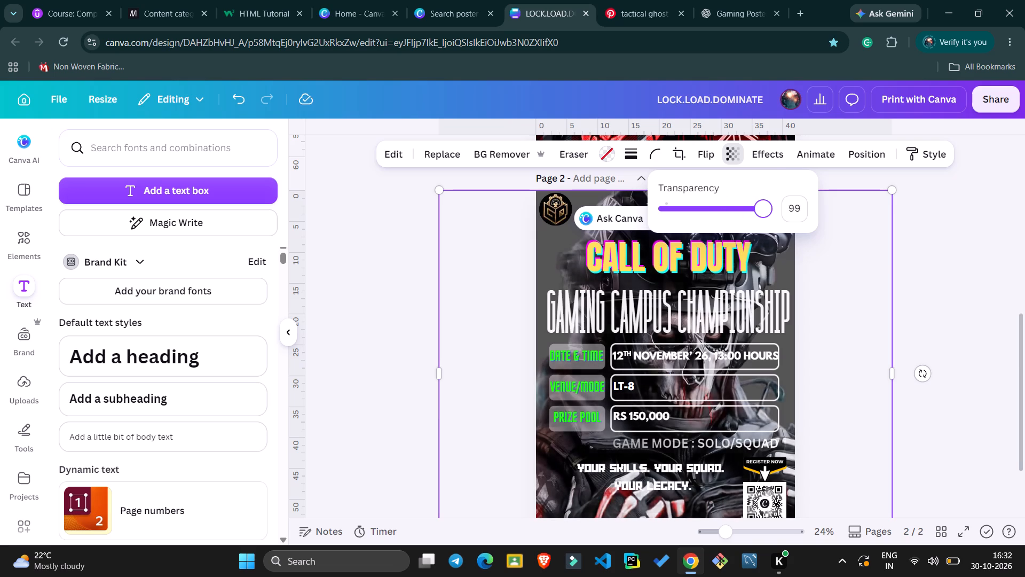
pyautogui.moveTo(753, 223); pyautogui.dragTo(729, 218)
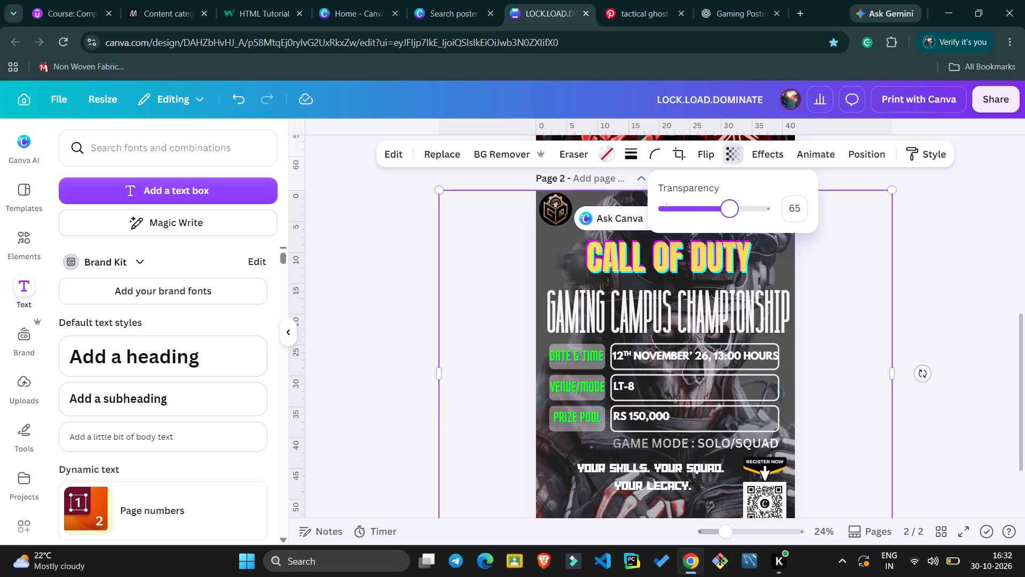
pyautogui.moveTo(729, 218); pyautogui.dragTo(735, 218)
pyautogui.moveTo(735, 218); pyautogui.dragTo(735, 217)
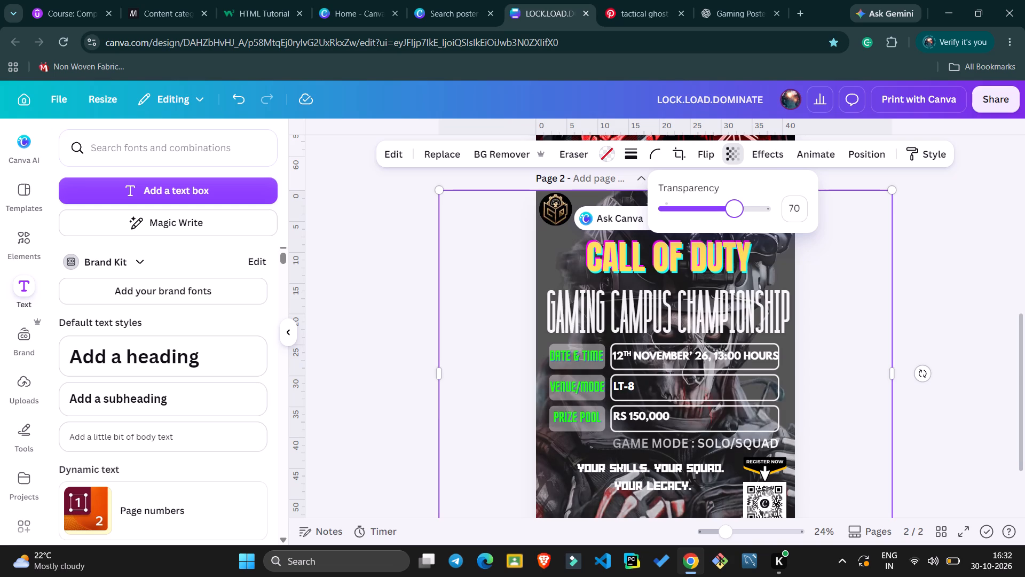
# Lower the transparency of page 2's skull soldier background image to 59, then raise it slightly to 61.
pyautogui.moveTo(735, 217); pyautogui.dragTo(723, 215)
pyautogui.moveTo(723, 215); pyautogui.dragTo(726, 216)
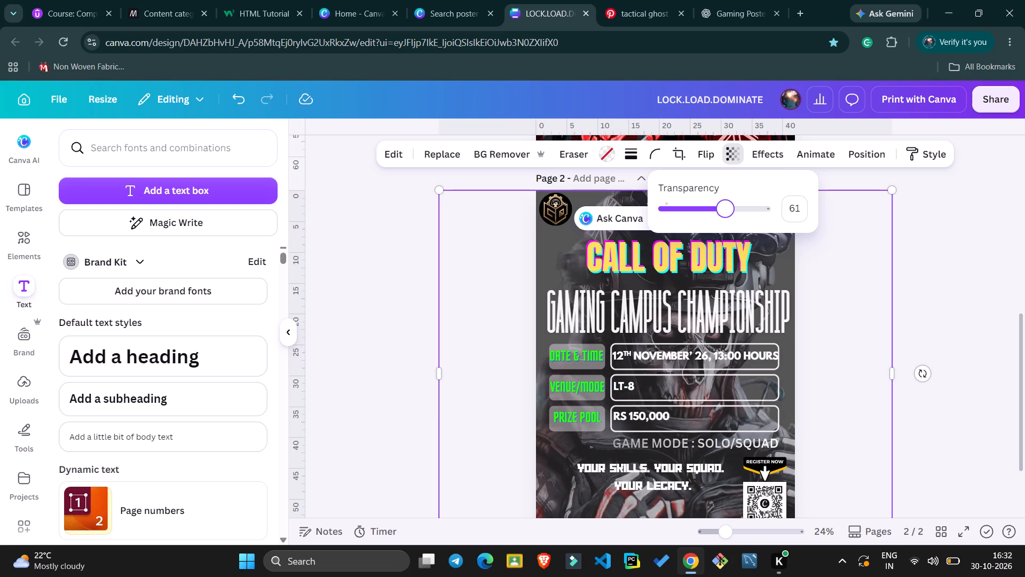
pyautogui.click(399, 295)
pyautogui.click(399, 295)
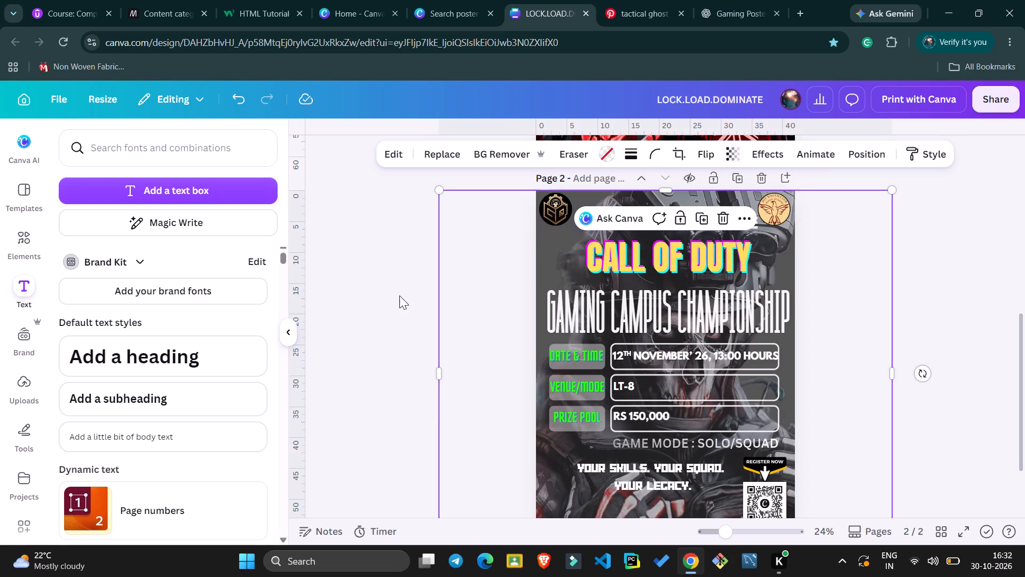
# Undo the last transparency change on page 2's soldier background image.
pyautogui.scroll(-1, 547, 407)
pyautogui.scroll(1, 547, 407)
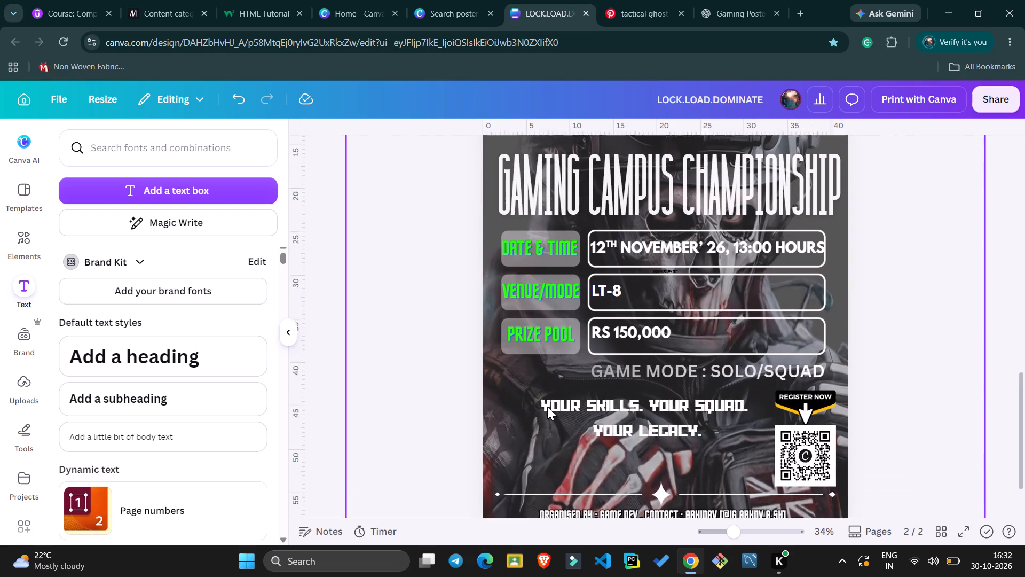
pyautogui.scroll(2, 547, 407)
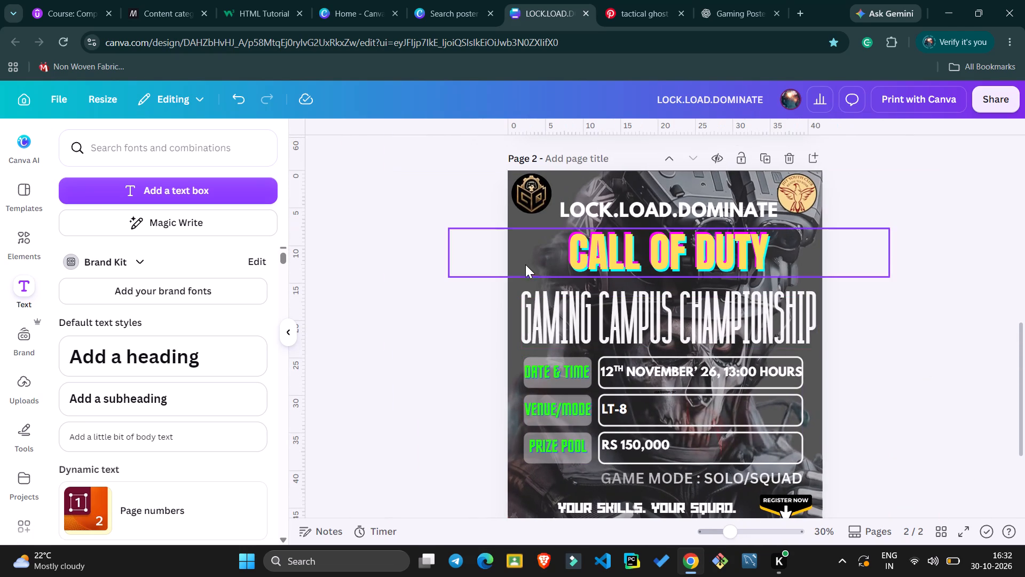
pyautogui.scroll(2, 577, 149)
pyautogui.click(537, 351)
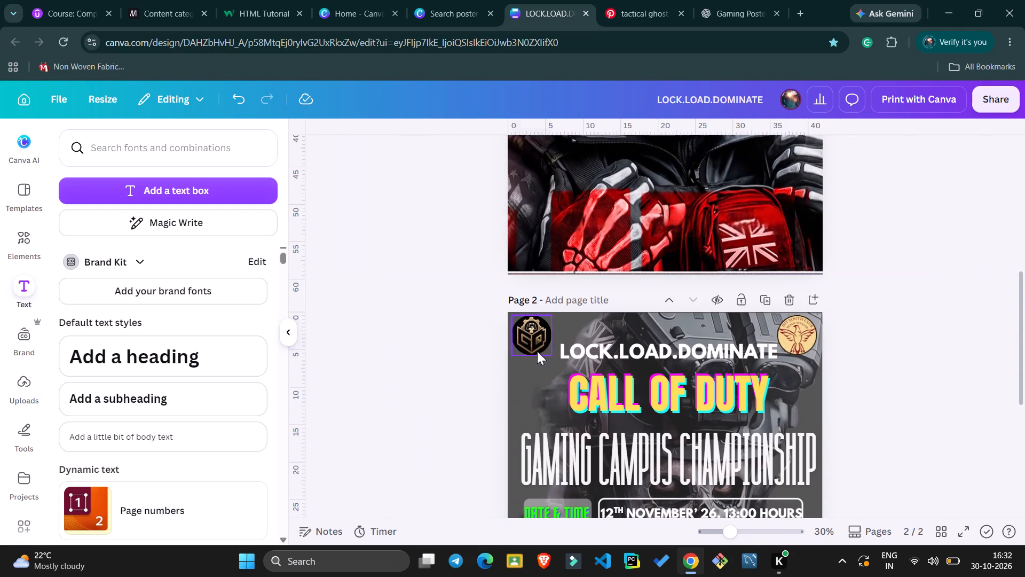
pyautogui.hotkey('ctrl', 'z')
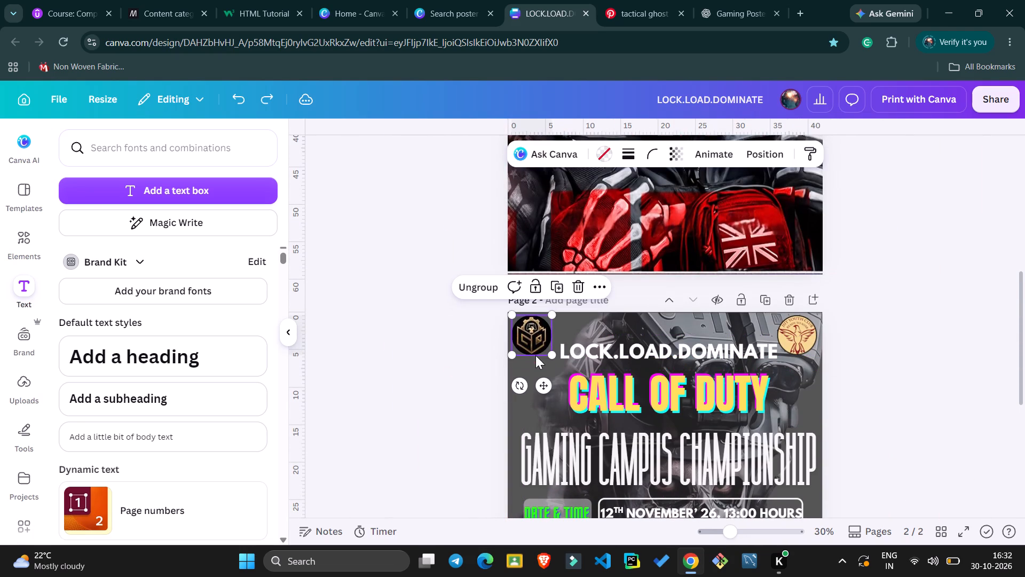
# Examine the layer order of page 2's elements, from the text lines down to the soldier image and page background.
pyautogui.click(511, 428)
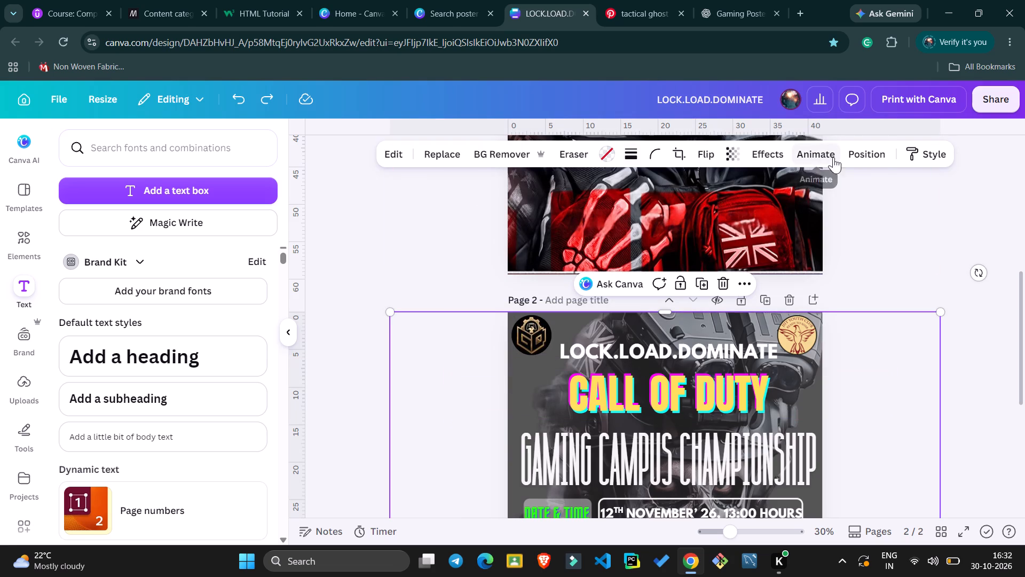
pyautogui.click(852, 157)
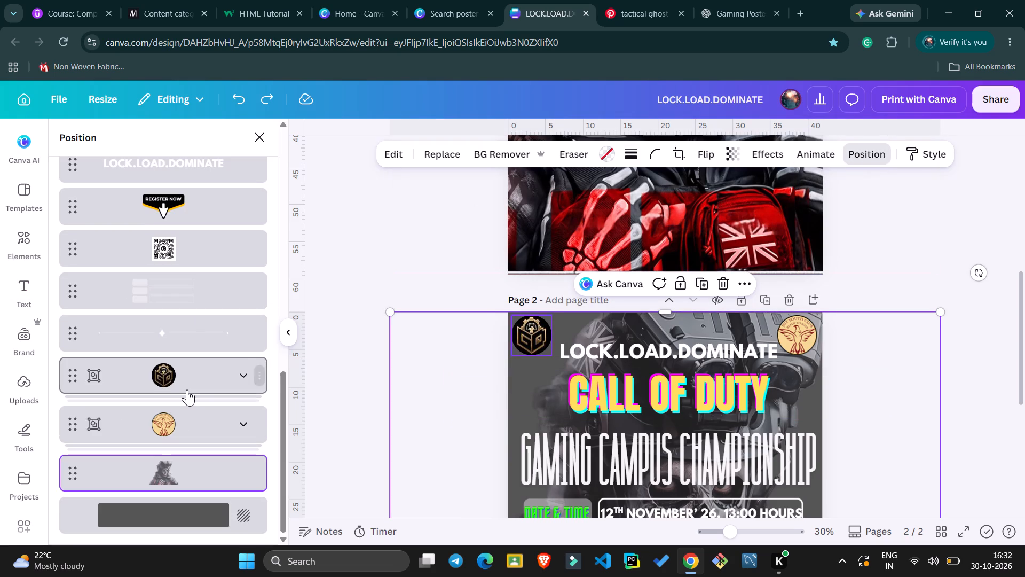
pyautogui.scroll(-1, 187, 389)
pyautogui.scroll(1, 133, 288)
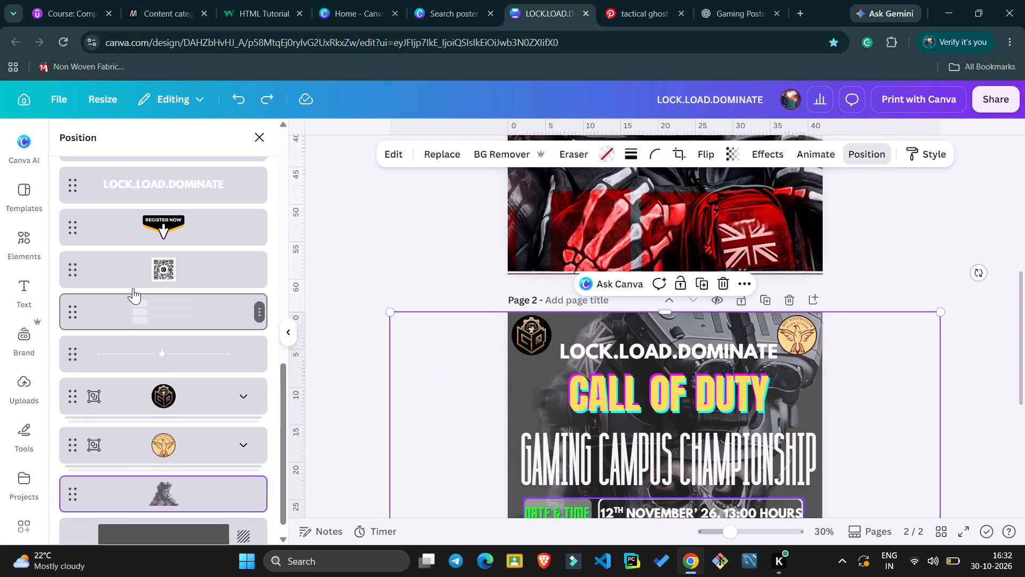
pyautogui.scroll(3, 133, 288)
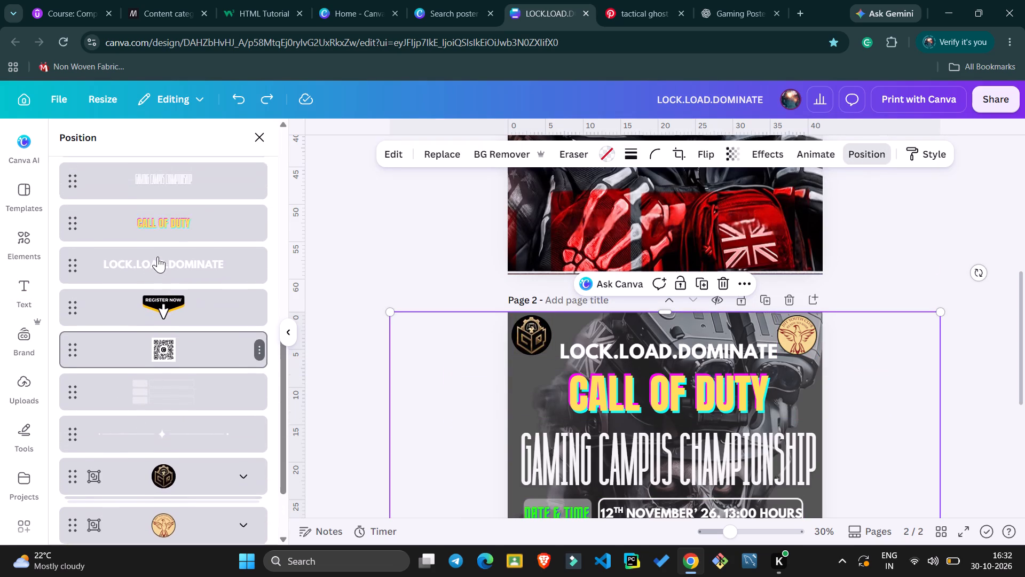
pyautogui.scroll(7, 157, 256)
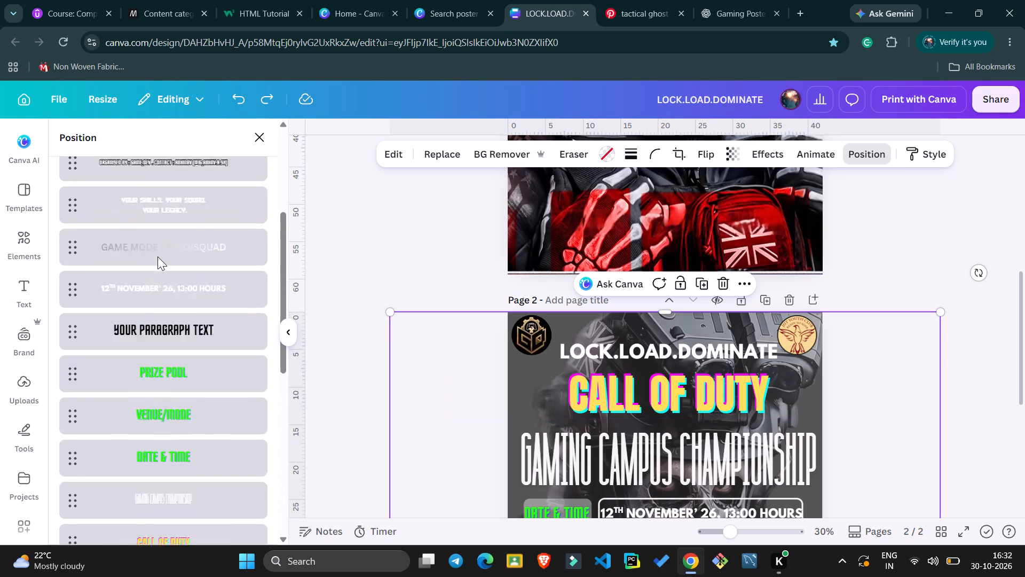
pyautogui.scroll(4, 157, 256)
pyautogui.scroll(-11, 157, 256)
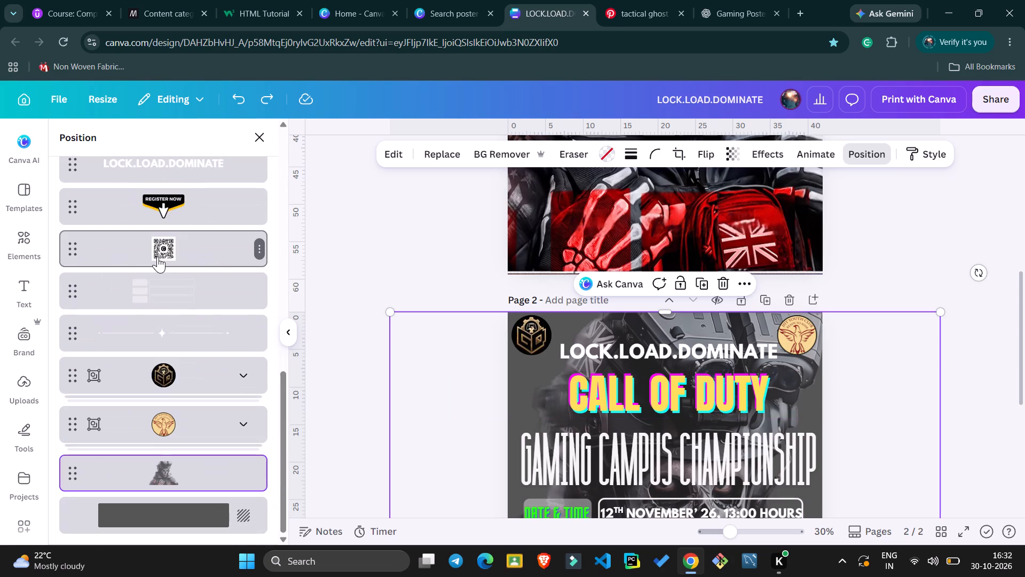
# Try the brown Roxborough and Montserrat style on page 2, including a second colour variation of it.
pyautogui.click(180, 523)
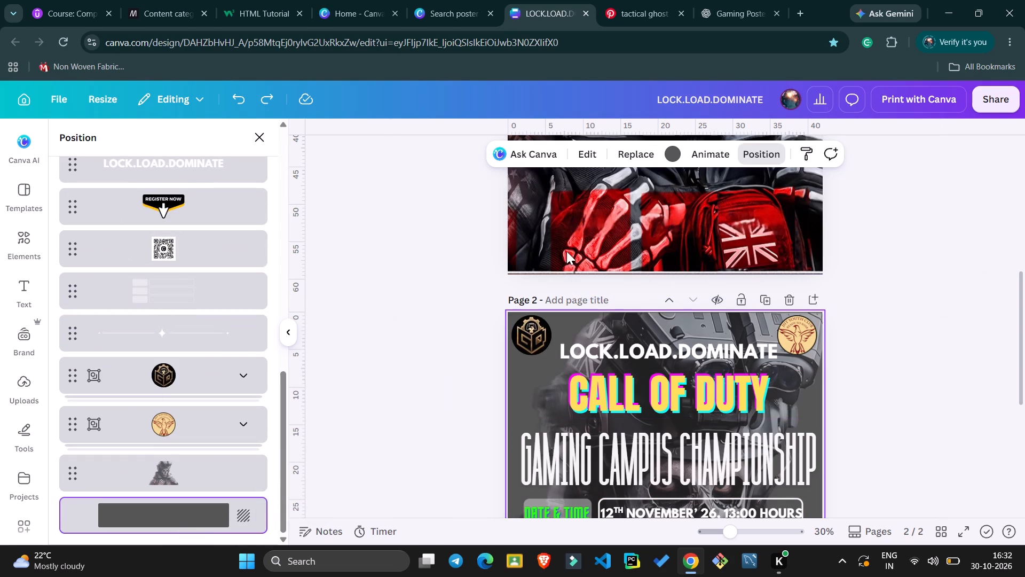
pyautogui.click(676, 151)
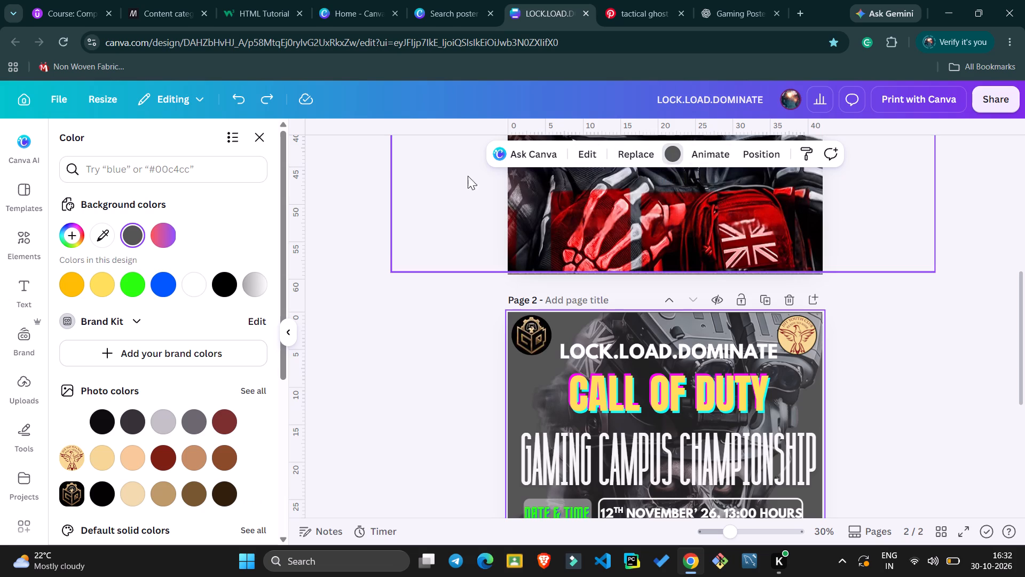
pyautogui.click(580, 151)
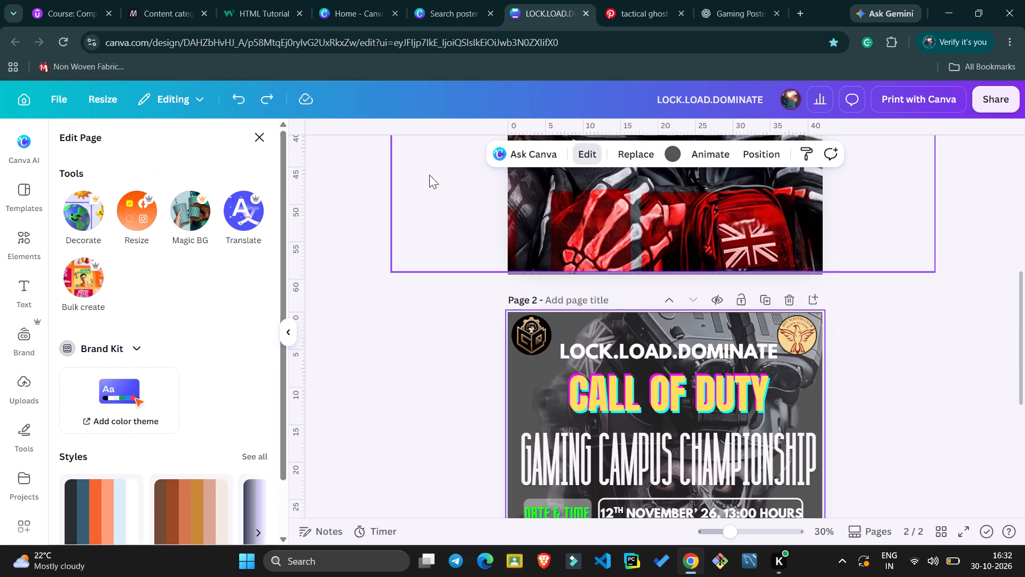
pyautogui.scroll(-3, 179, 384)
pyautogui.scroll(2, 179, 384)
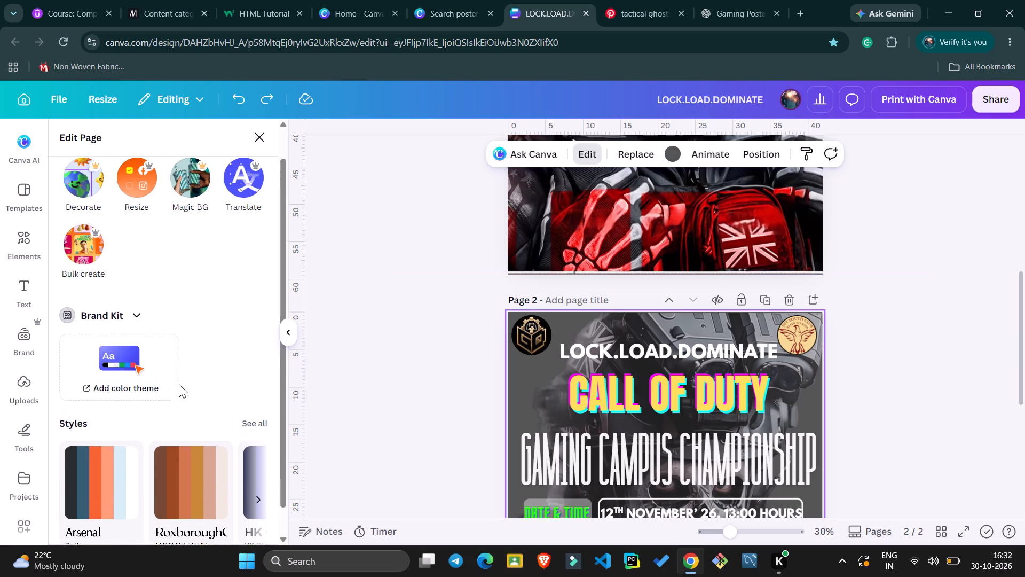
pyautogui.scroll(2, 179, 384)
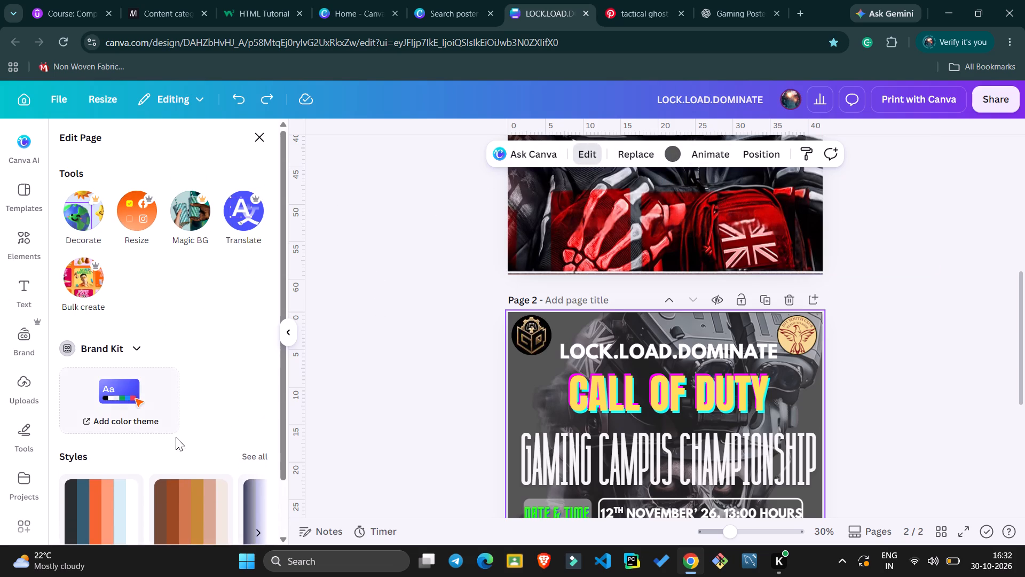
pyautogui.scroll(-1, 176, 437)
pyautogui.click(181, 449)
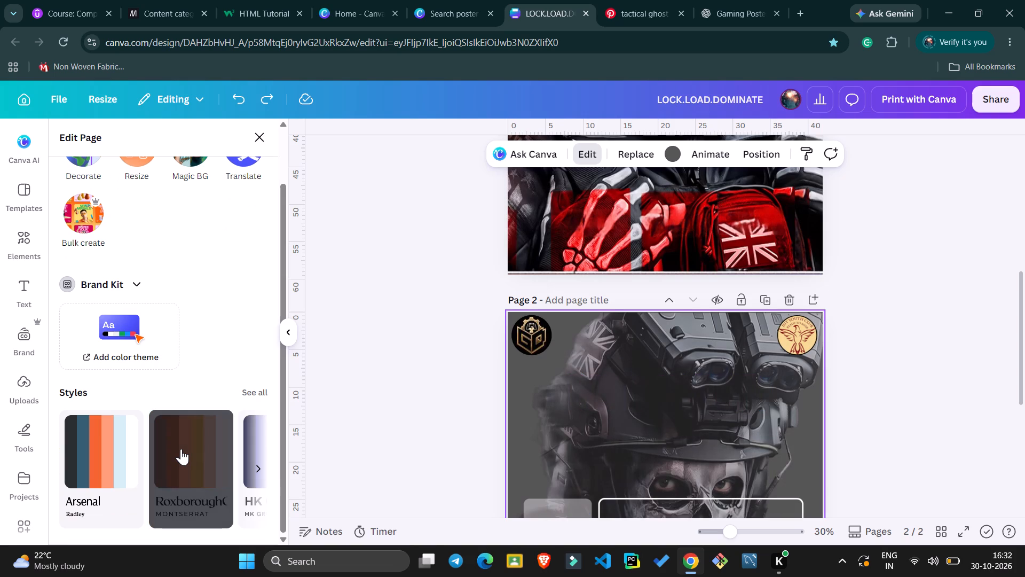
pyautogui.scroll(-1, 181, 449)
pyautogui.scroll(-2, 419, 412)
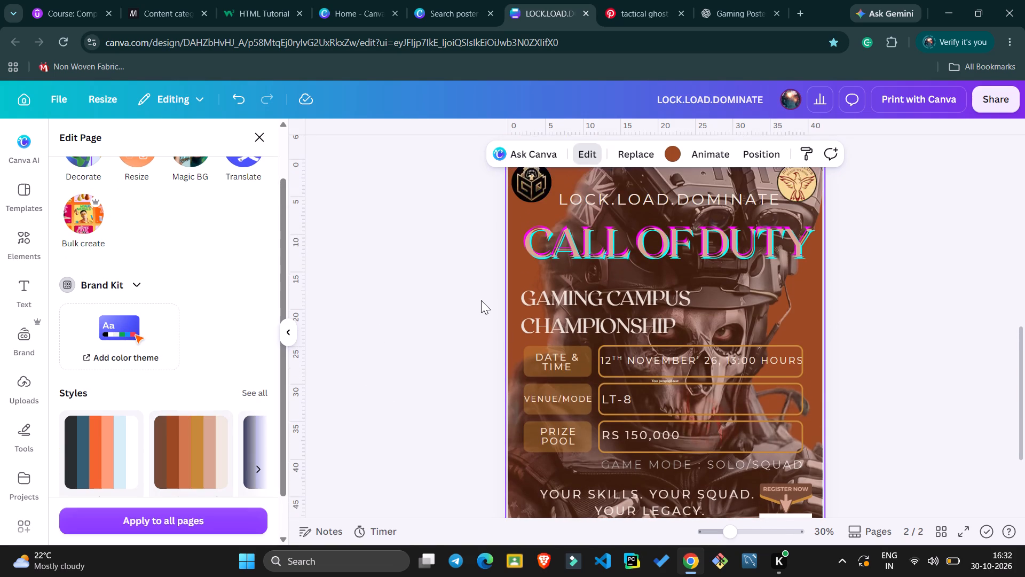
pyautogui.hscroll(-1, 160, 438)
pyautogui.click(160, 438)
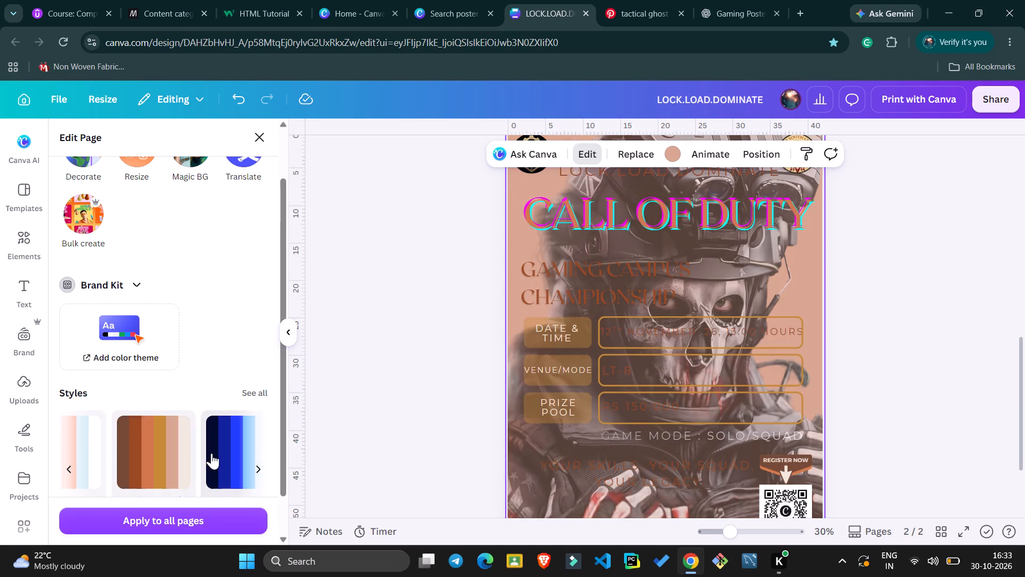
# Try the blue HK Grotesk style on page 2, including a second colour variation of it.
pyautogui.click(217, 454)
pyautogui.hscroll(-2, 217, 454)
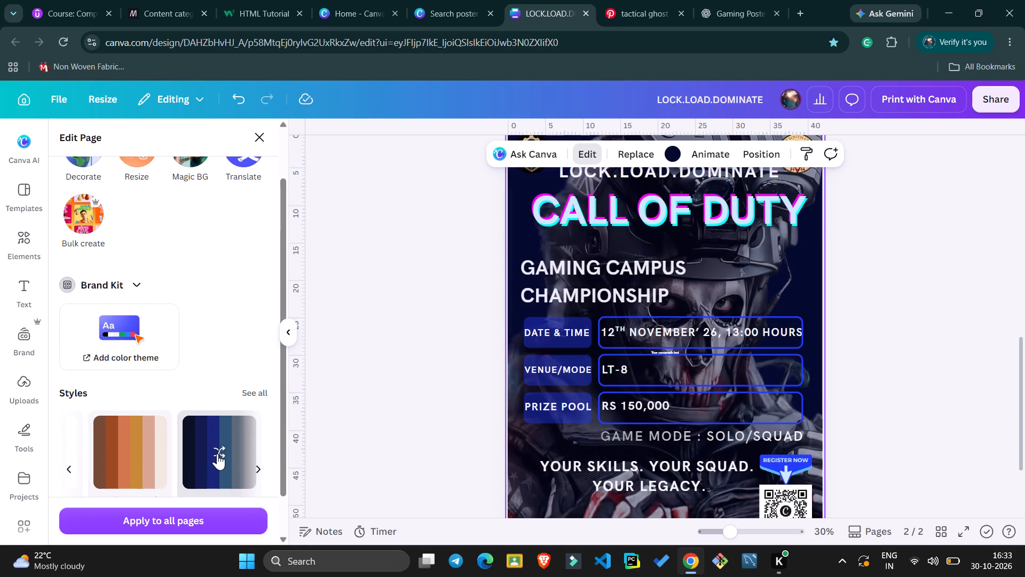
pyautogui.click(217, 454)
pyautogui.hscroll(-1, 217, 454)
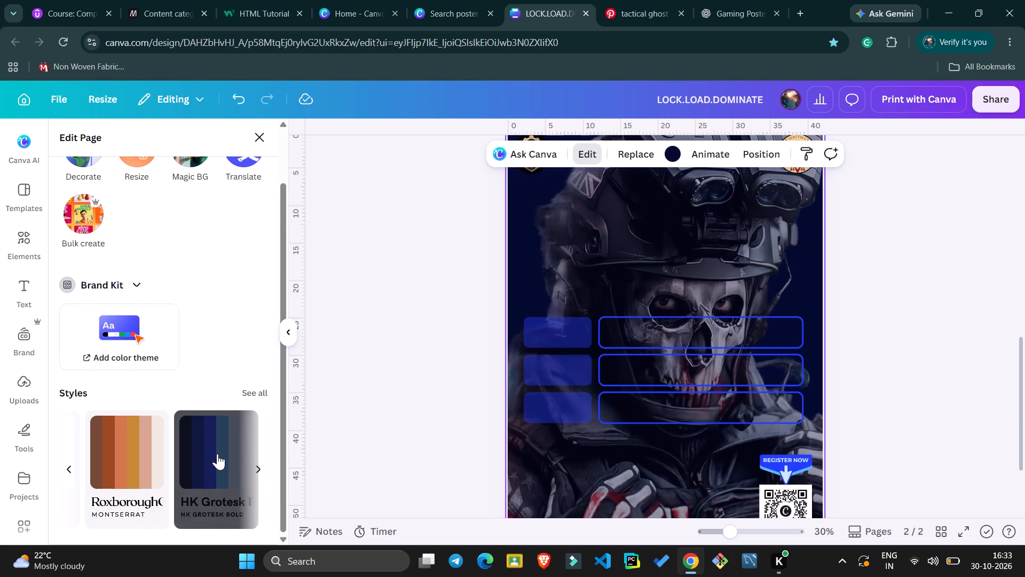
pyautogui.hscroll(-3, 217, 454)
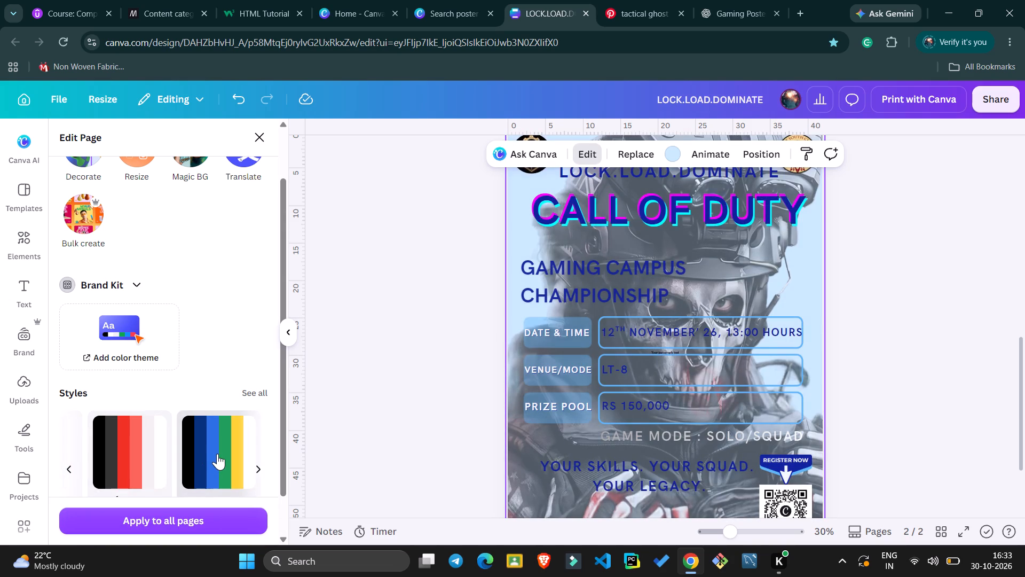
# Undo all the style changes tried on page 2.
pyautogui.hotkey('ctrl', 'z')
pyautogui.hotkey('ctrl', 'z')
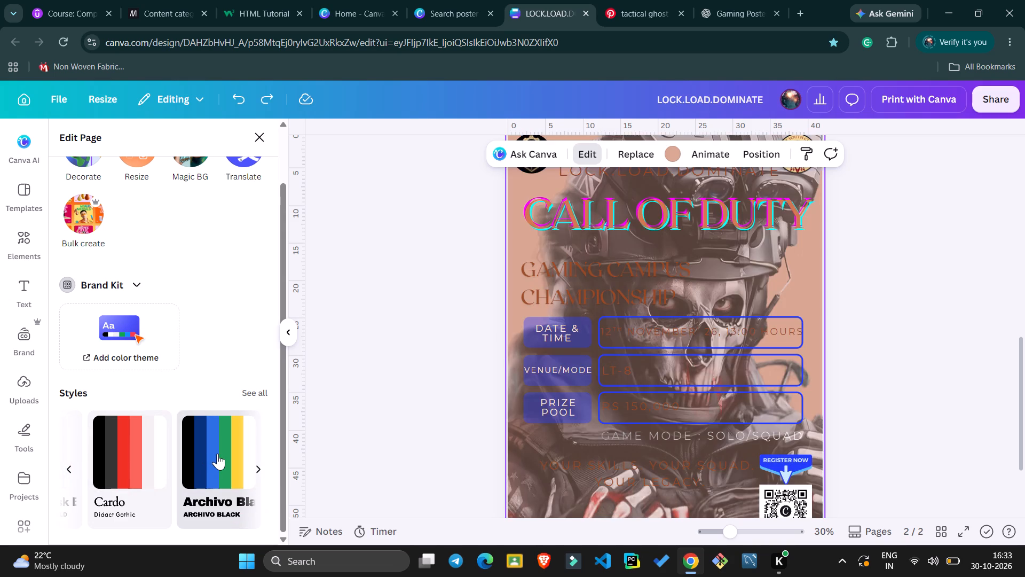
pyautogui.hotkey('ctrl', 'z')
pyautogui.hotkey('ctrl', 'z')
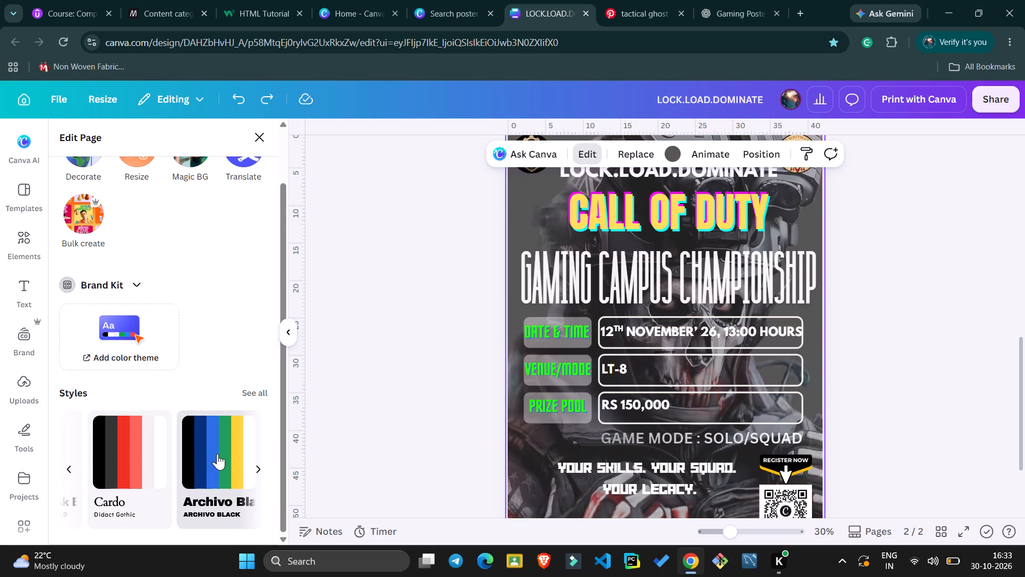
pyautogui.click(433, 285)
# Colour the outlines of the three information boxes holding the date, venue and prize values orange.
pyautogui.click(604, 322)
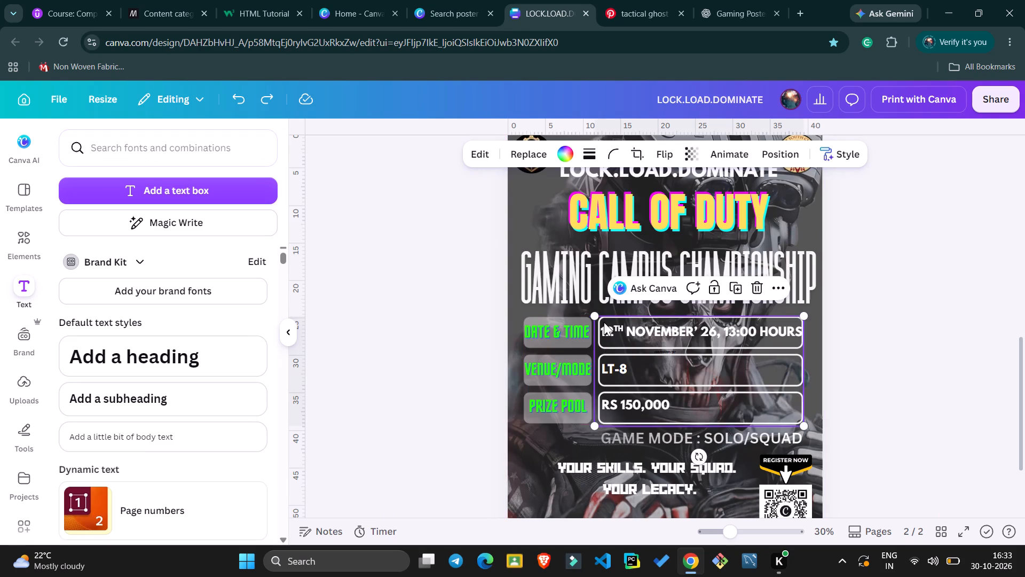
pyautogui.click(568, 155)
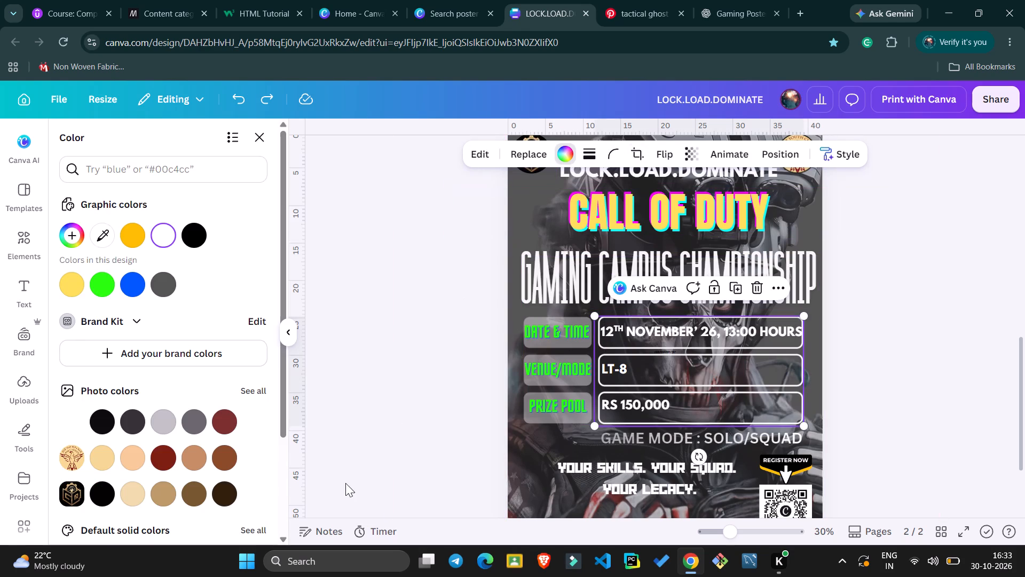
pyautogui.scroll(-3, 139, 461)
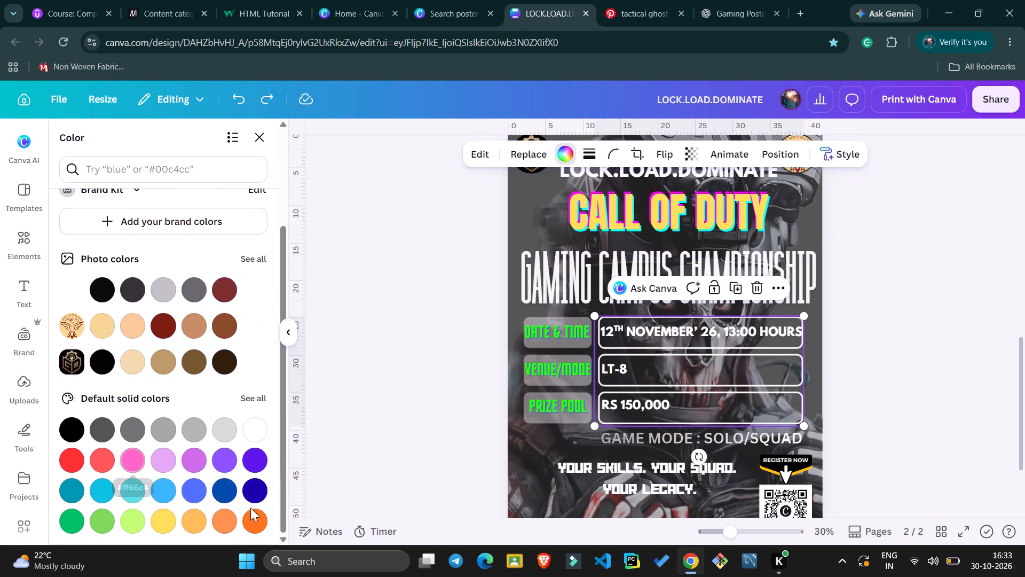
pyautogui.click(255, 518)
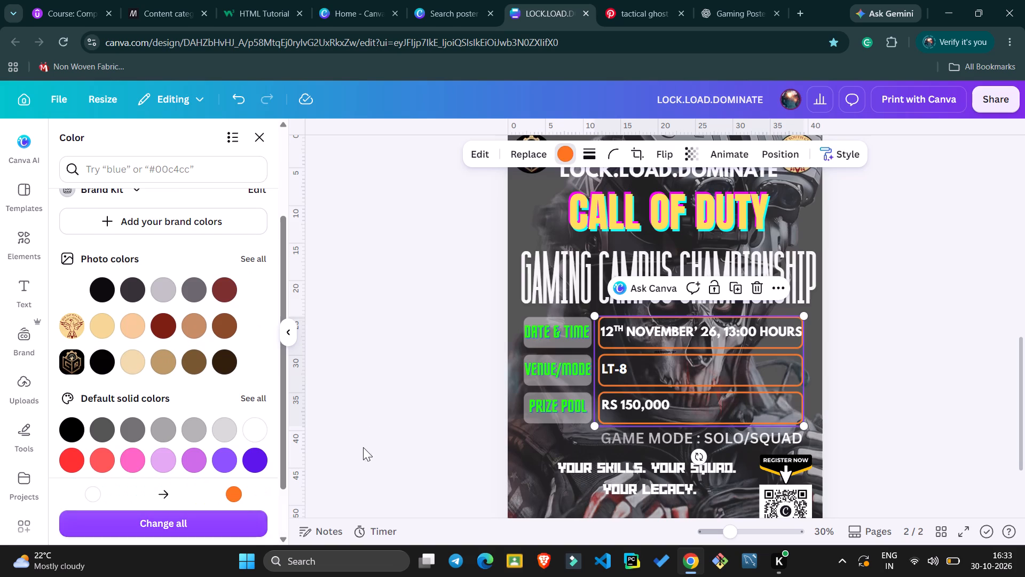
# Colour the boxes behind the DATE & TIME, VENUE/MODE and PRIZE POOL labels the same orange.
pyautogui.click(539, 347)
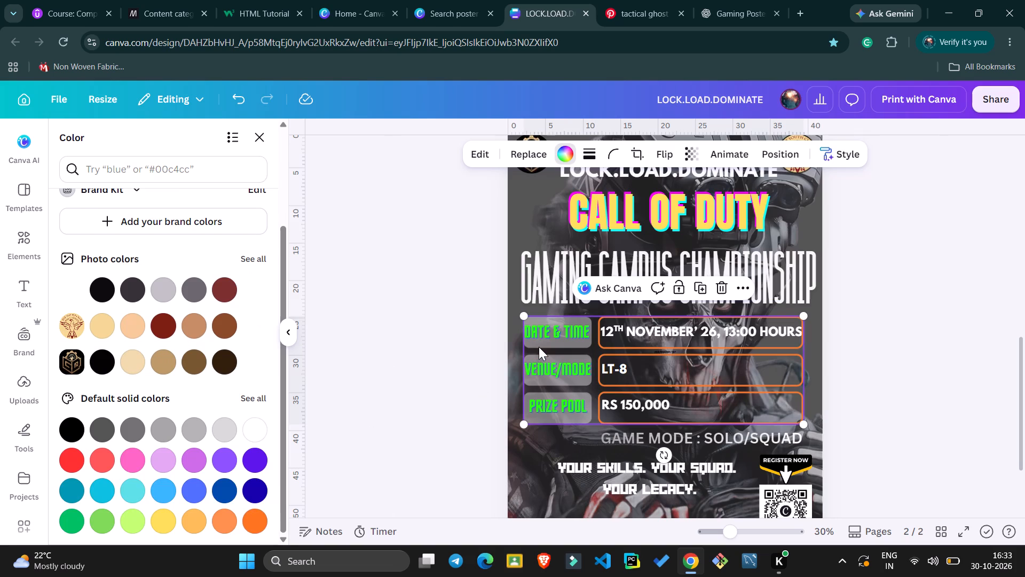
pyautogui.click(250, 515)
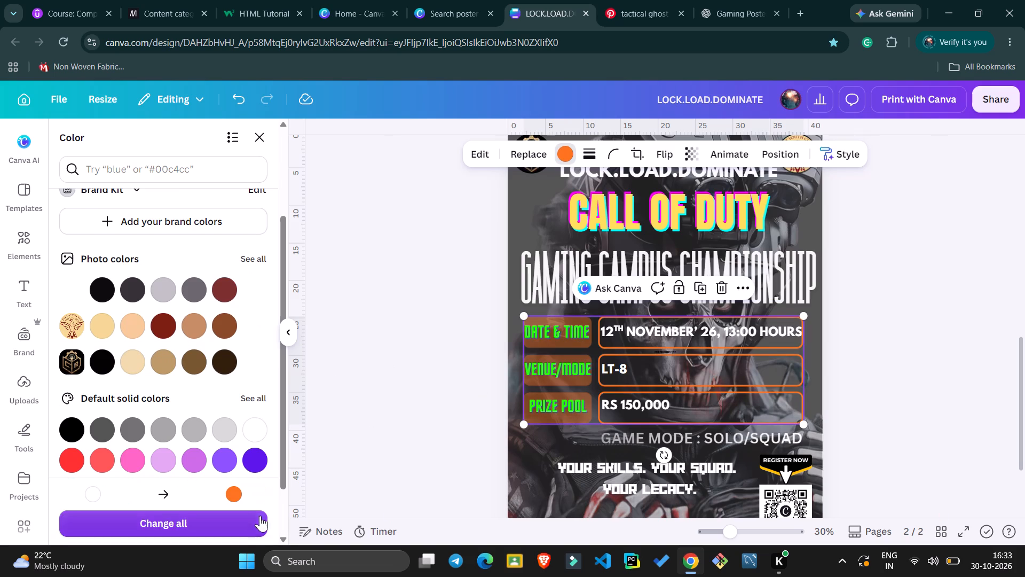
pyautogui.click(332, 354)
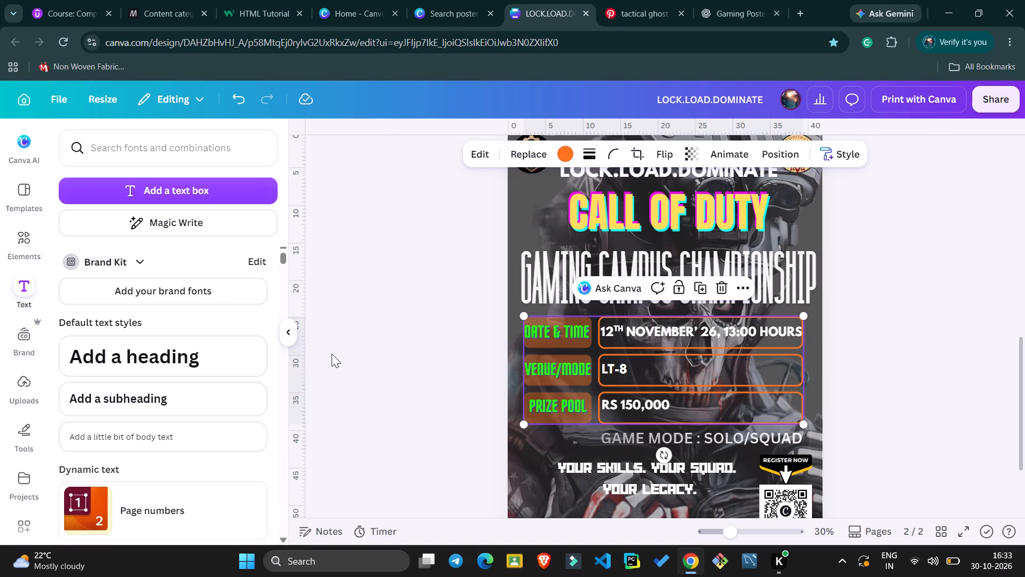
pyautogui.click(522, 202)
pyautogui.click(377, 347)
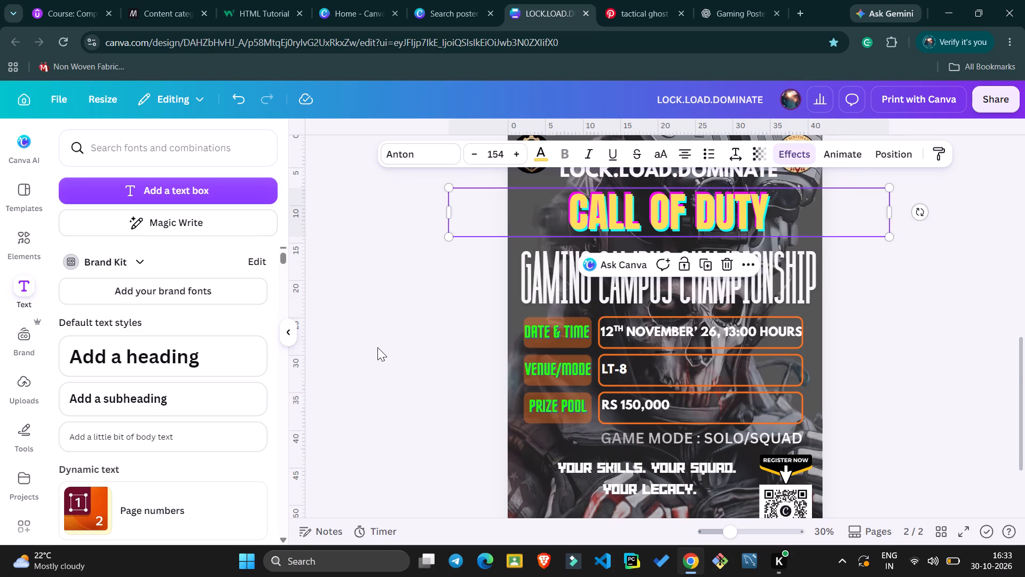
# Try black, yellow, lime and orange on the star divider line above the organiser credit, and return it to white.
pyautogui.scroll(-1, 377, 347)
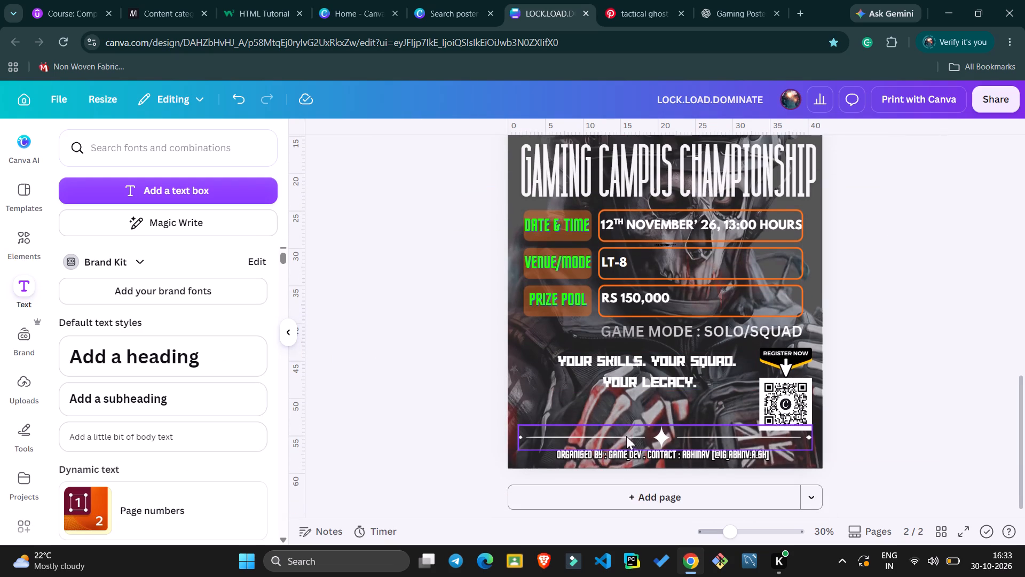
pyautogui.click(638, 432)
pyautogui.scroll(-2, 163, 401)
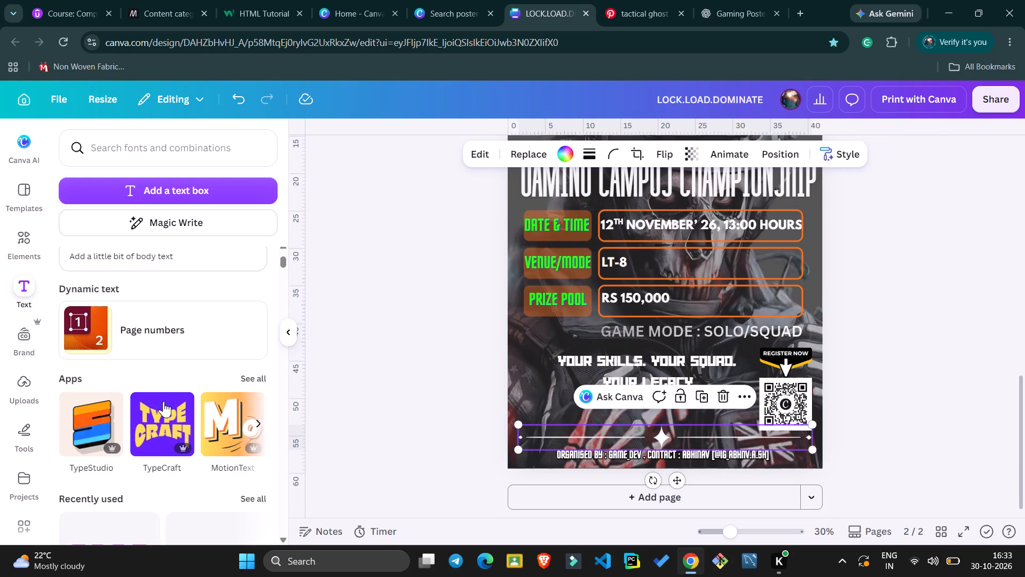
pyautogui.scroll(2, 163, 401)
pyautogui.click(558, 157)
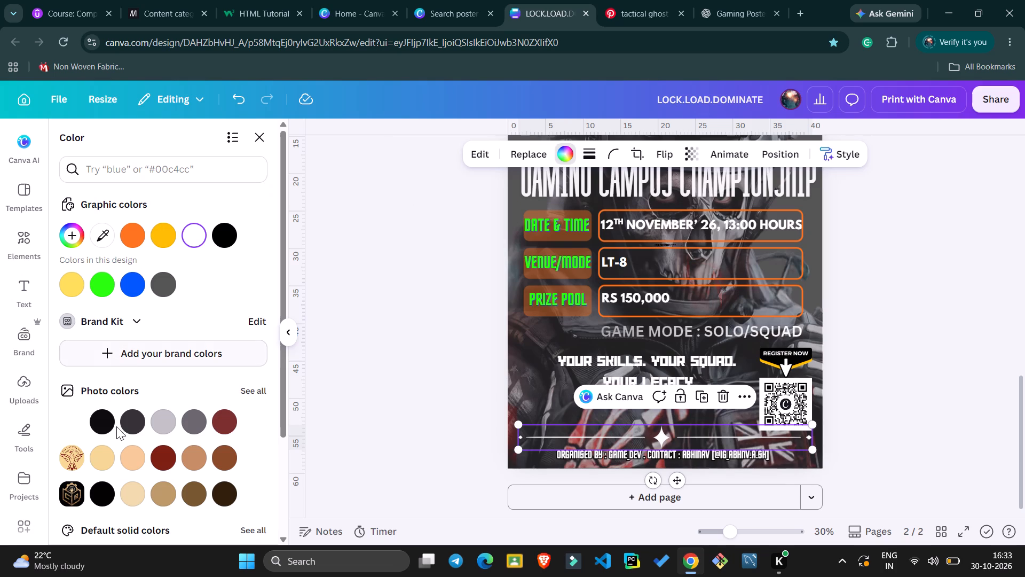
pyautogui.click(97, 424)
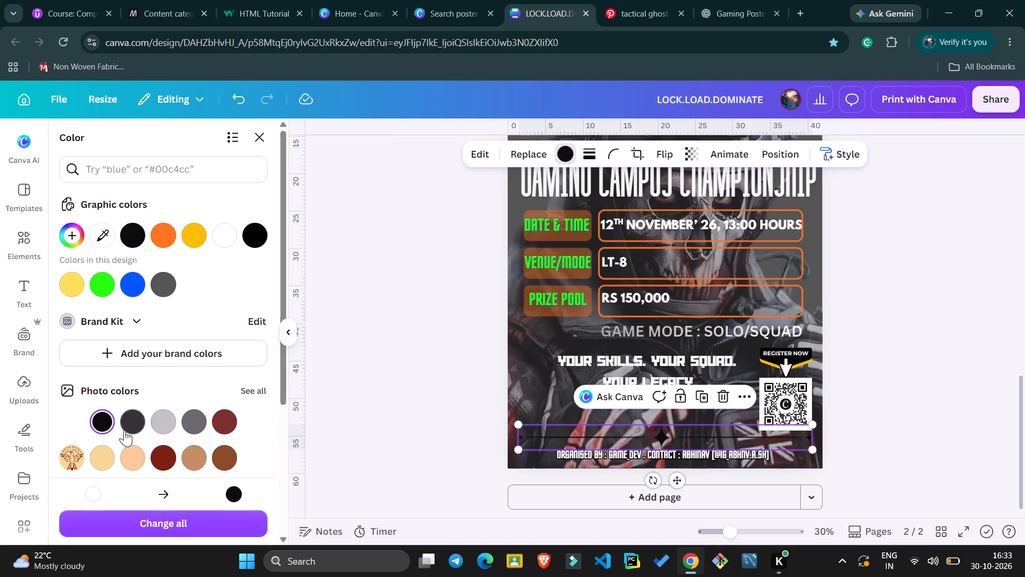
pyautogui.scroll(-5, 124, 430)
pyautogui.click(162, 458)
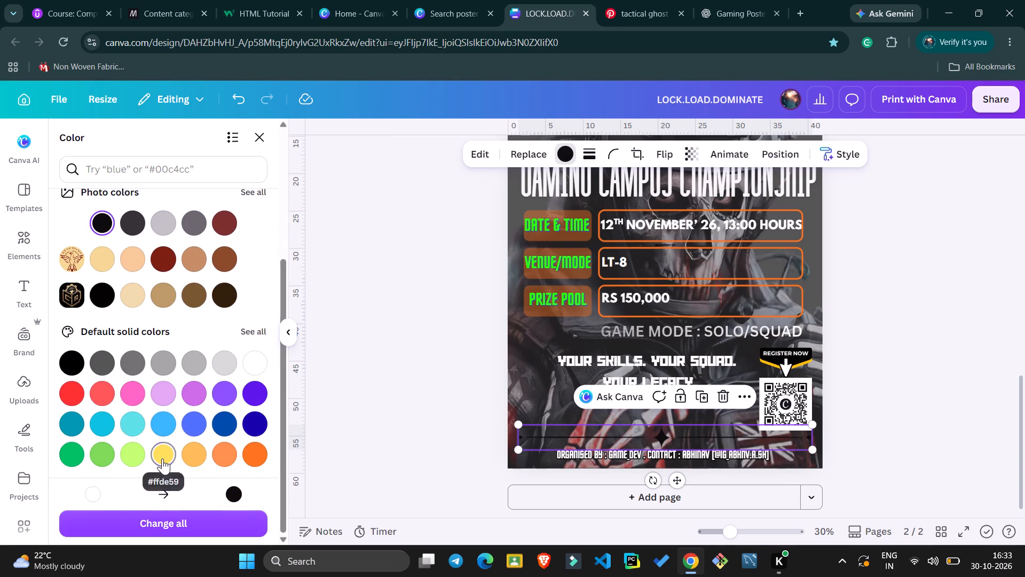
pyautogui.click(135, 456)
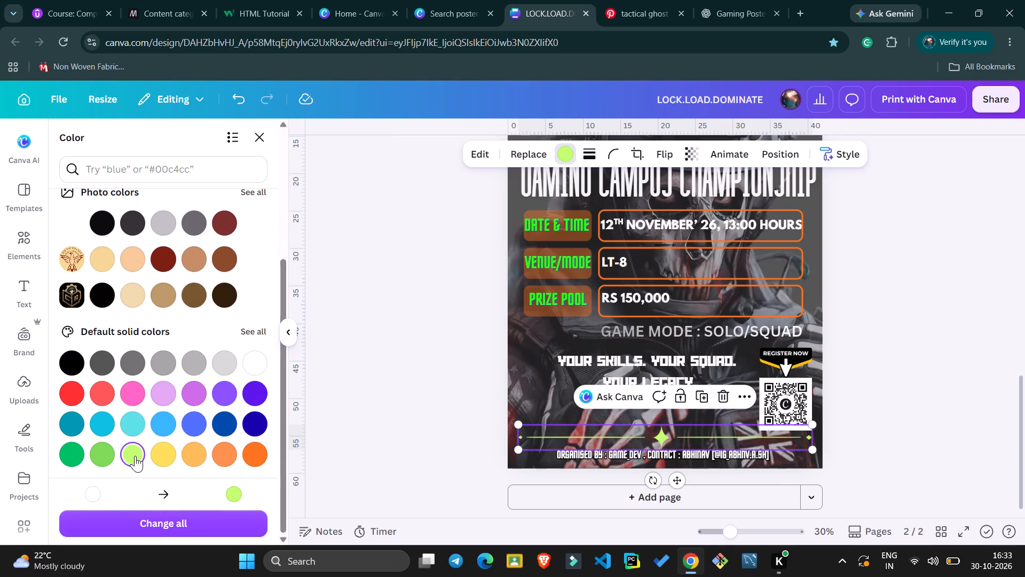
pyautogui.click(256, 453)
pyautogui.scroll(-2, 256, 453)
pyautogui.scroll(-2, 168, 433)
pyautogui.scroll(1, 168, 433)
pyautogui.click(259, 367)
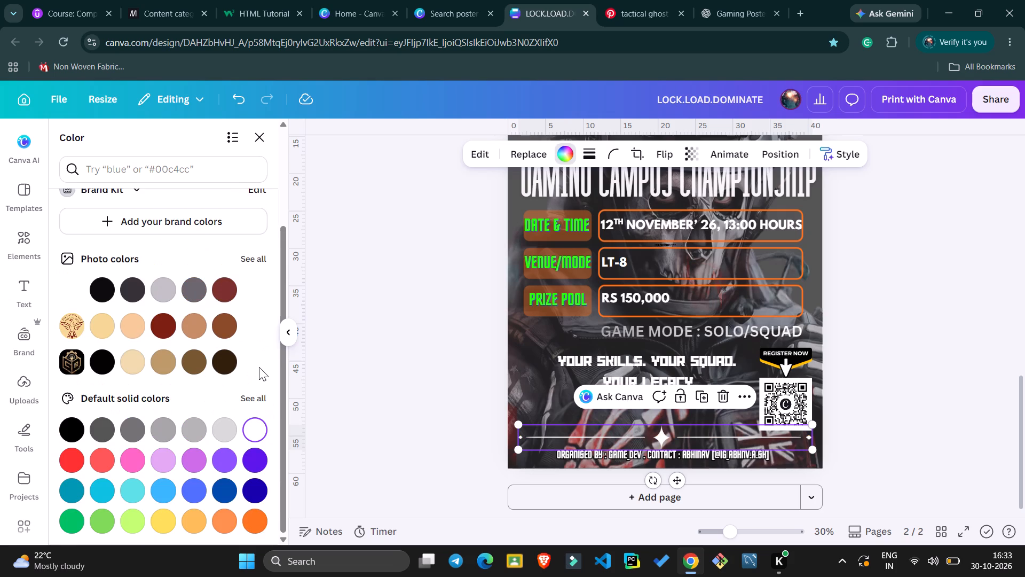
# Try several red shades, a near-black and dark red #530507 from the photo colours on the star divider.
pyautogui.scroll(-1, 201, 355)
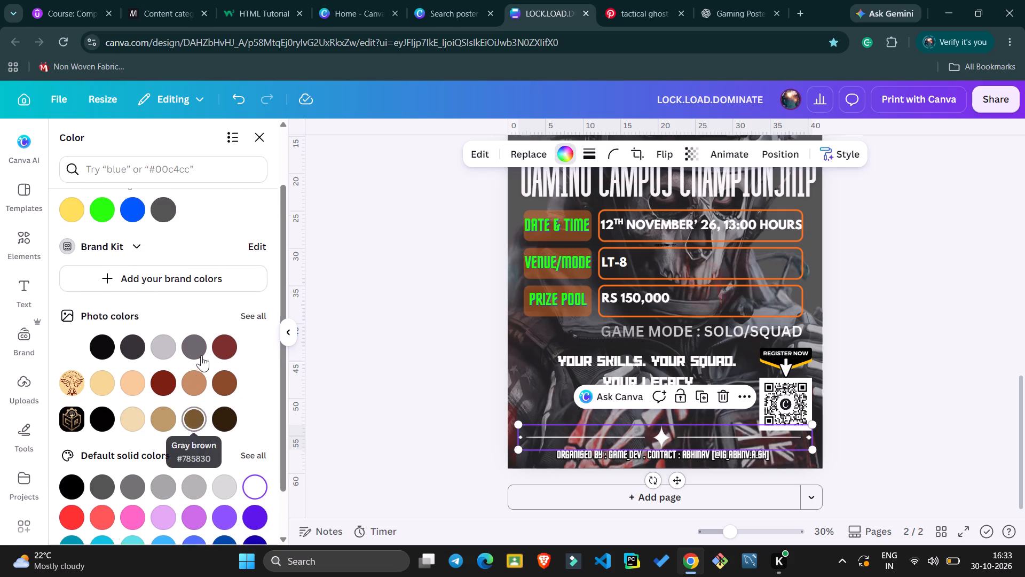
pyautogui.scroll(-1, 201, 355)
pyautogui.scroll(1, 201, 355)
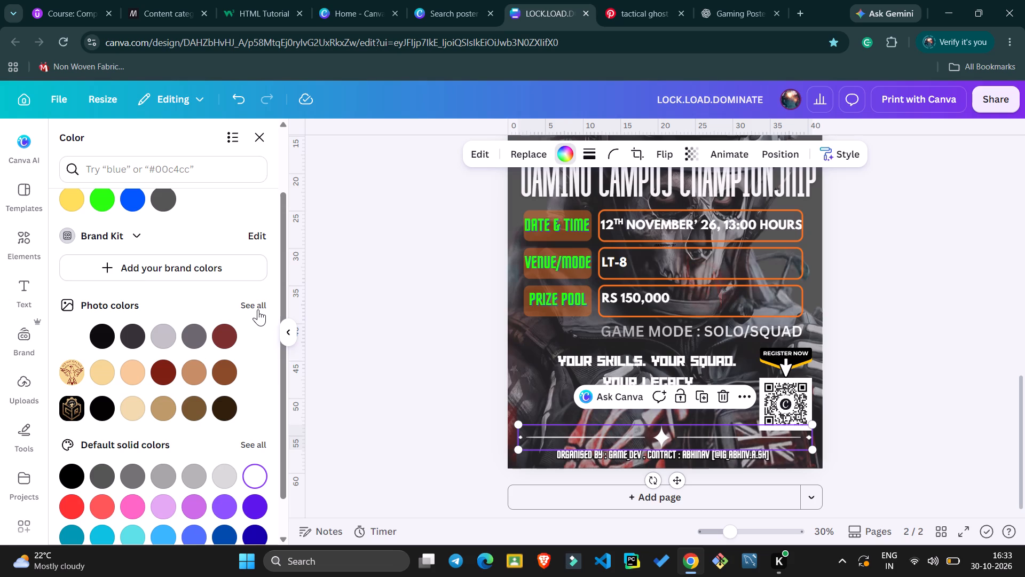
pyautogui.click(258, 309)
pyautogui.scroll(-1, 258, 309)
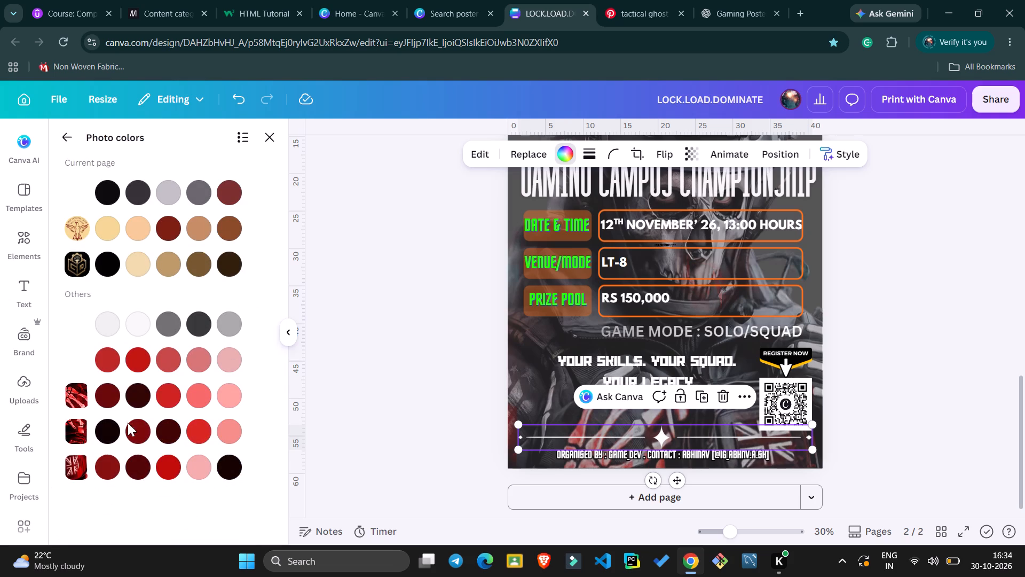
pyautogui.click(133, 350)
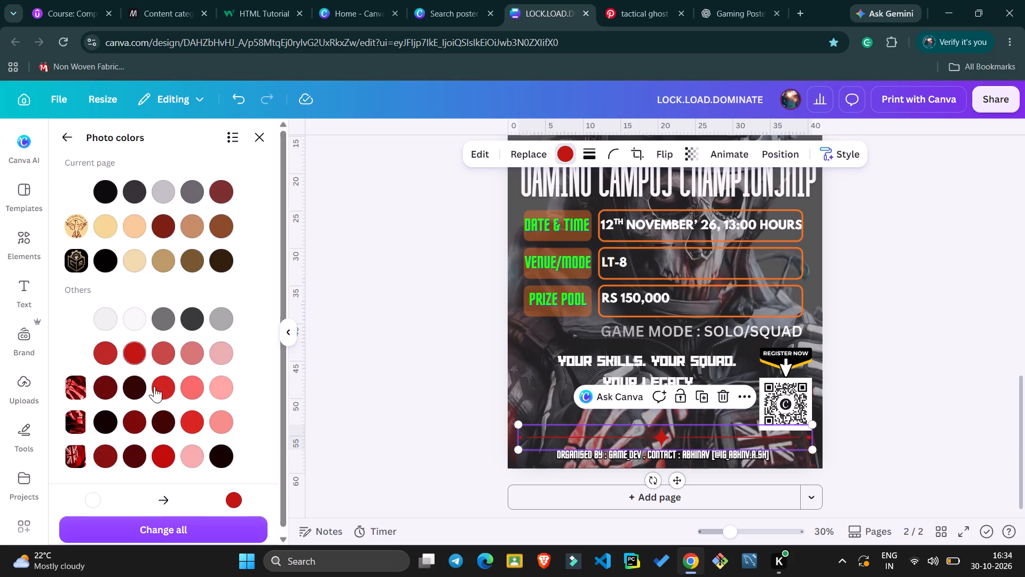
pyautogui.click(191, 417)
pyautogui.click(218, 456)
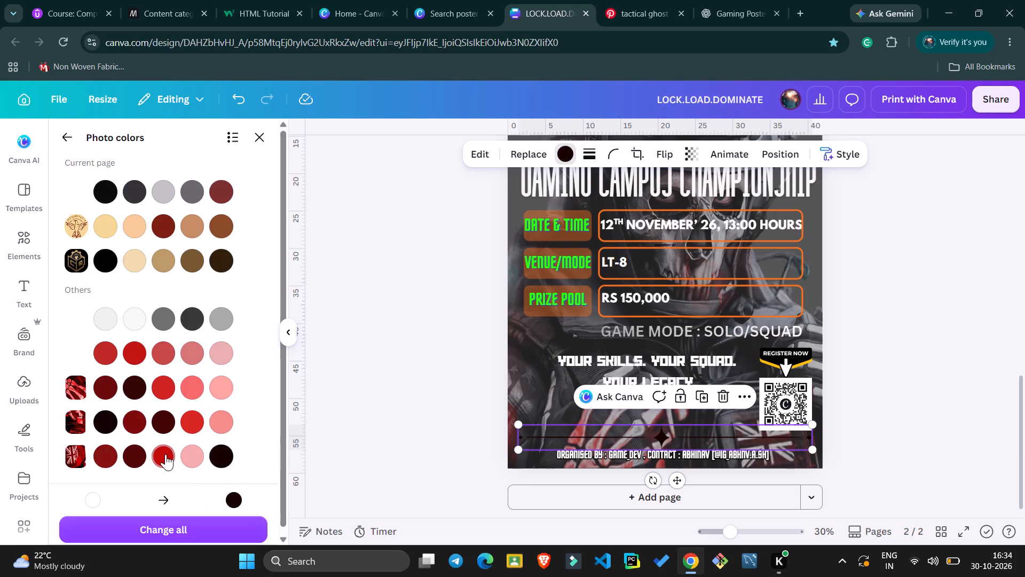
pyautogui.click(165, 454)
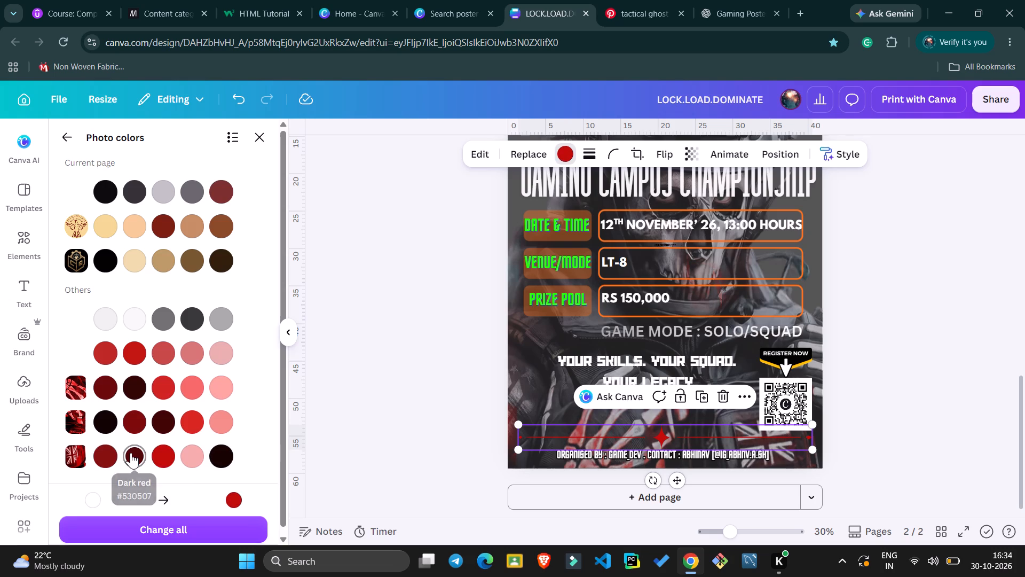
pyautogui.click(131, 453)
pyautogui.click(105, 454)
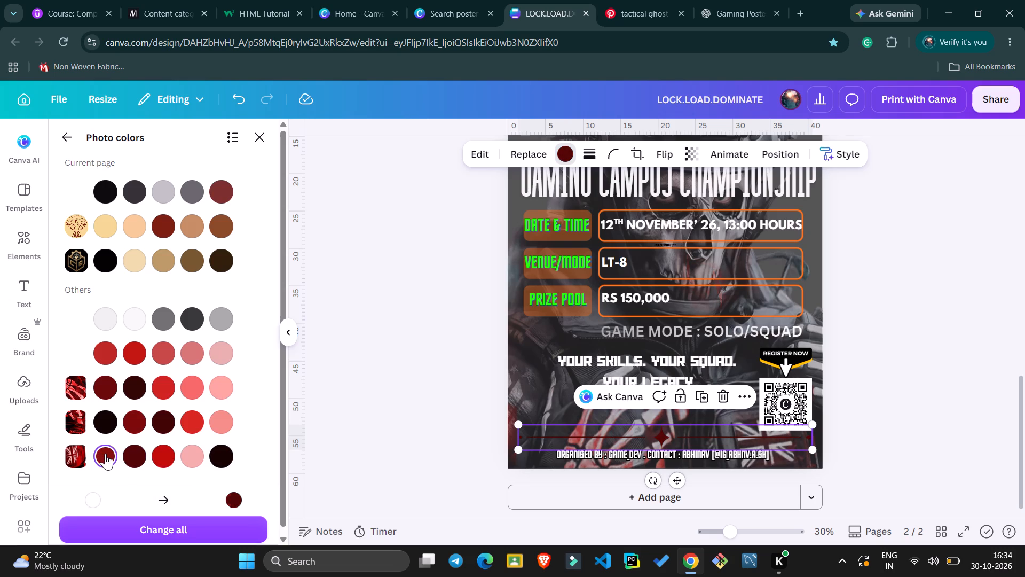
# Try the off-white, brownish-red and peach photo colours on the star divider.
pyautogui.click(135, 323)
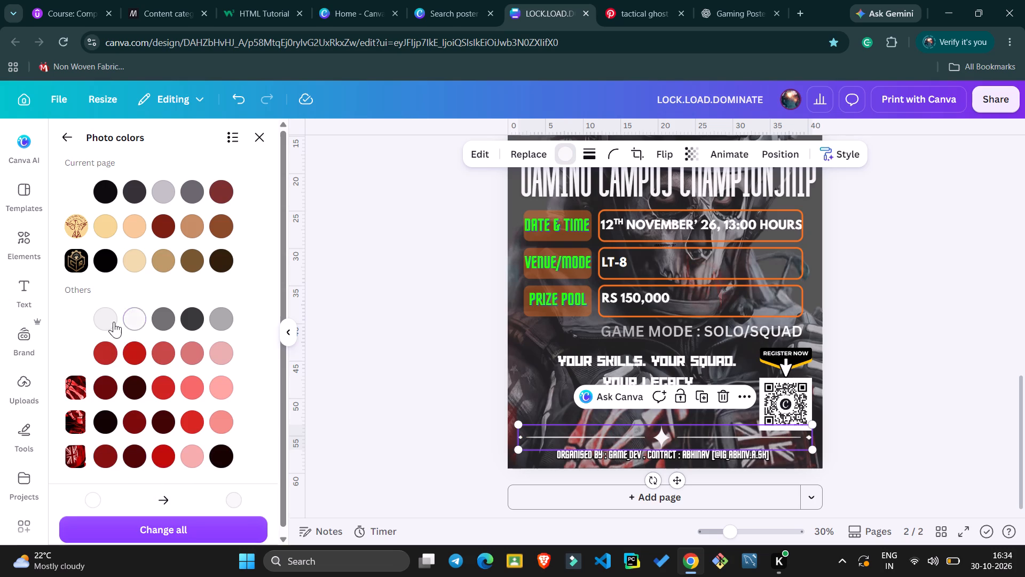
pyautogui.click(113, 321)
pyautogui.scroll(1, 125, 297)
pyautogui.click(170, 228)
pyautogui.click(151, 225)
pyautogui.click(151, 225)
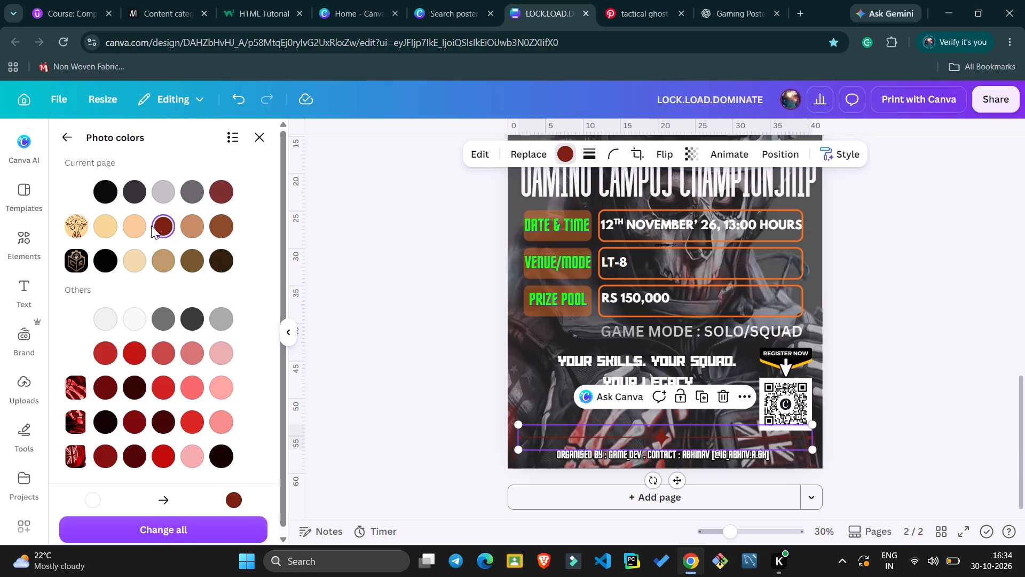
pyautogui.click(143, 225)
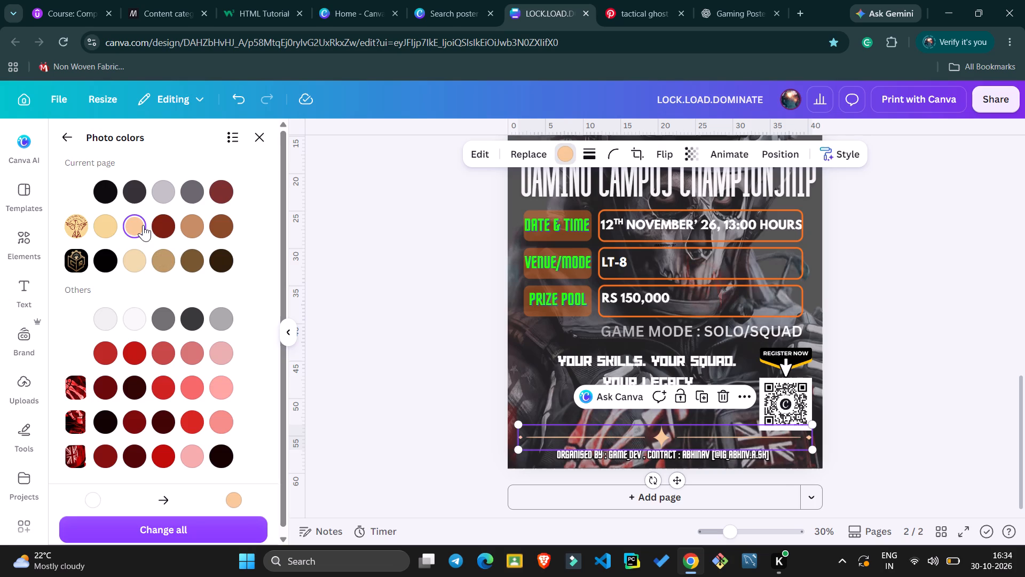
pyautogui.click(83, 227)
# Colour the star divider black using the first photo colour of the current page.
pyautogui.click(102, 183)
pyautogui.scroll(3, 102, 183)
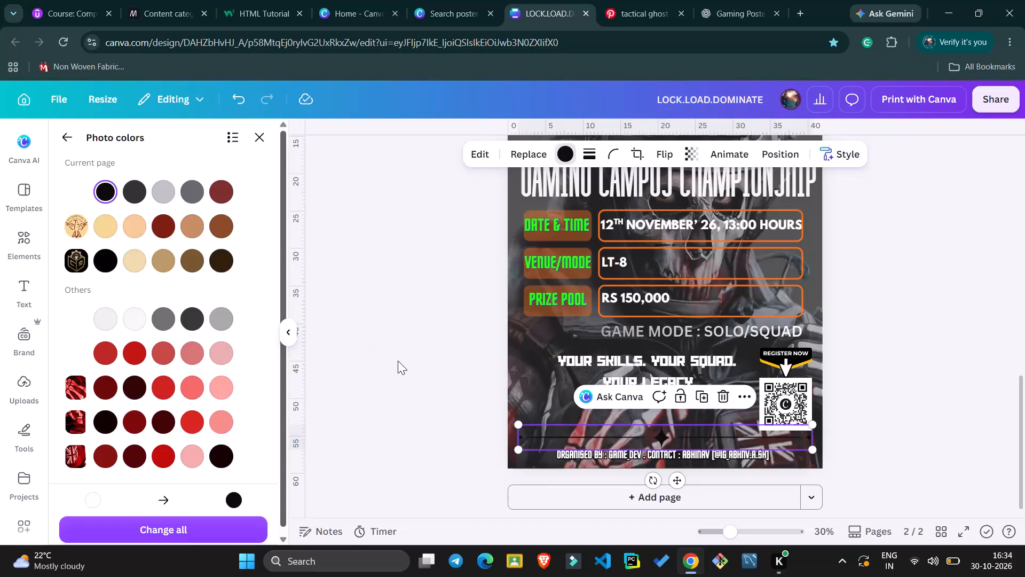
pyautogui.click(398, 361)
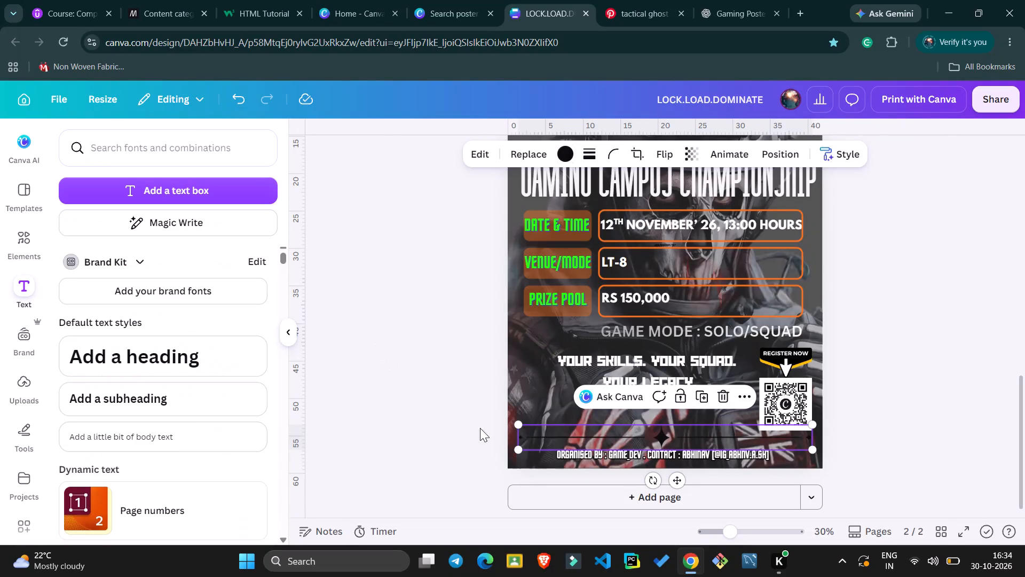
# Duplicate the black star divider and place the copy exactly over the original.
pyautogui.hotkey('ctrl', 'd')
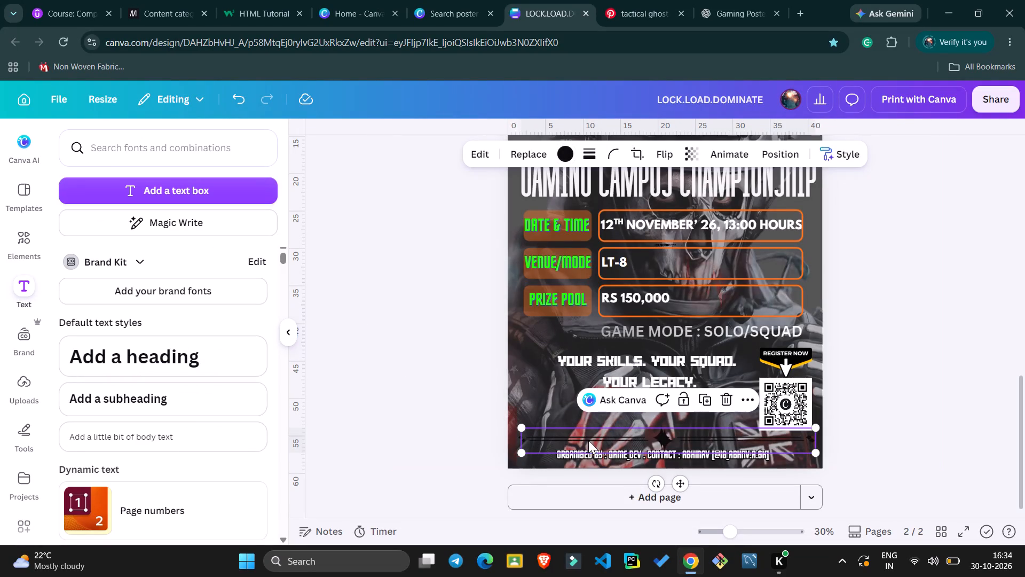
pyautogui.click(662, 442)
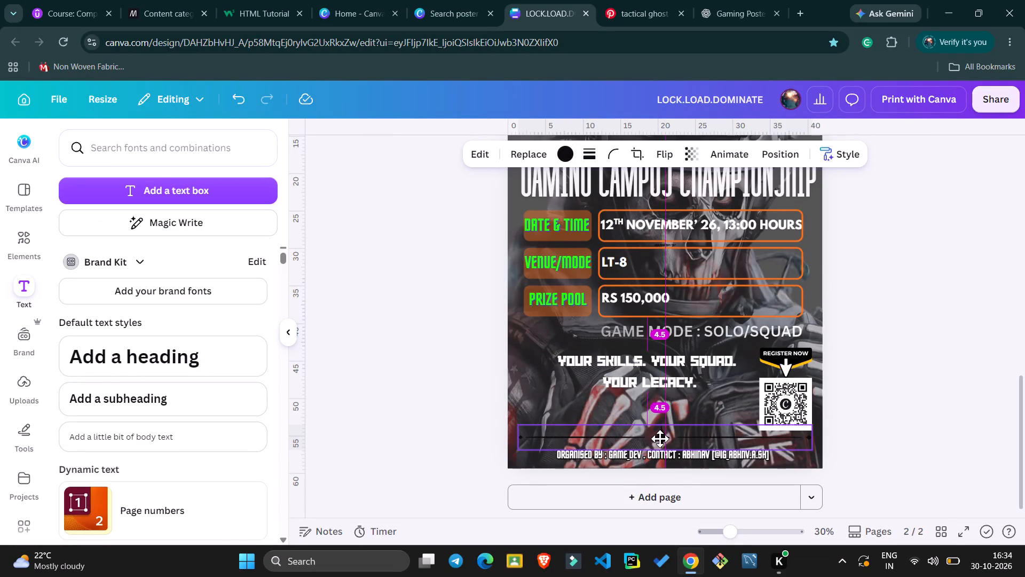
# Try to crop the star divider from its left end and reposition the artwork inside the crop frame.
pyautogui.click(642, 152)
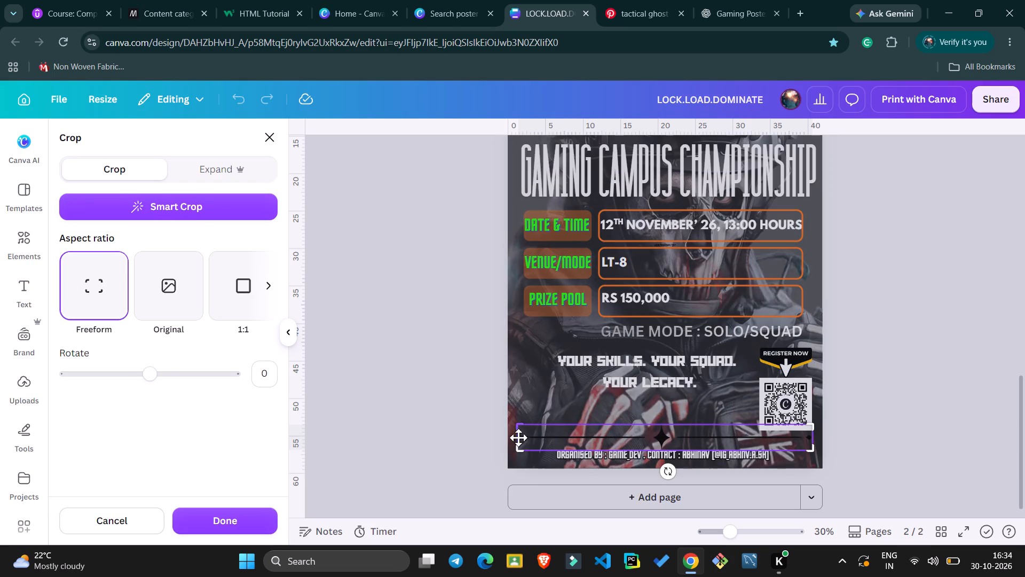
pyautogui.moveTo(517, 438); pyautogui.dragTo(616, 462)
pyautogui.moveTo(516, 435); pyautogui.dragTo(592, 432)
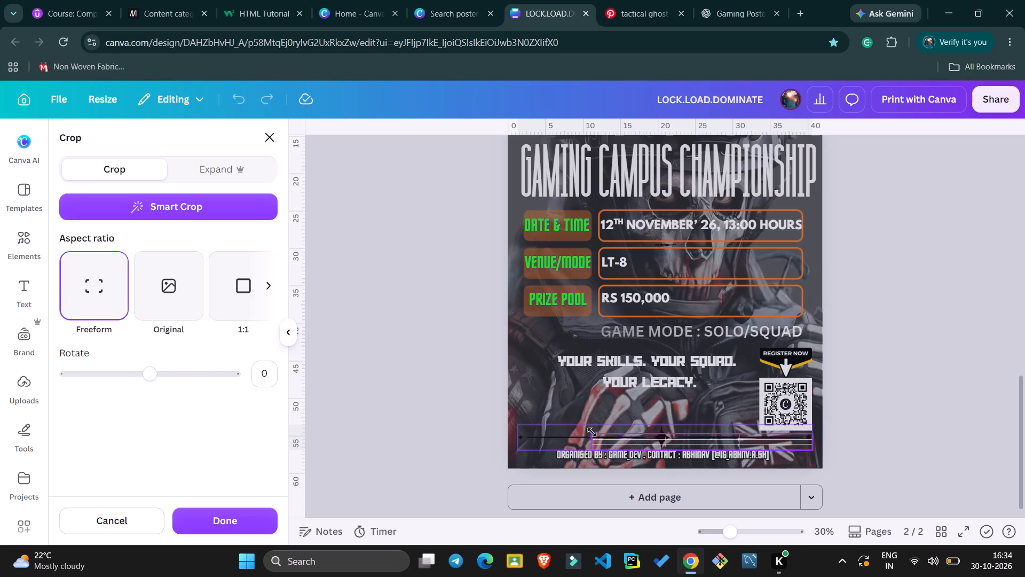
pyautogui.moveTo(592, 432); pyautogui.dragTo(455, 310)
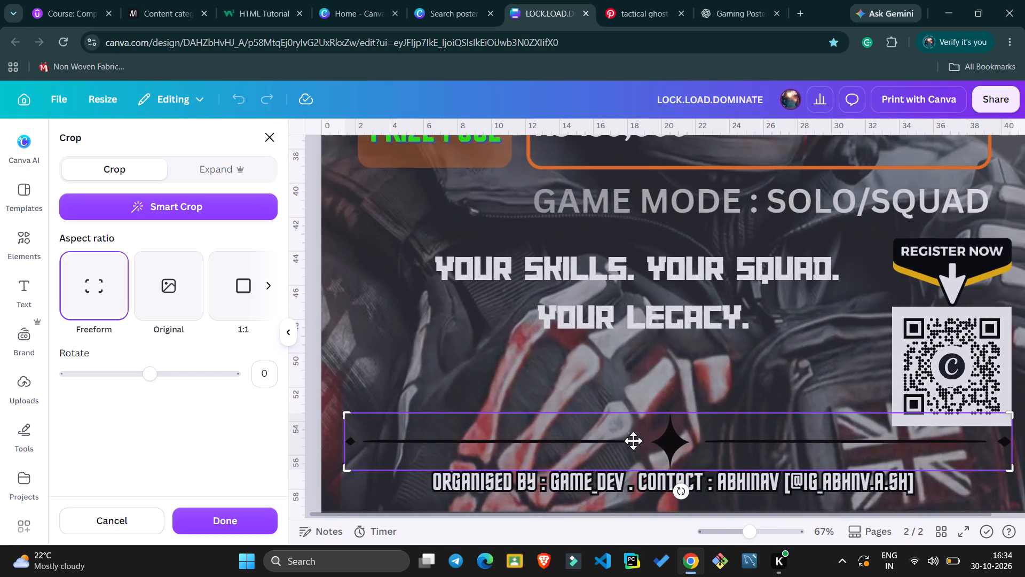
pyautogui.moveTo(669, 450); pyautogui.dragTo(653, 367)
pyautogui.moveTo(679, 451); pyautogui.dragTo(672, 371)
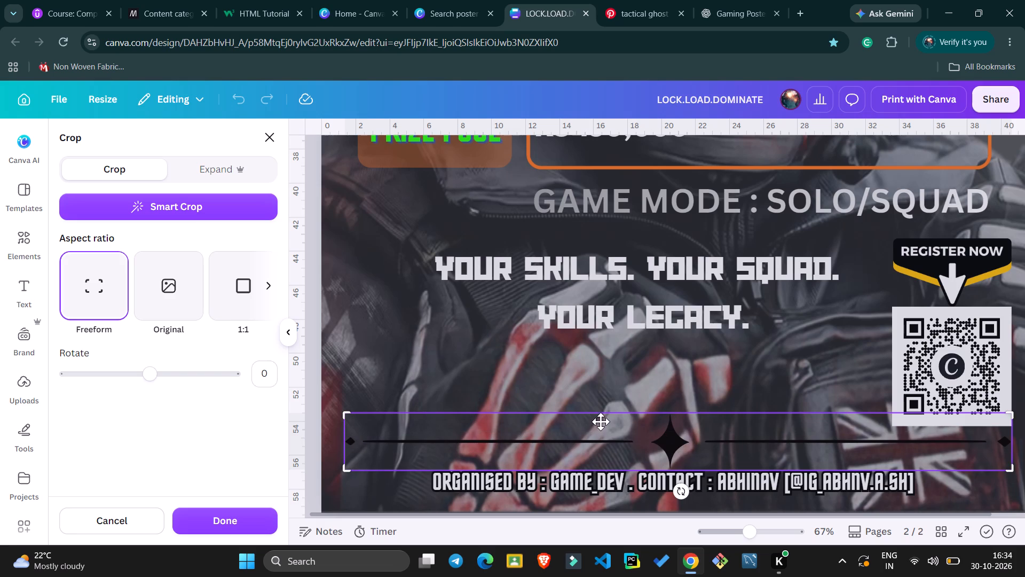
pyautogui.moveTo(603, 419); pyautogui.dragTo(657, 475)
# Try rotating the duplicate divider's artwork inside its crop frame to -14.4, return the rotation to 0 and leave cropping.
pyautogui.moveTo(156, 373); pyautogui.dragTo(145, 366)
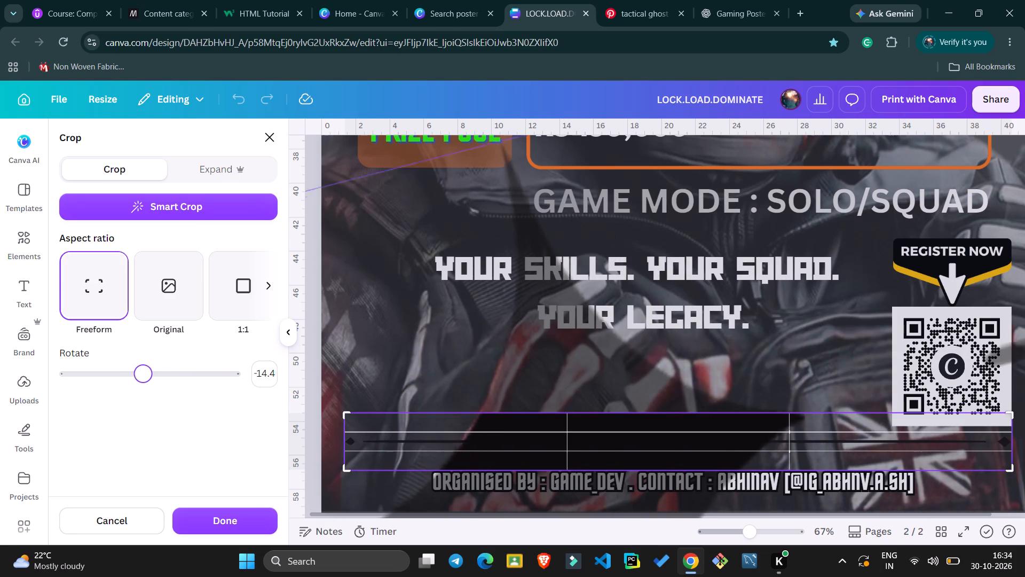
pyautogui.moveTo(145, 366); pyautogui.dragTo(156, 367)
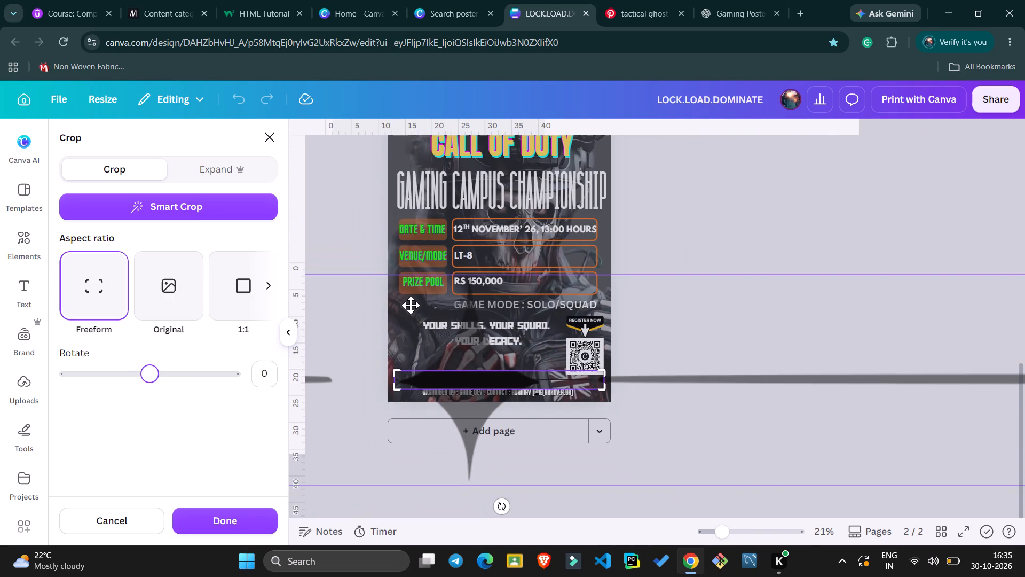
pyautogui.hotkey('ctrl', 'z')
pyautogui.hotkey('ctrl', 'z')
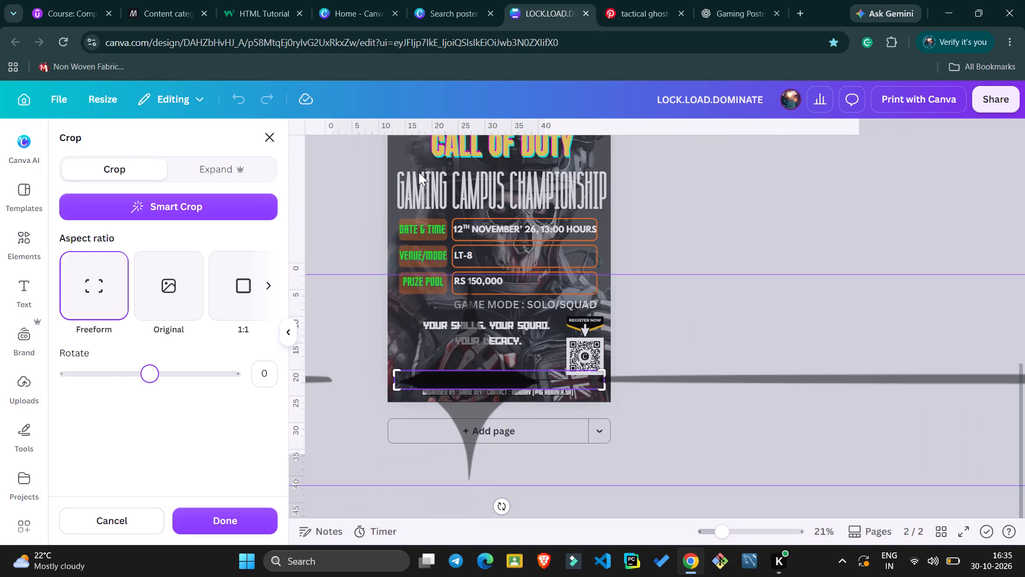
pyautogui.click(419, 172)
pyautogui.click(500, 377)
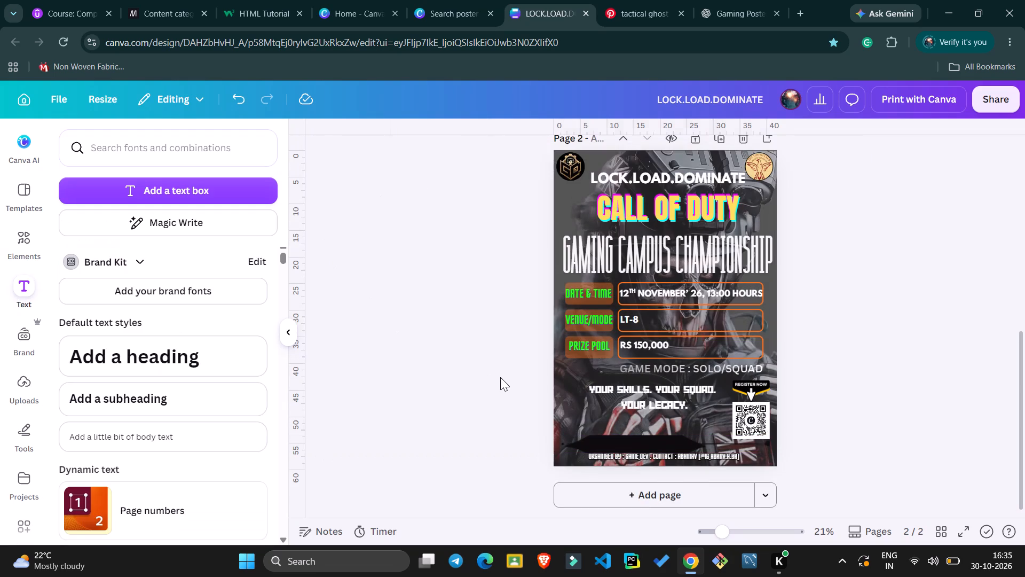
# Move the badly cropped divider copy off the original star divider and delete it.
pyautogui.moveTo(601, 439); pyautogui.dragTo(637, 412)
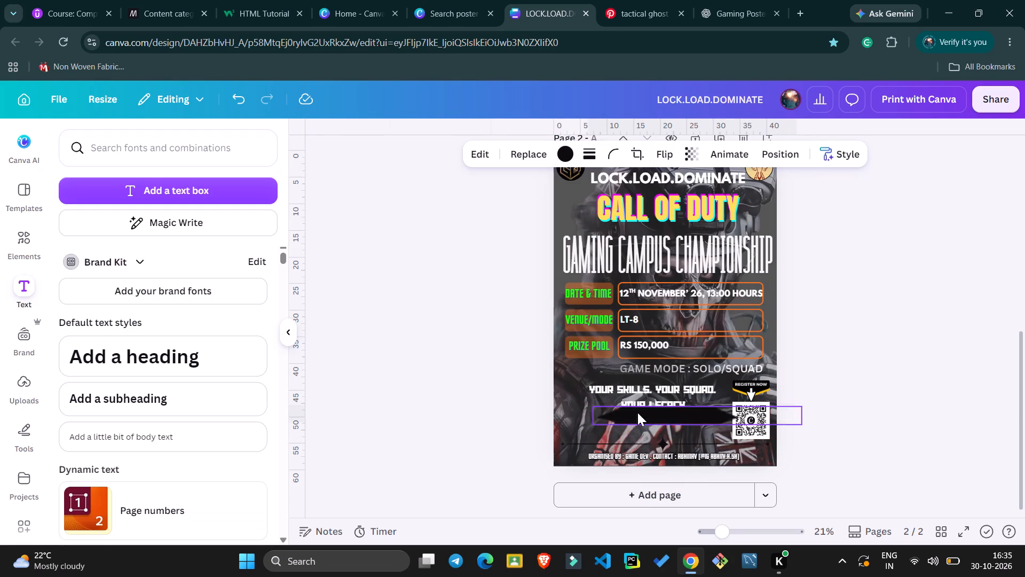
pyautogui.moveTo(637, 412); pyautogui.dragTo(655, 434)
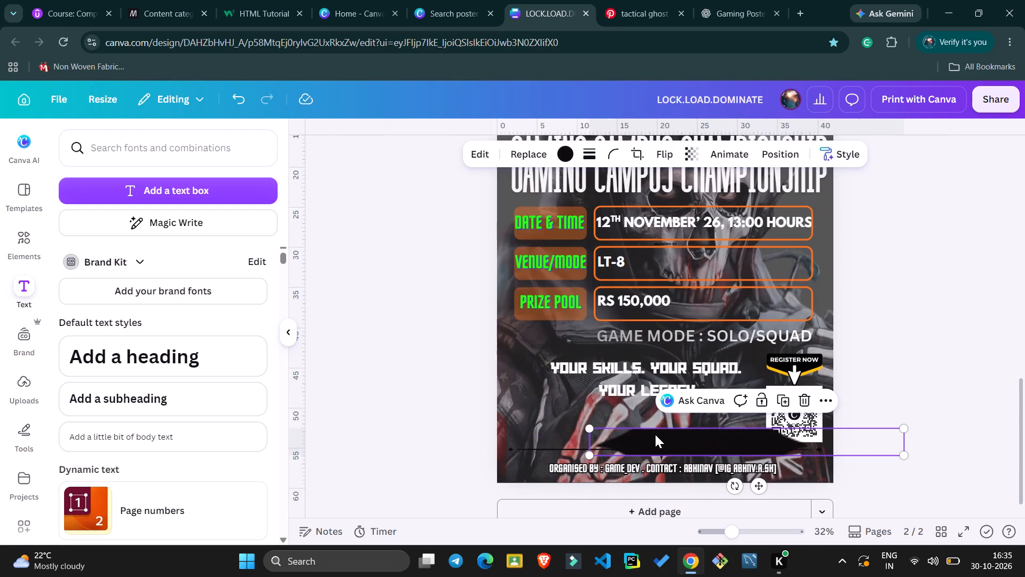
pyautogui.press('Delete')
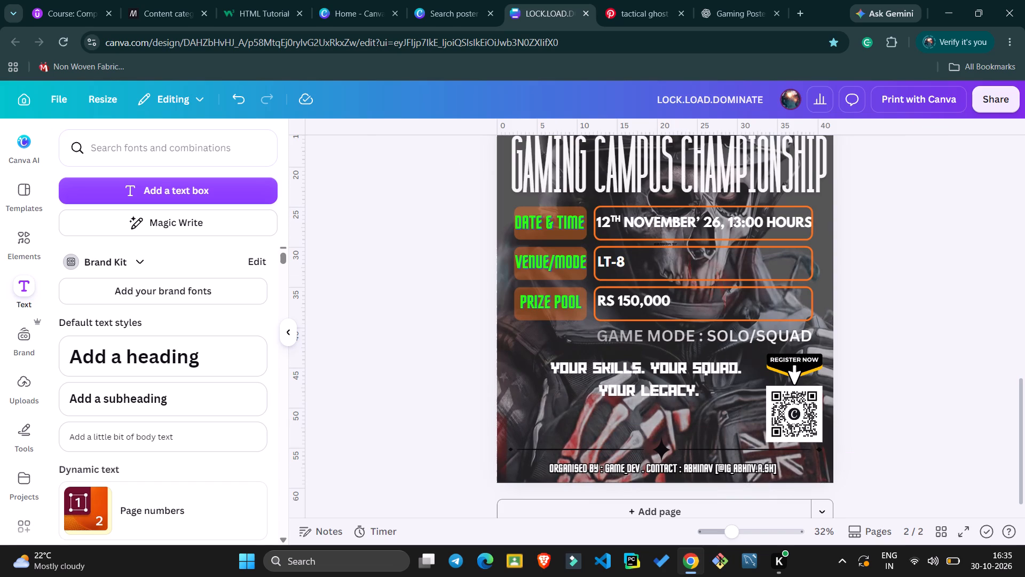
# Duplicate the remaining black star divider and place the copy over the original.
pyautogui.click(660, 451)
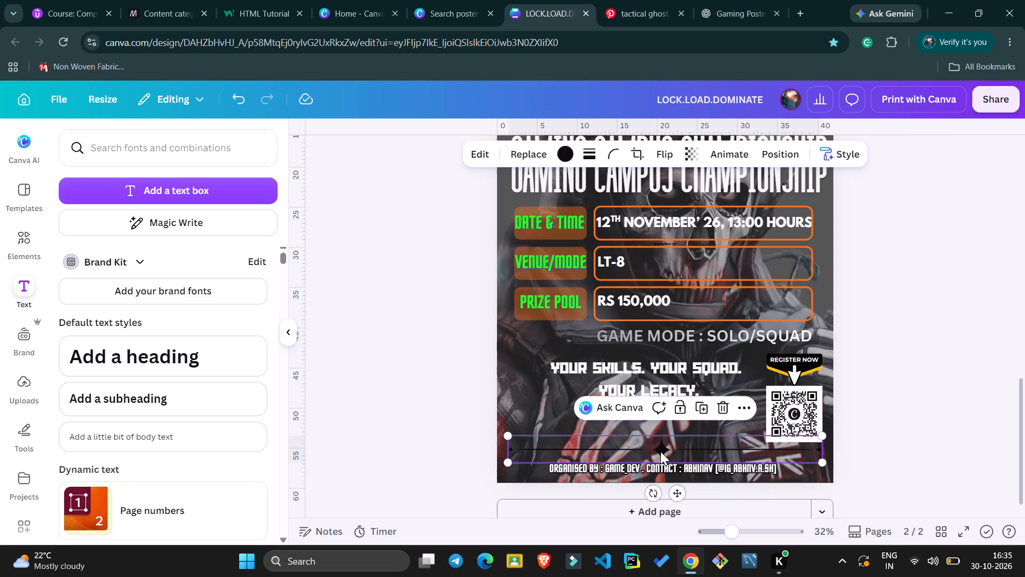
pyautogui.rightClick(660, 451)
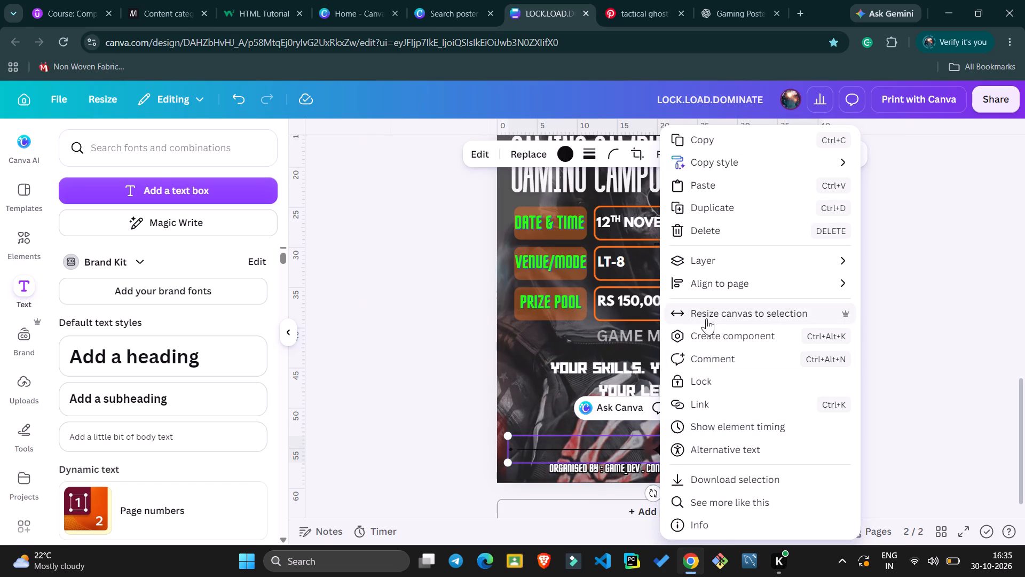
pyautogui.click(761, 209)
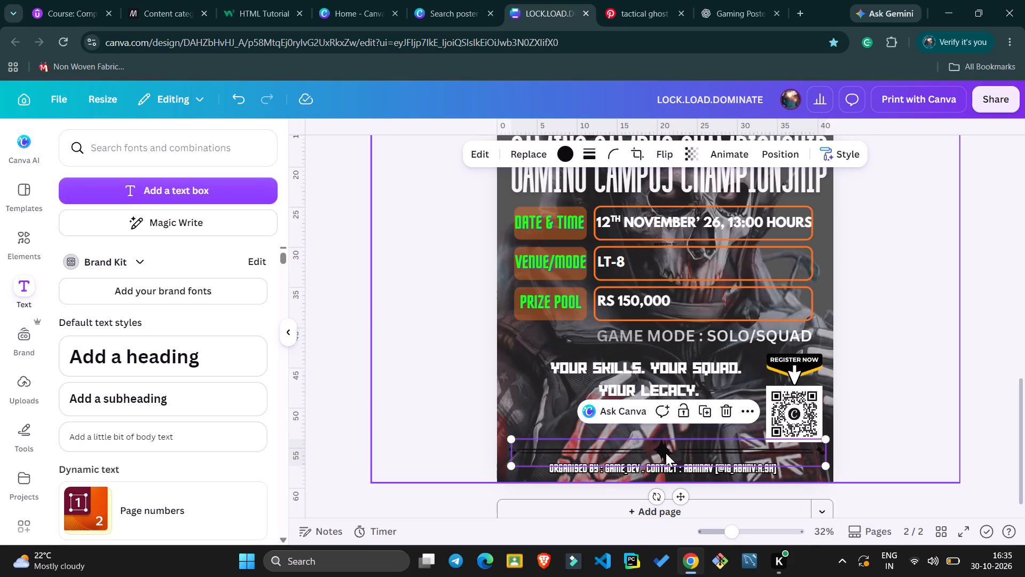
pyautogui.moveTo(666, 453); pyautogui.dragTo(660, 450)
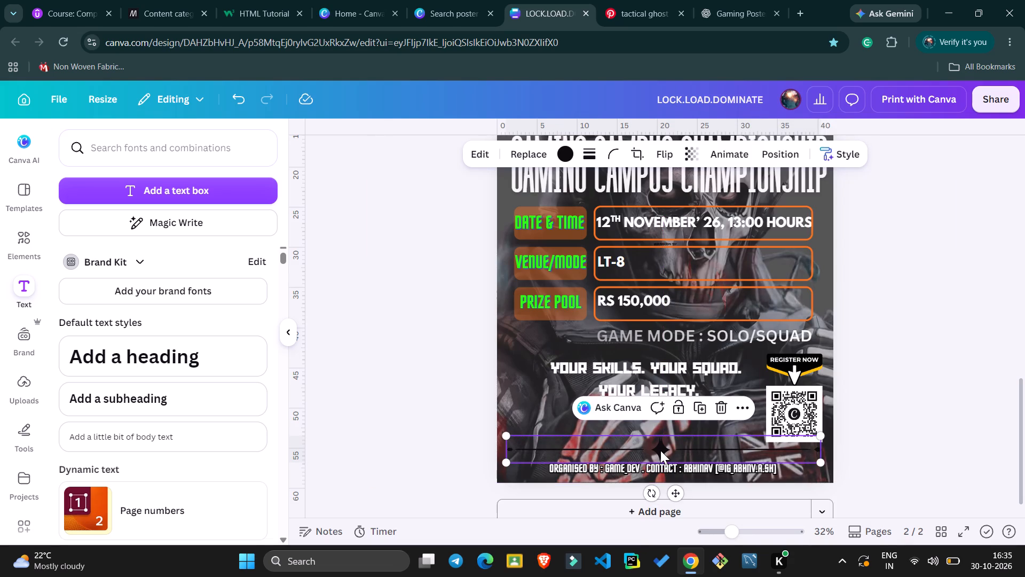
# Crop the duplicate divider from both ends so only its central four-pointed star remains, and apply the crop.
pyautogui.click(660, 450)
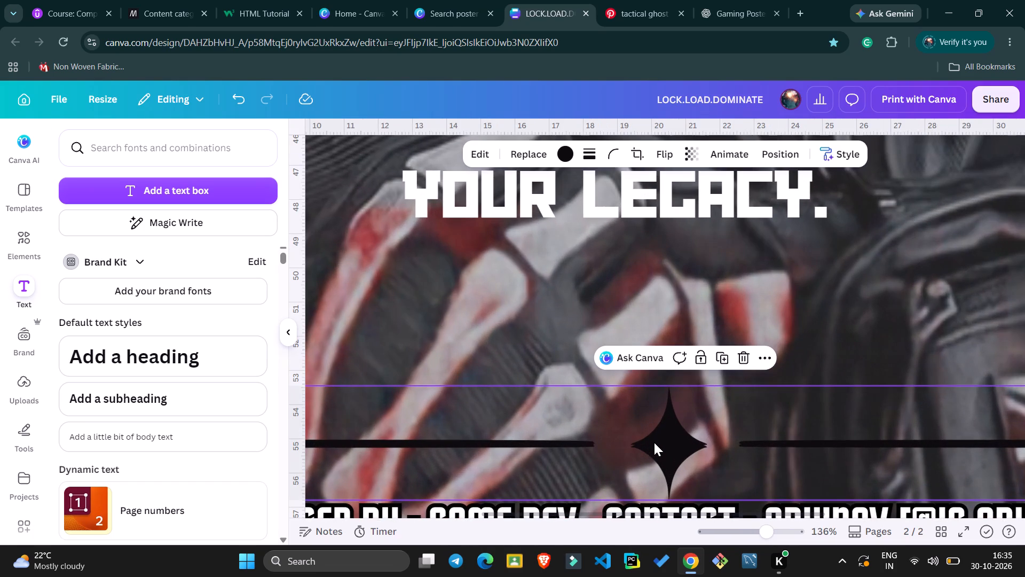
pyautogui.click(654, 442)
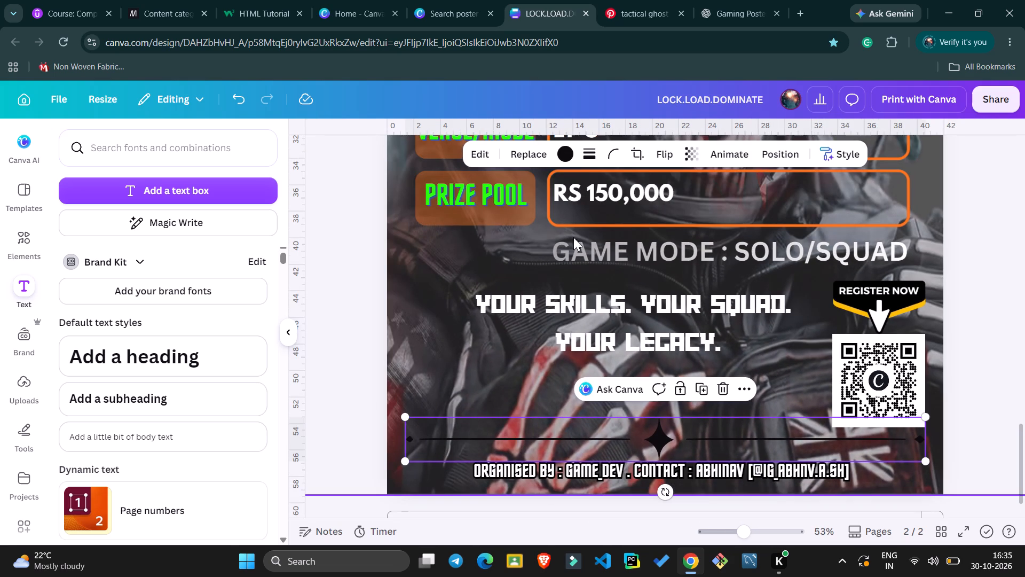
pyautogui.click(641, 149)
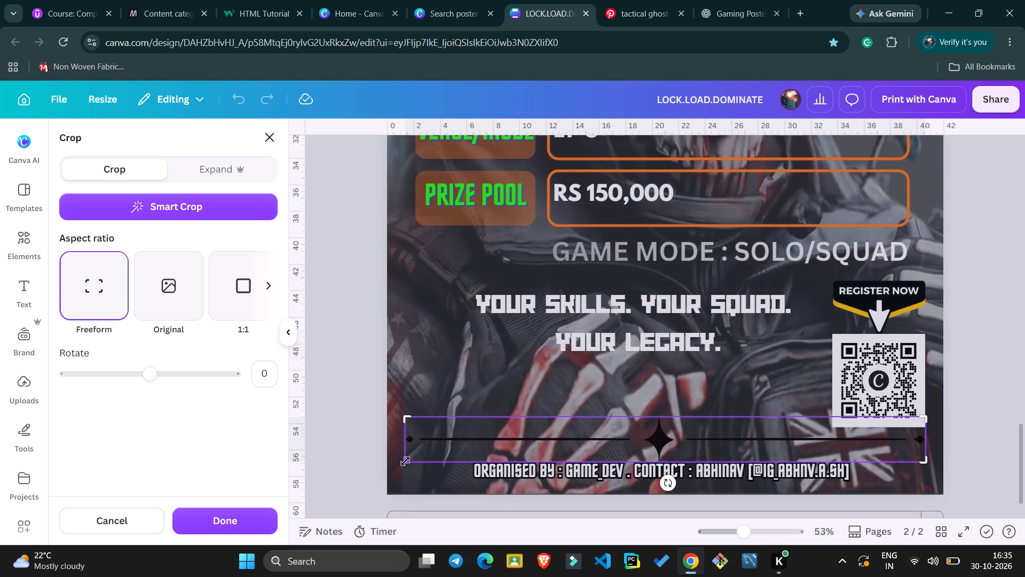
pyautogui.moveTo(405, 461); pyautogui.dragTo(635, 462)
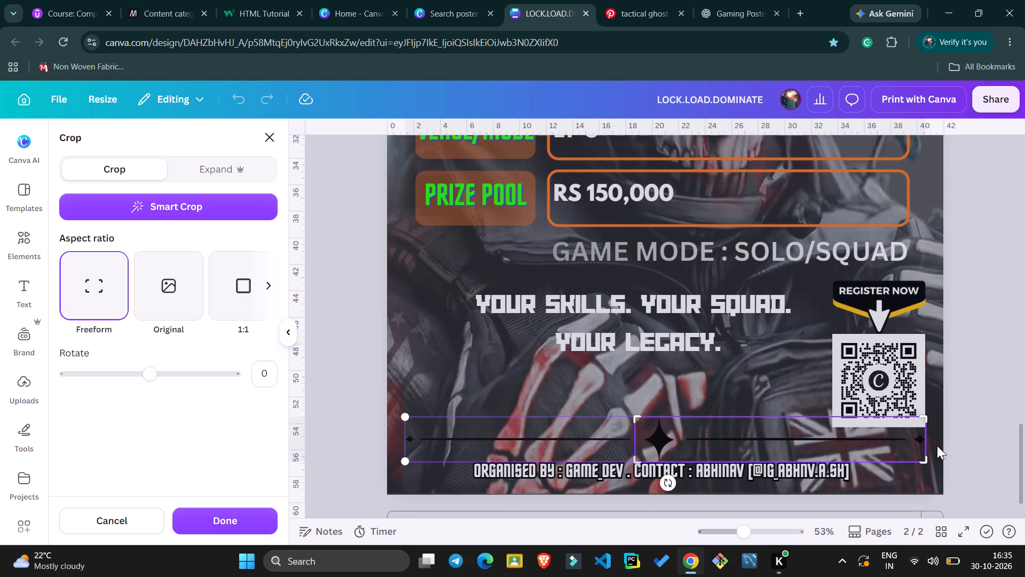
pyautogui.moveTo(926, 457); pyautogui.dragTo(826, 457)
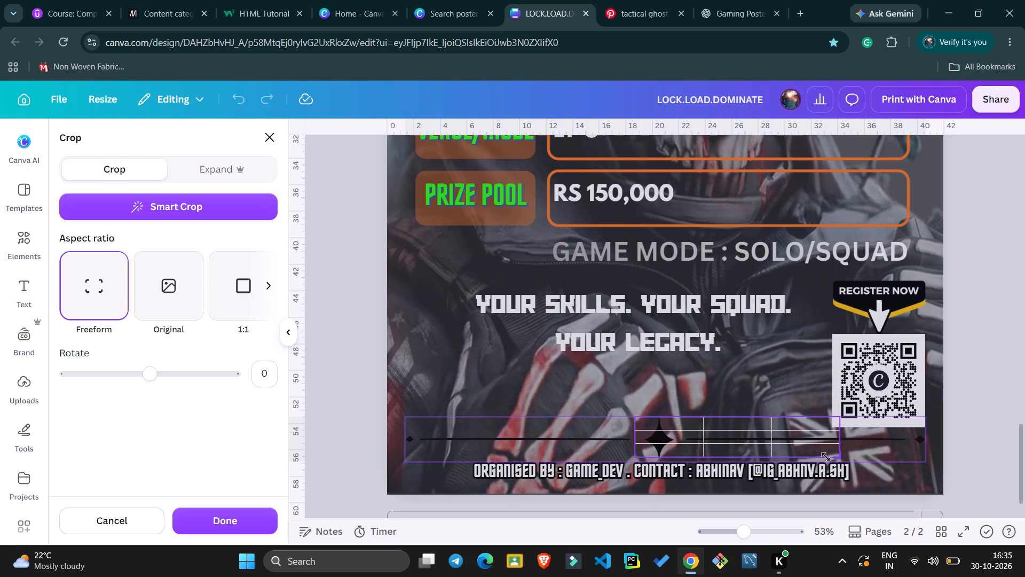
pyautogui.moveTo(826, 457); pyautogui.dragTo(684, 462)
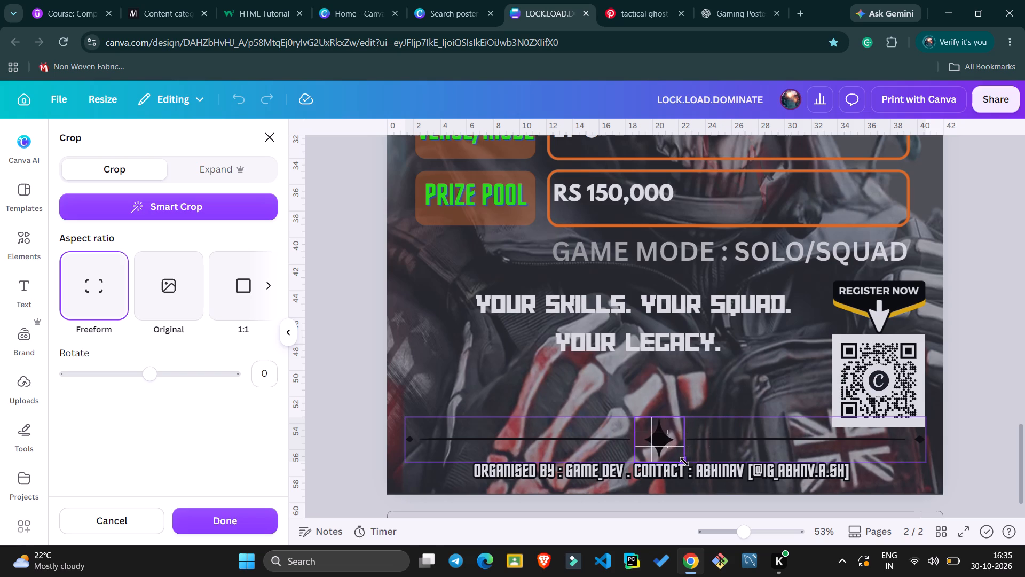
pyautogui.moveTo(684, 462); pyautogui.dragTo(682, 461)
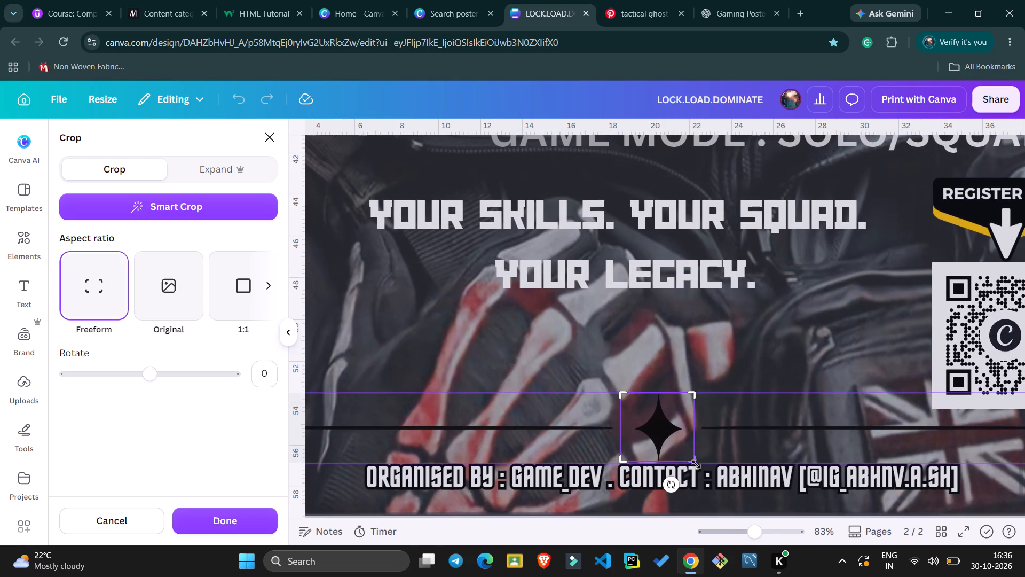
pyautogui.moveTo(693, 462); pyautogui.dragTo(693, 472)
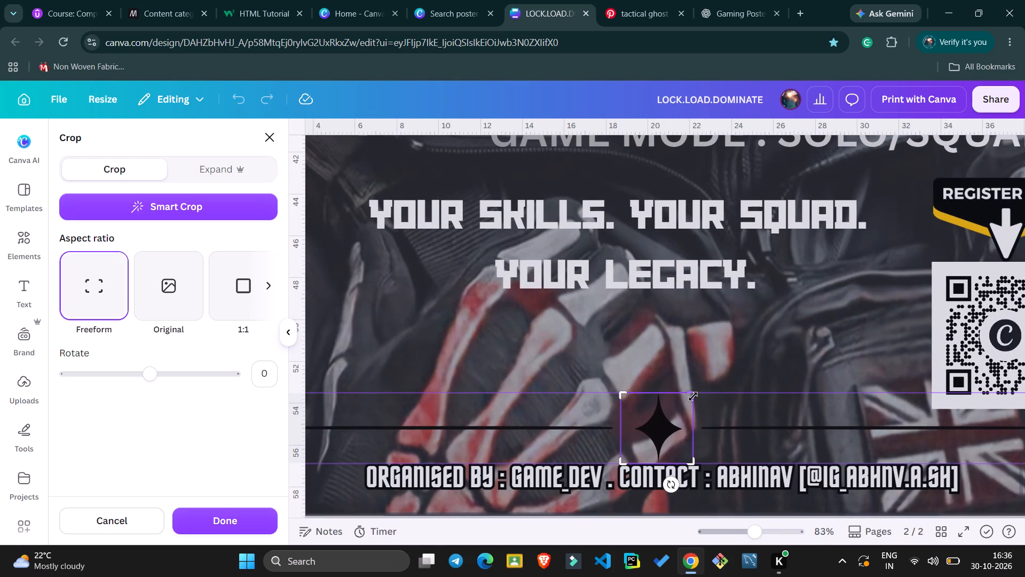
pyautogui.moveTo(693, 393); pyautogui.dragTo(693, 375)
pyautogui.click(225, 524)
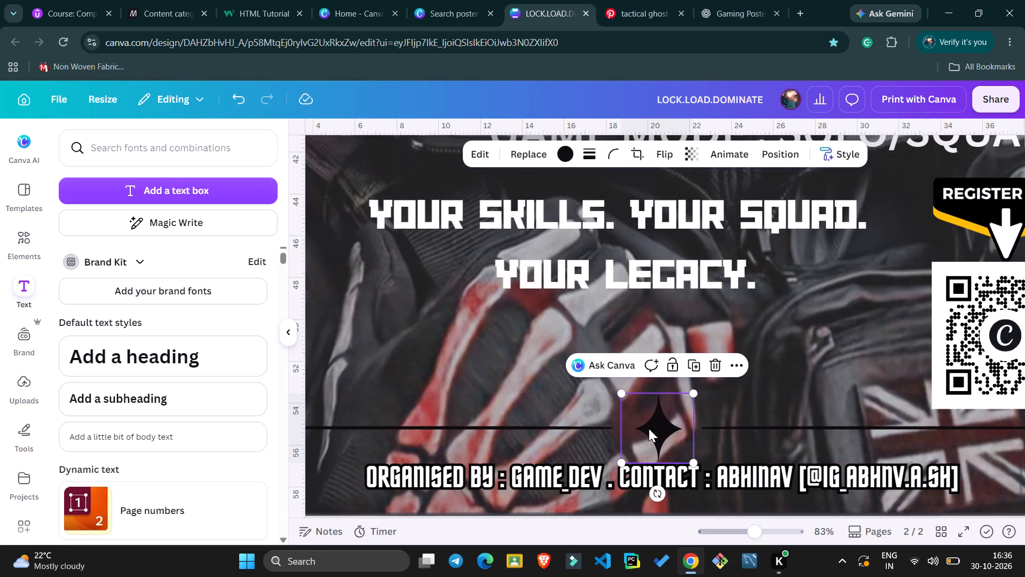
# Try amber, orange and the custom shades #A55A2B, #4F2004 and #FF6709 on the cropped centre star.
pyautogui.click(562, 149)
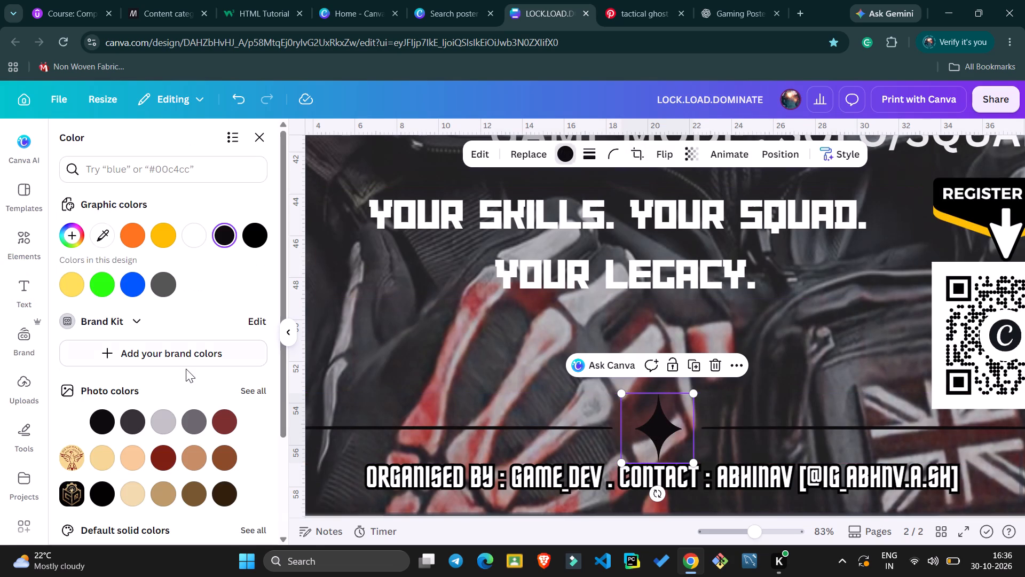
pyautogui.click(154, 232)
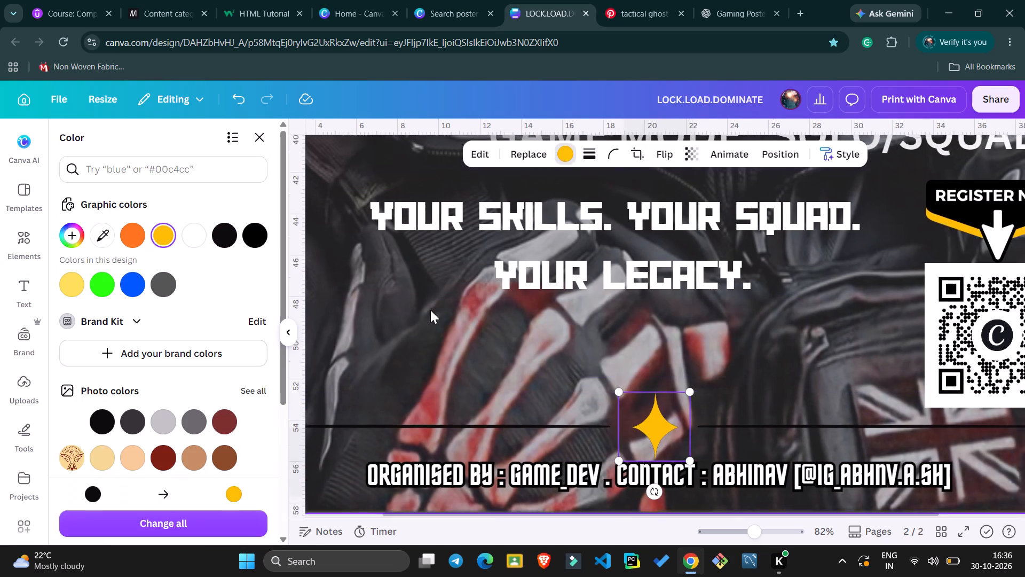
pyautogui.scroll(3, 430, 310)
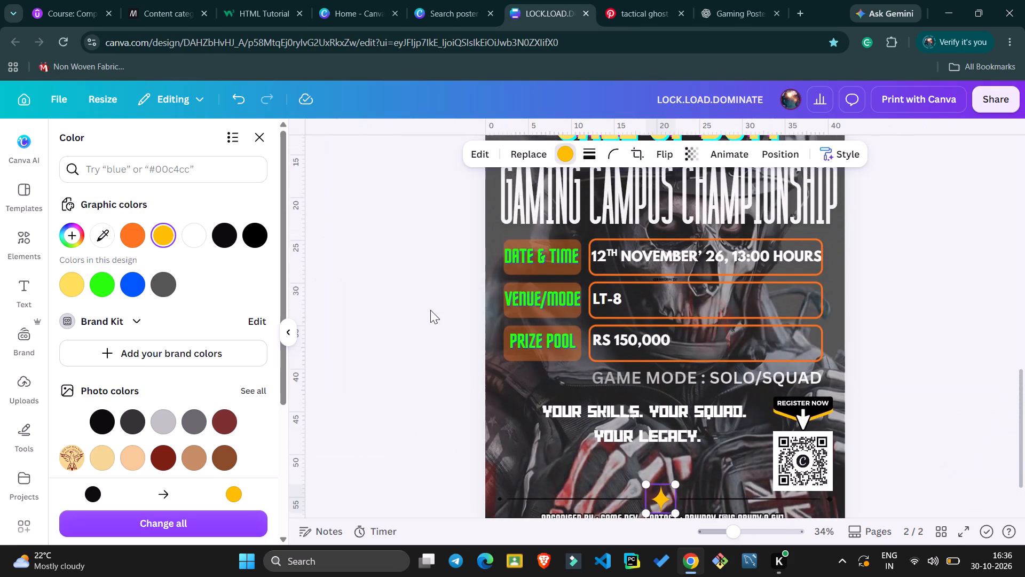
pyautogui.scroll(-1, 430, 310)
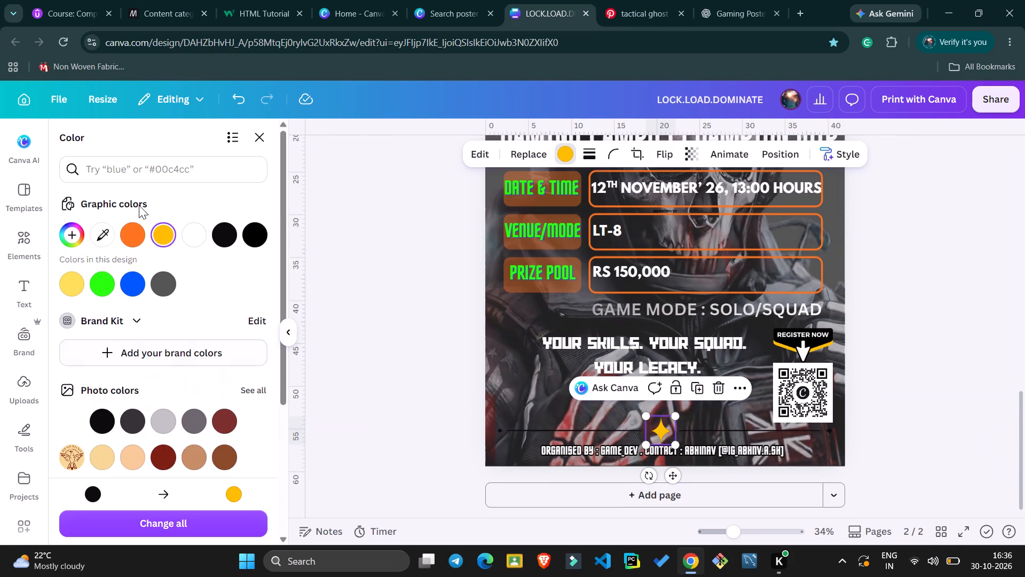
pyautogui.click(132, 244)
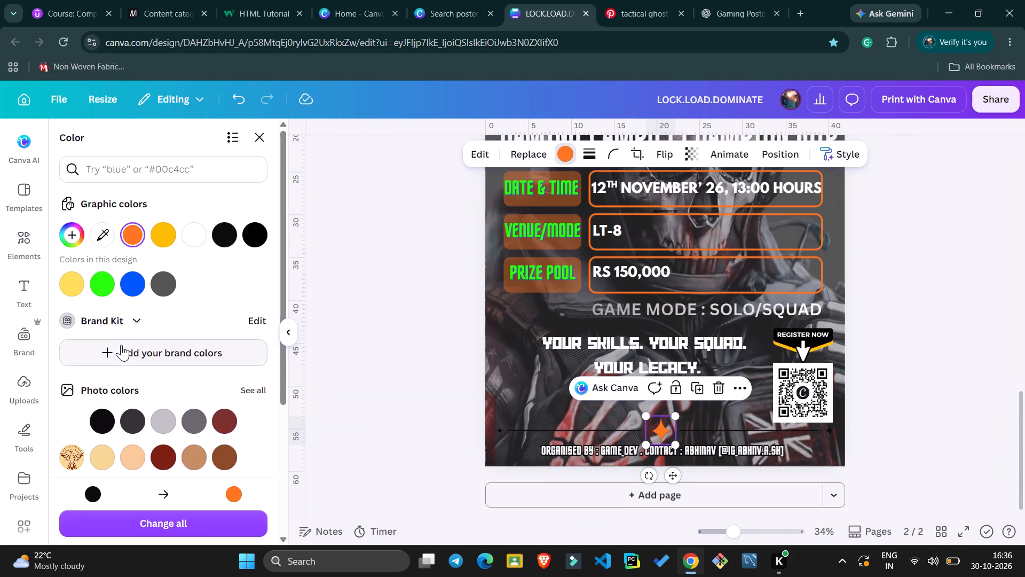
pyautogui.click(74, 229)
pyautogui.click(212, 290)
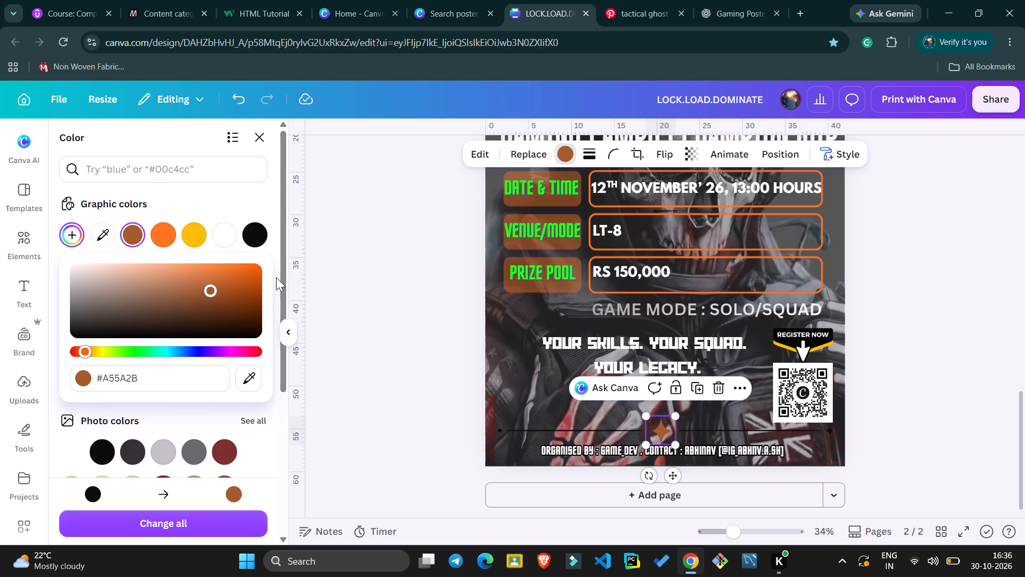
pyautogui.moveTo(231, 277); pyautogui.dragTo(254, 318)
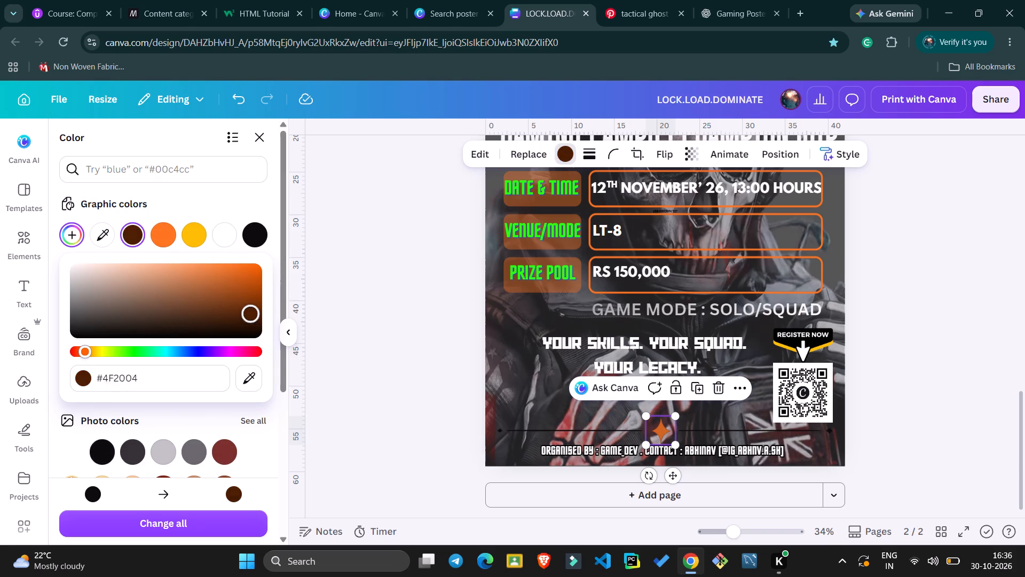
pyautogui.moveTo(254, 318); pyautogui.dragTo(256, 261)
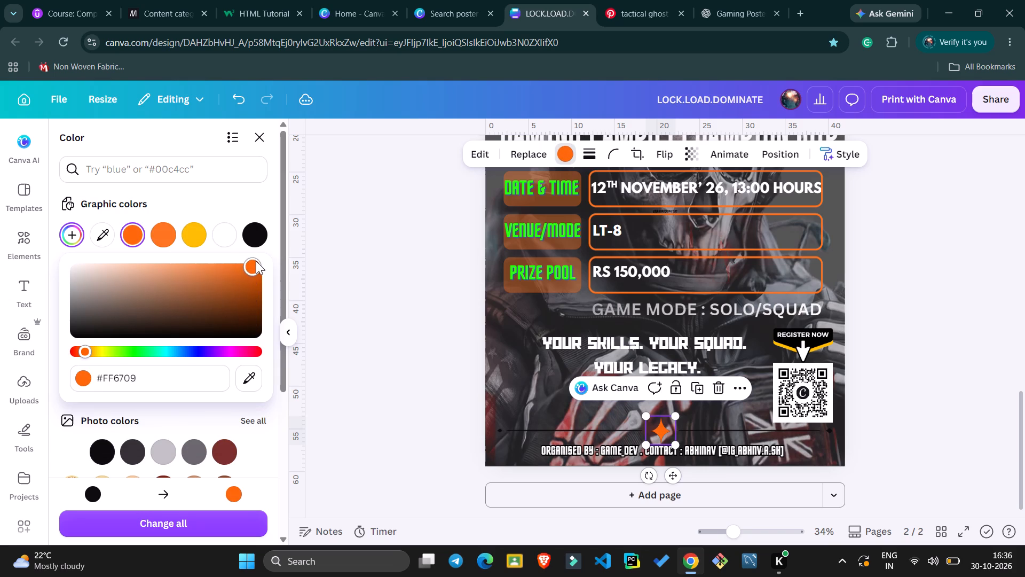
# Colour the cropped centre star light turquoise from the default solid colours and deselect it.
pyautogui.scroll(-4, 176, 409)
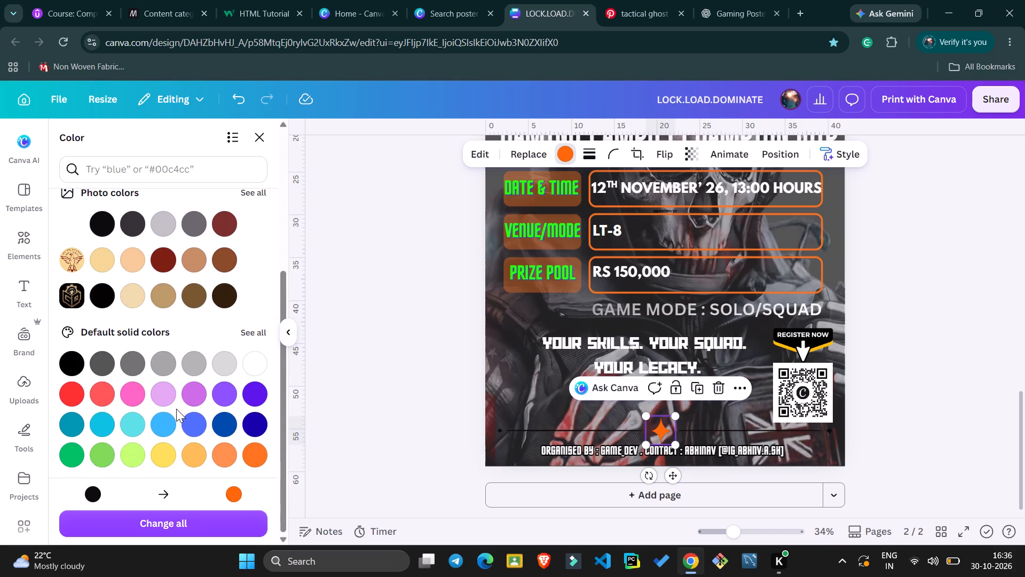
pyautogui.click(132, 428)
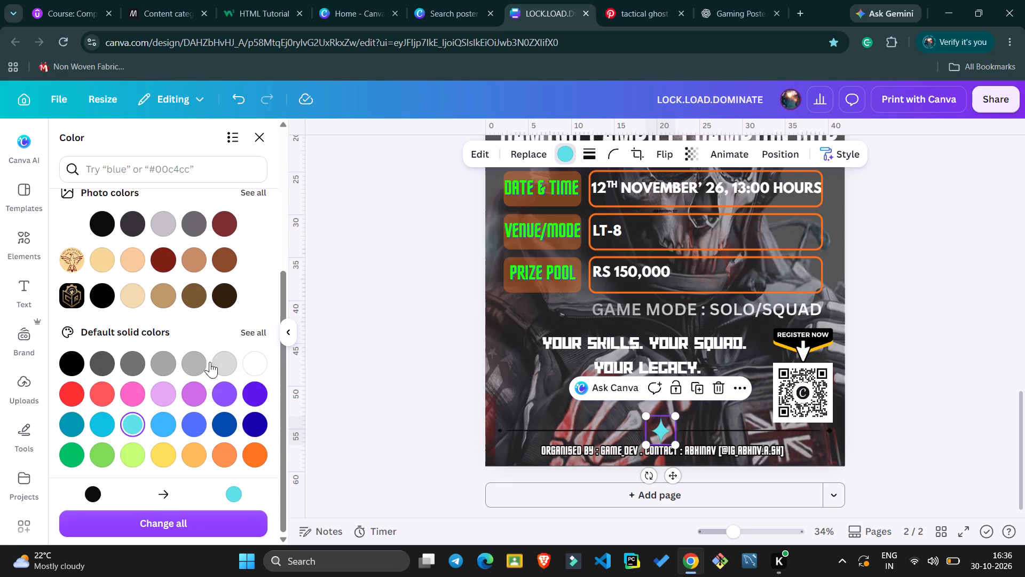
pyautogui.scroll(2, 192, 343)
pyautogui.scroll(1, 163, 267)
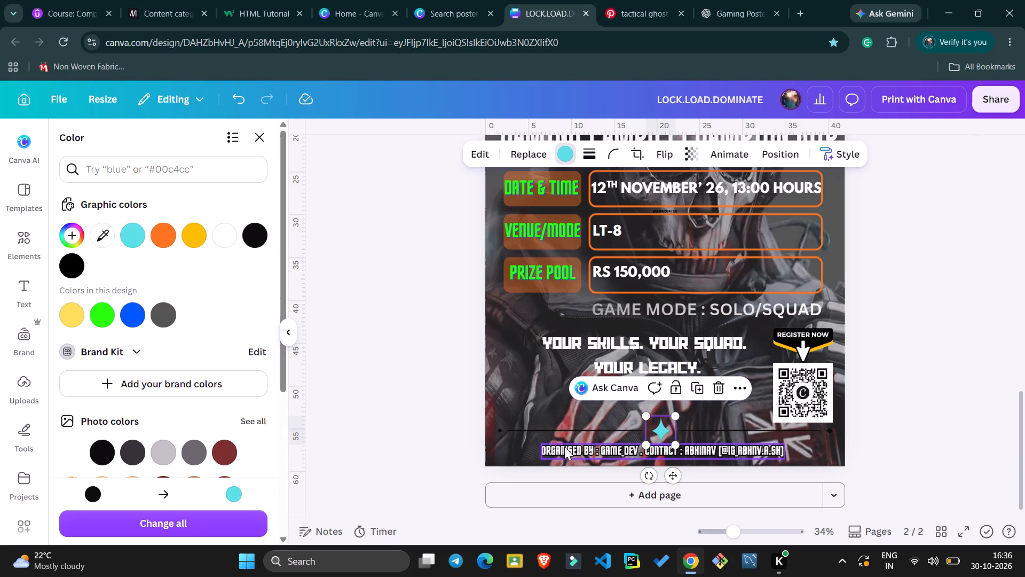
pyautogui.click(420, 316)
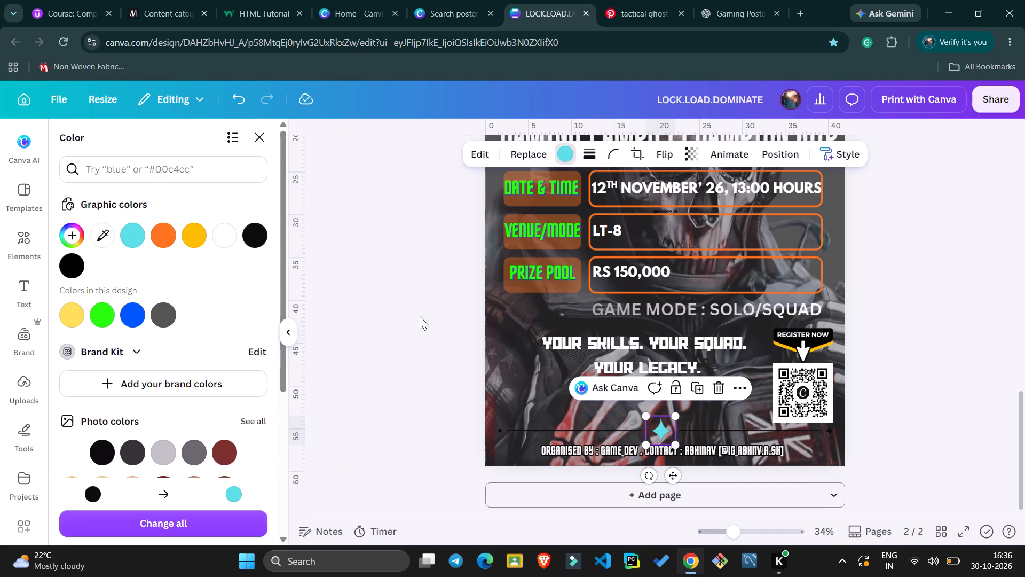
pyautogui.click(517, 307)
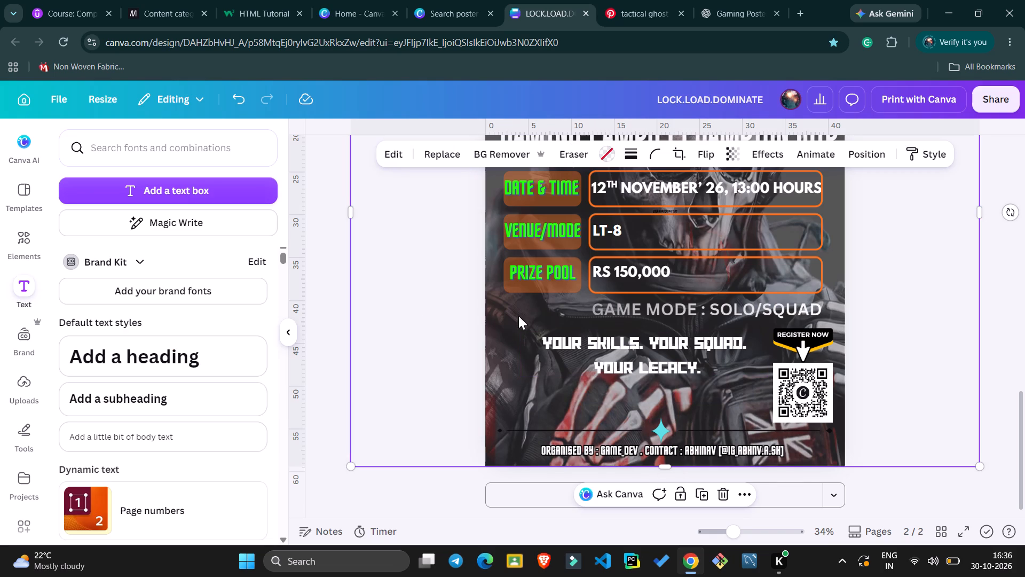
# Move the "YOUR SKILLS. YOUR SQUAD. YOUR LEGACY." tagline down closer to the star divider and enlarge it to about font size 72.5.
pyautogui.scroll(1, 392, 323)
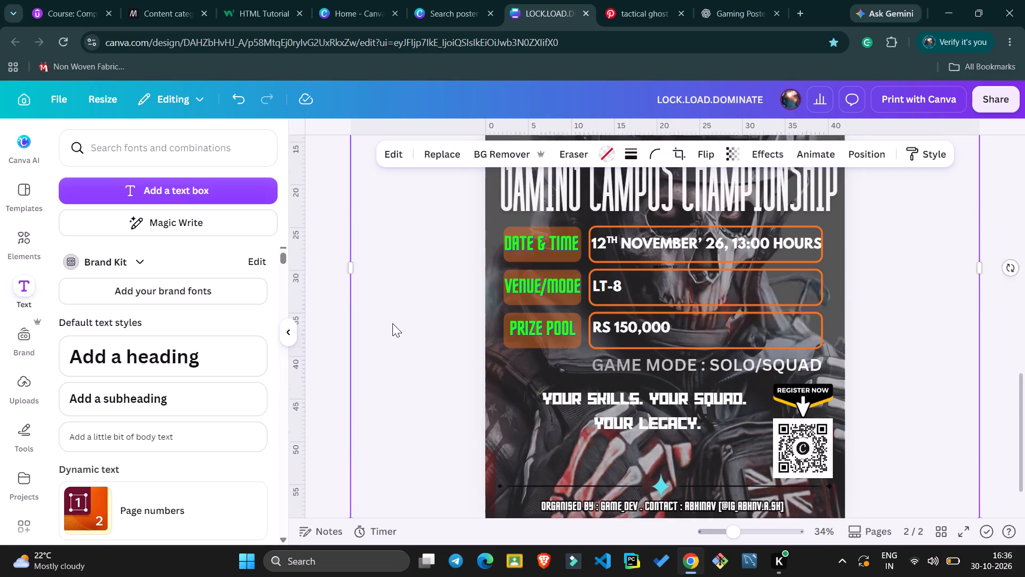
pyautogui.scroll(1, 392, 323)
pyautogui.click(346, 283)
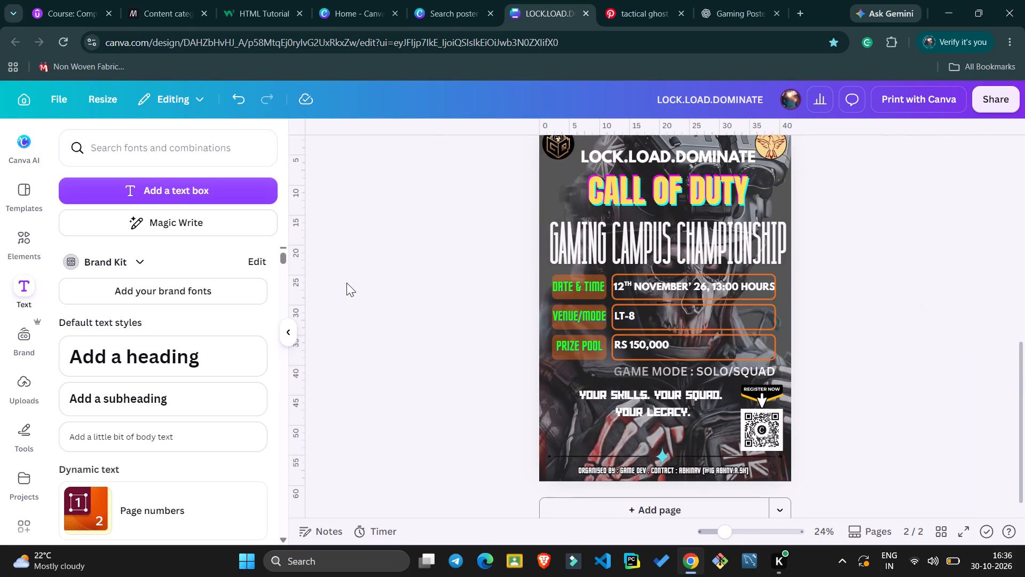
pyautogui.scroll(1, 441, 316)
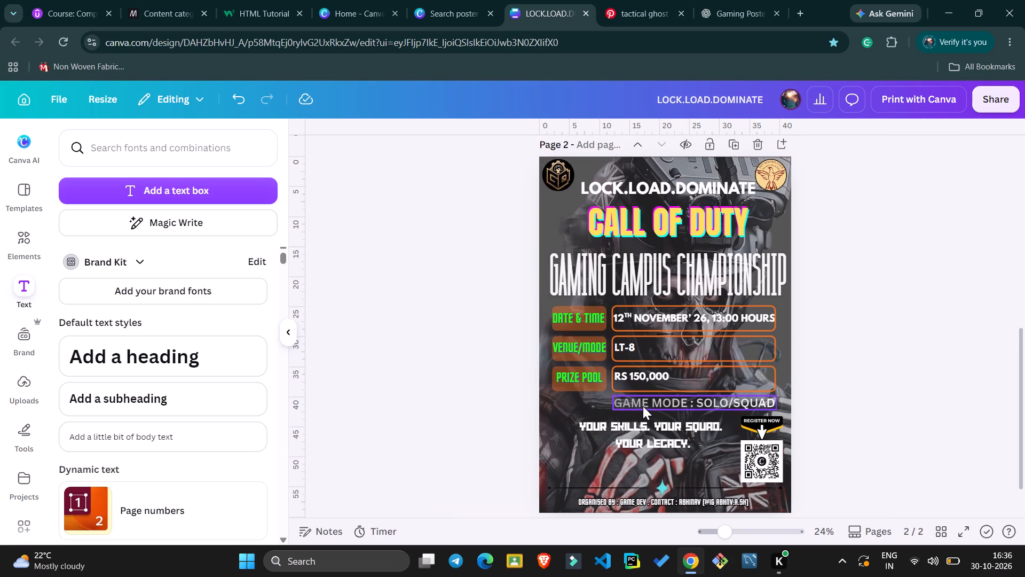
pyautogui.moveTo(650, 427); pyautogui.dragTo(646, 435)
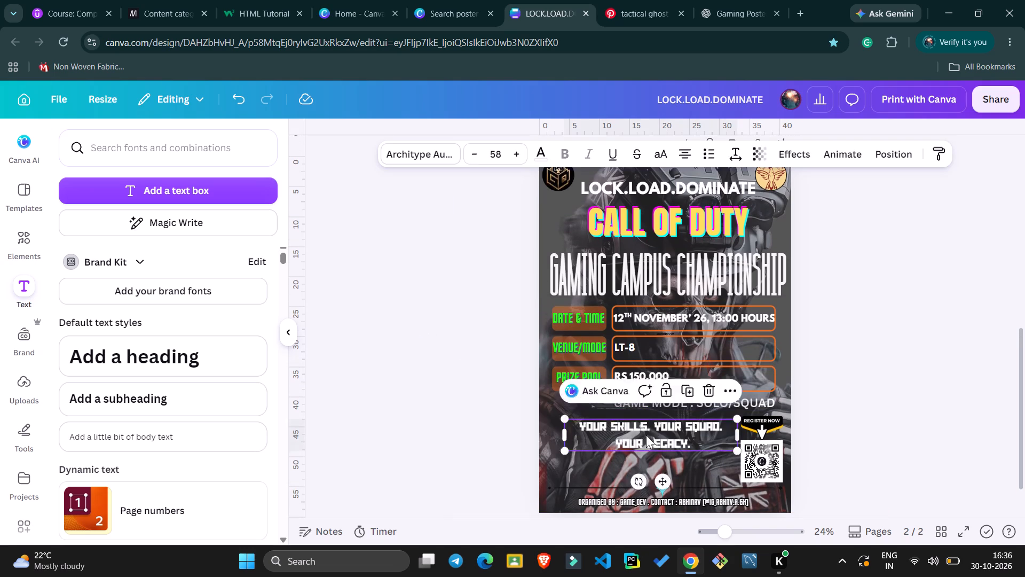
pyautogui.moveTo(646, 435); pyautogui.dragTo(642, 447)
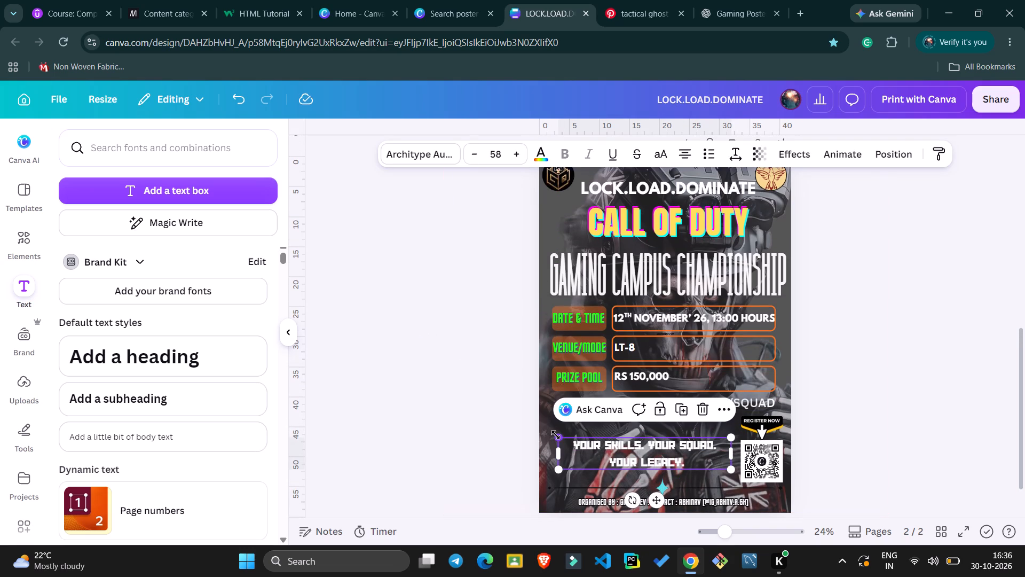
pyautogui.moveTo(555, 435); pyautogui.dragTo(538, 428)
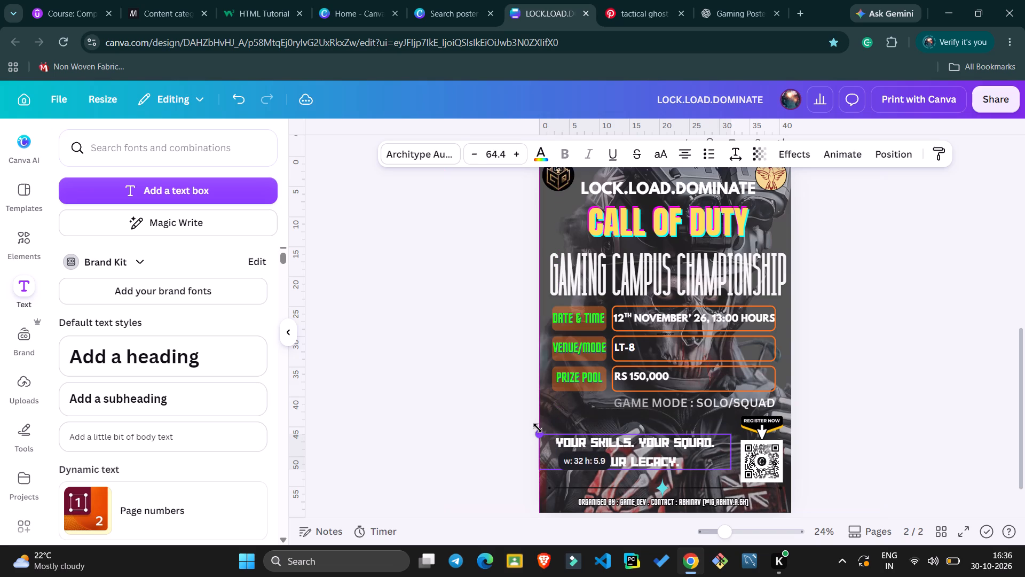
pyautogui.moveTo(727, 466); pyautogui.dragTo(750, 479)
pyautogui.click(676, 451)
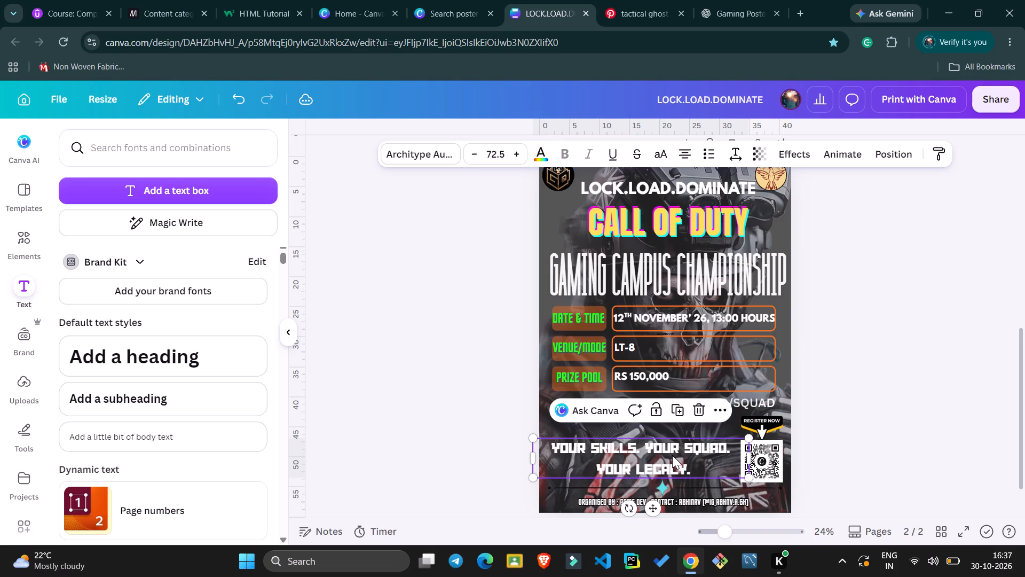
pyautogui.click(490, 371)
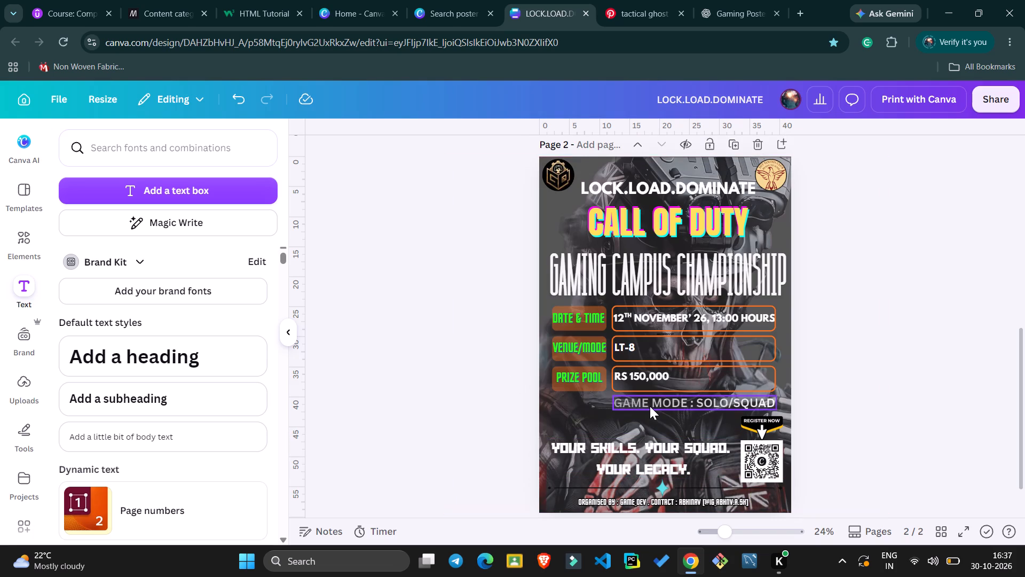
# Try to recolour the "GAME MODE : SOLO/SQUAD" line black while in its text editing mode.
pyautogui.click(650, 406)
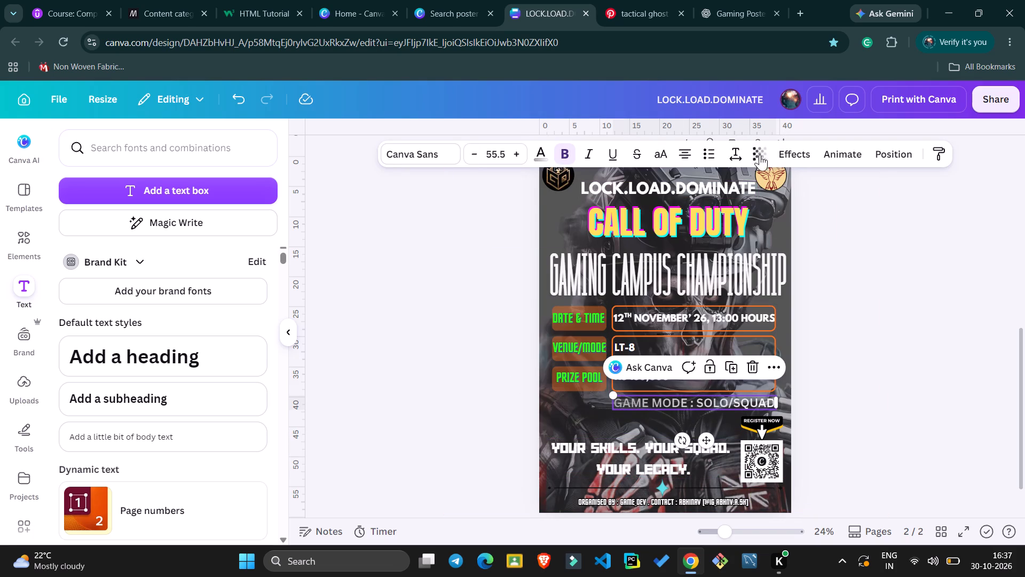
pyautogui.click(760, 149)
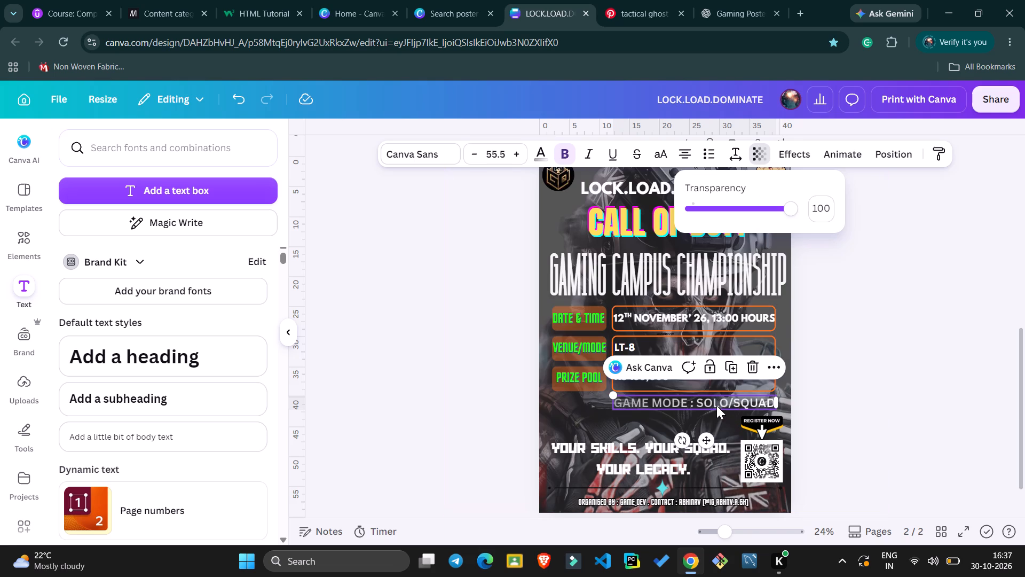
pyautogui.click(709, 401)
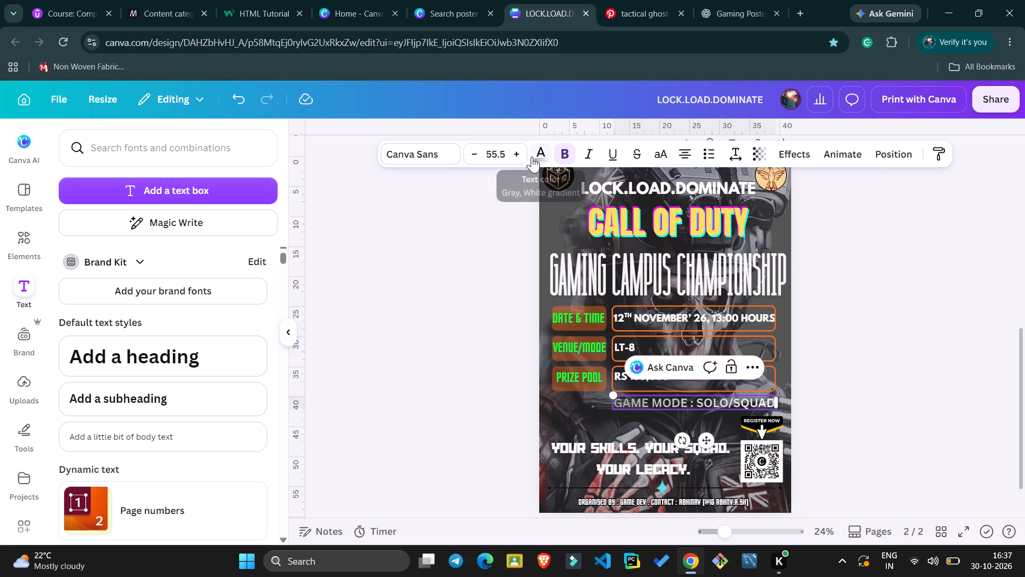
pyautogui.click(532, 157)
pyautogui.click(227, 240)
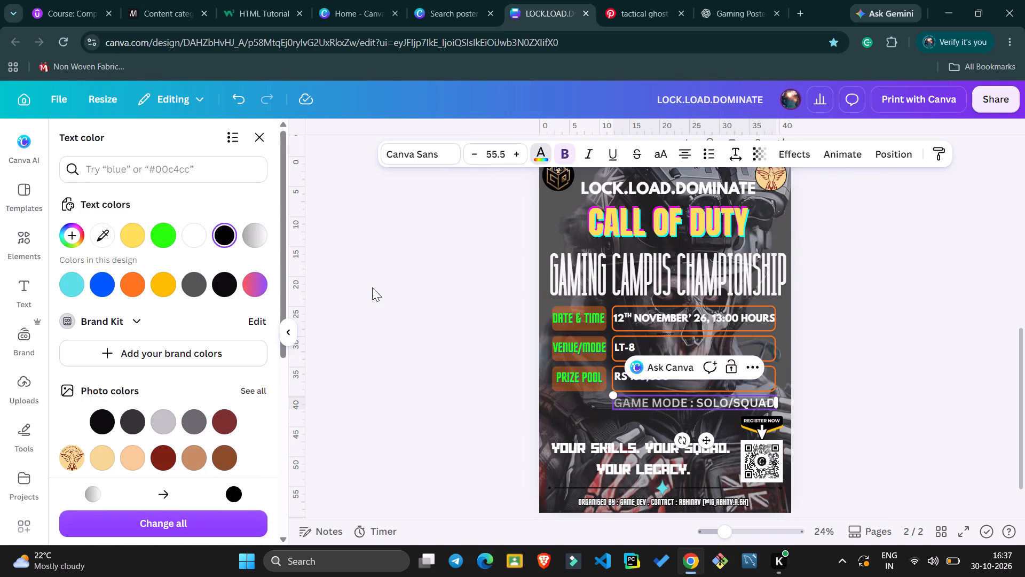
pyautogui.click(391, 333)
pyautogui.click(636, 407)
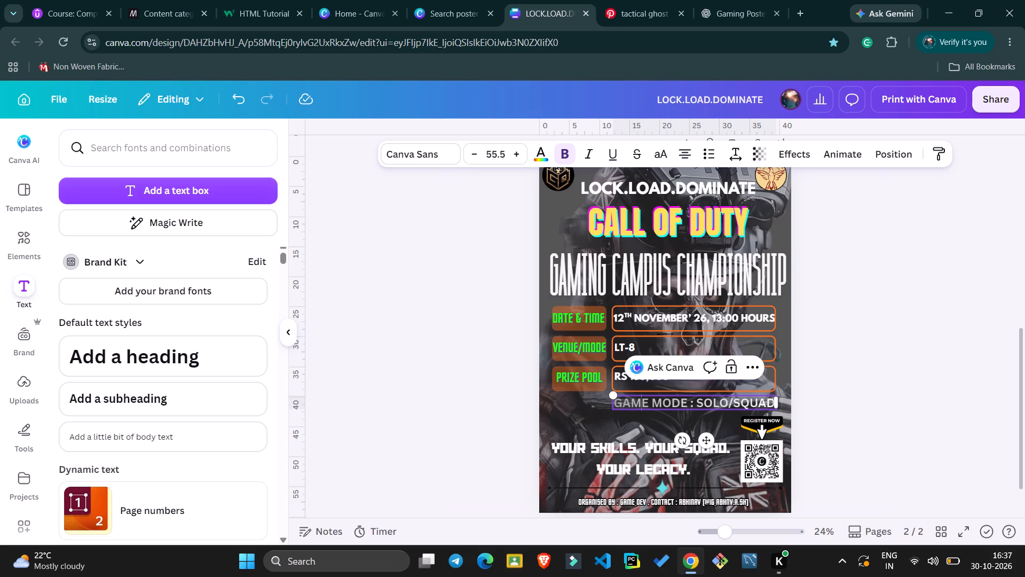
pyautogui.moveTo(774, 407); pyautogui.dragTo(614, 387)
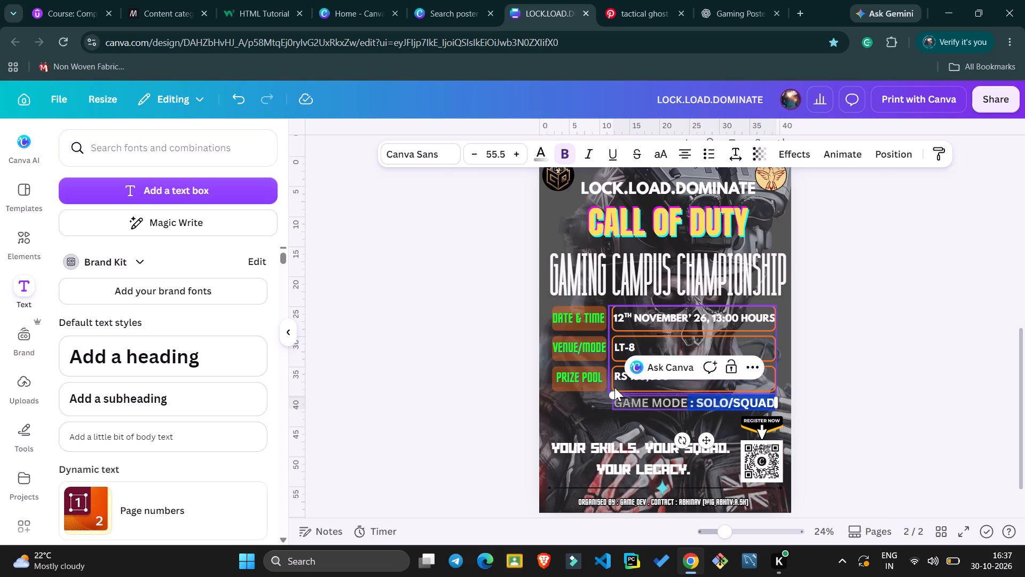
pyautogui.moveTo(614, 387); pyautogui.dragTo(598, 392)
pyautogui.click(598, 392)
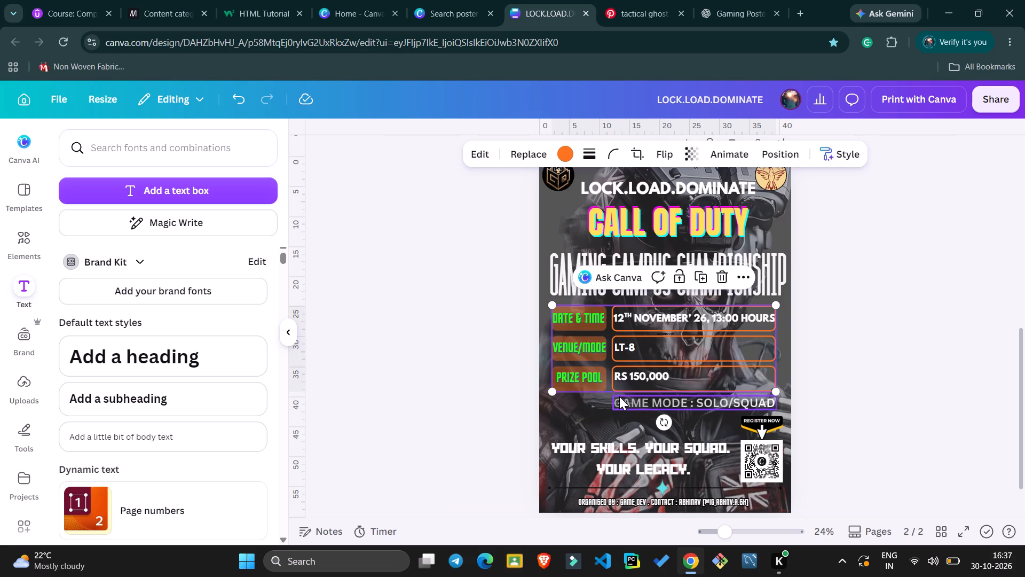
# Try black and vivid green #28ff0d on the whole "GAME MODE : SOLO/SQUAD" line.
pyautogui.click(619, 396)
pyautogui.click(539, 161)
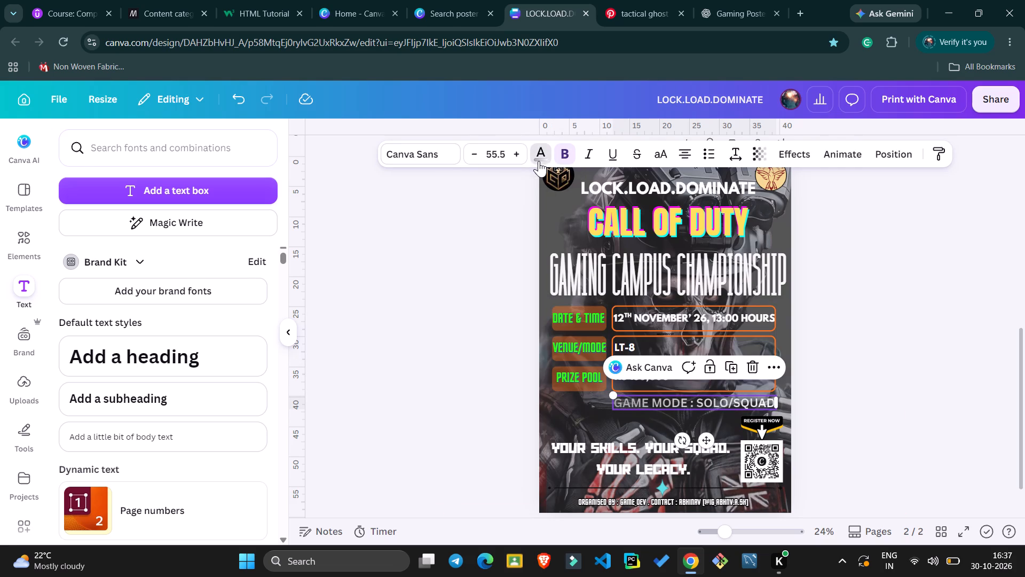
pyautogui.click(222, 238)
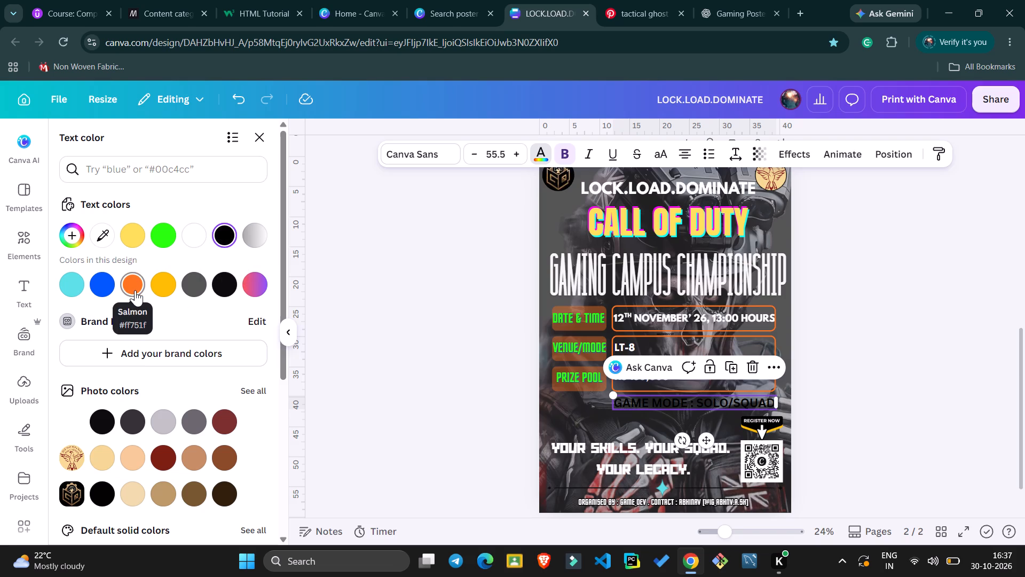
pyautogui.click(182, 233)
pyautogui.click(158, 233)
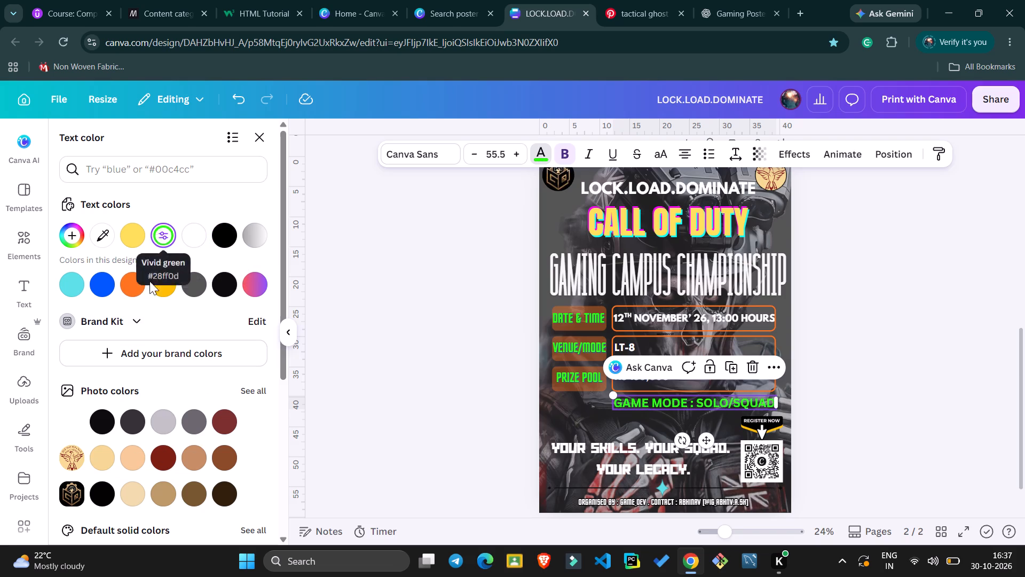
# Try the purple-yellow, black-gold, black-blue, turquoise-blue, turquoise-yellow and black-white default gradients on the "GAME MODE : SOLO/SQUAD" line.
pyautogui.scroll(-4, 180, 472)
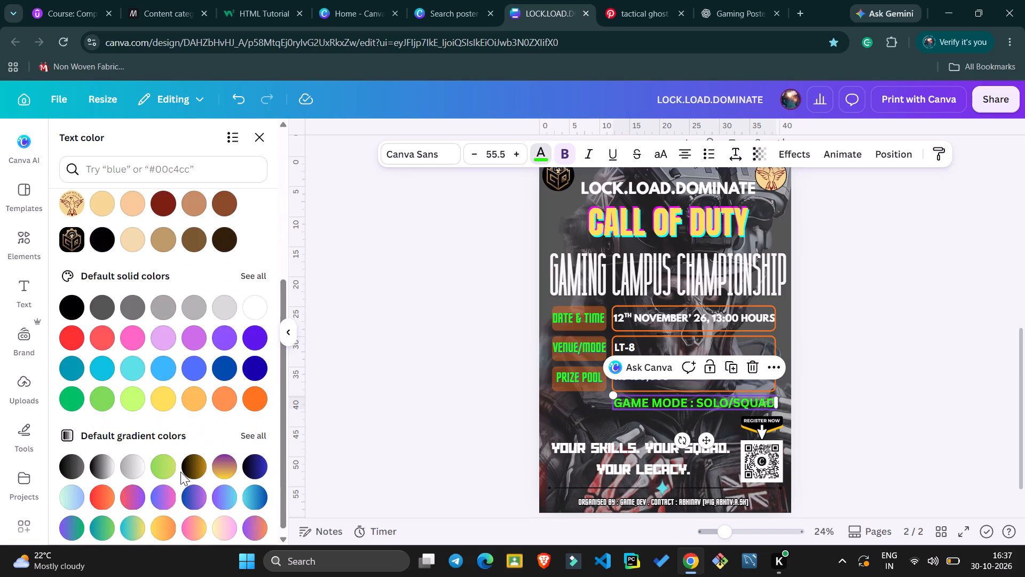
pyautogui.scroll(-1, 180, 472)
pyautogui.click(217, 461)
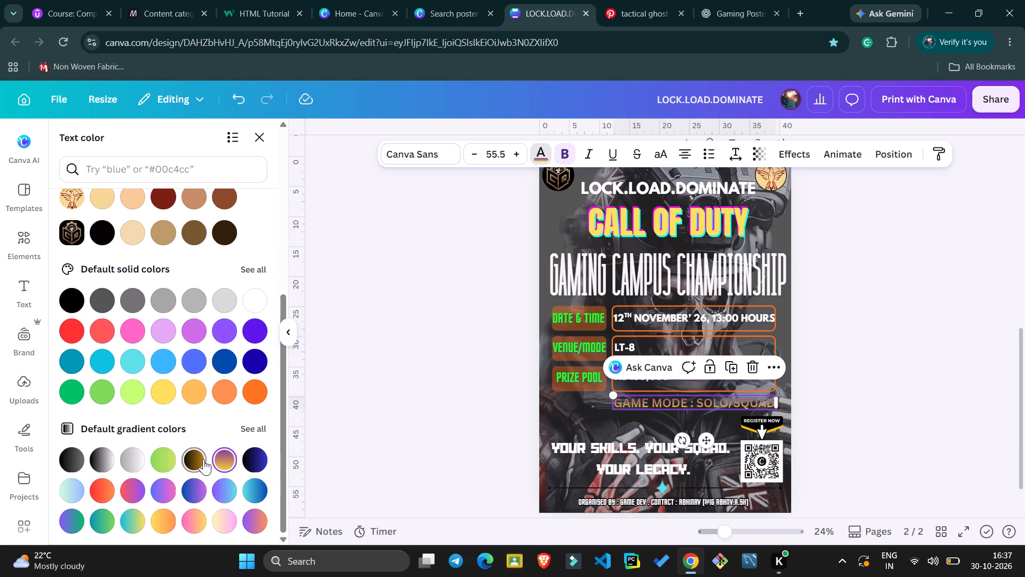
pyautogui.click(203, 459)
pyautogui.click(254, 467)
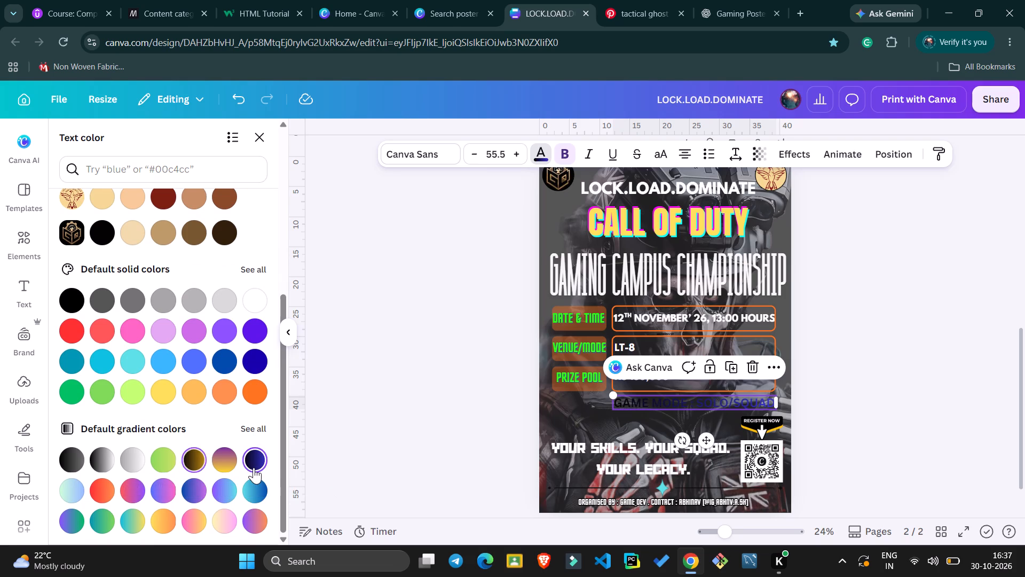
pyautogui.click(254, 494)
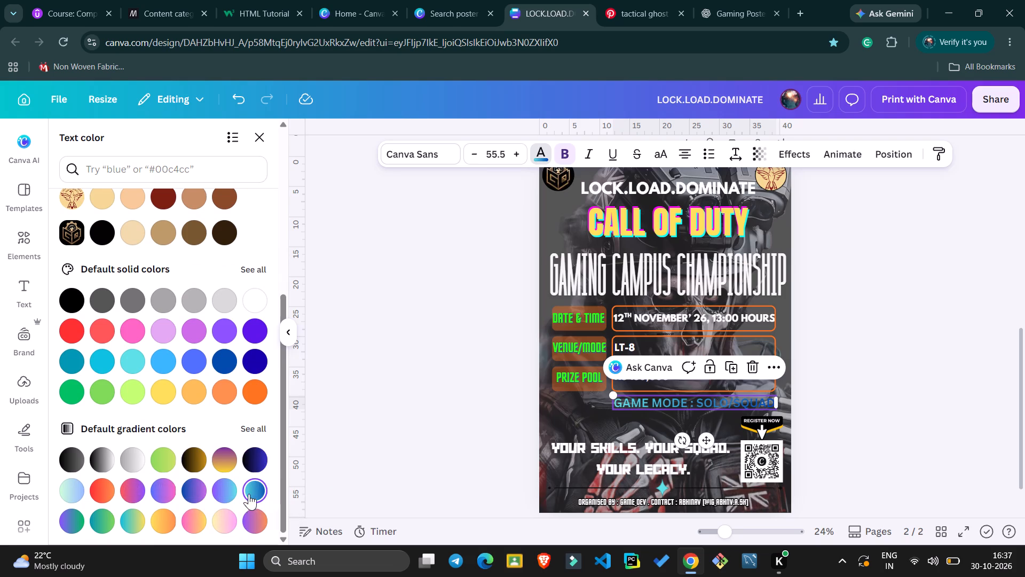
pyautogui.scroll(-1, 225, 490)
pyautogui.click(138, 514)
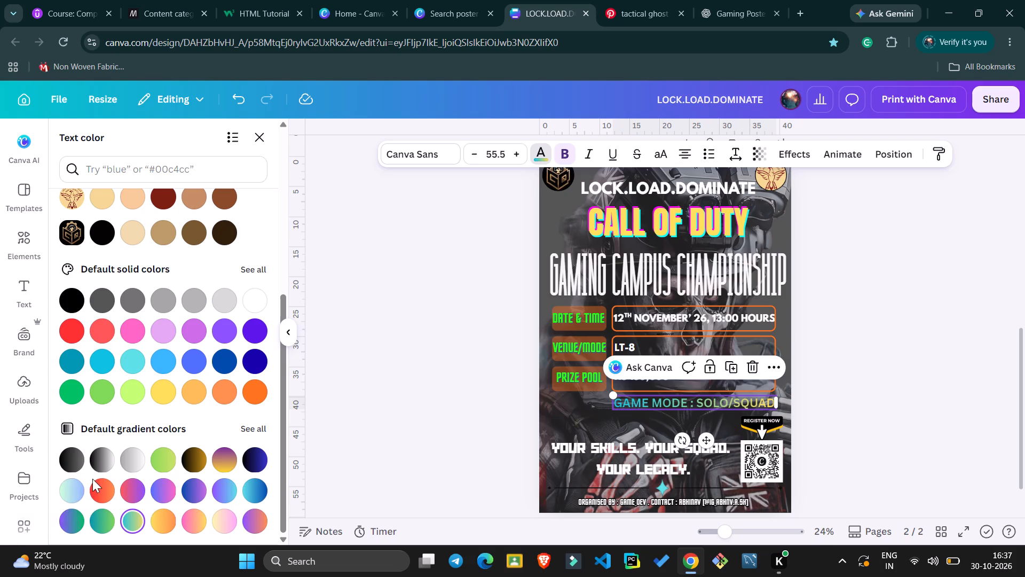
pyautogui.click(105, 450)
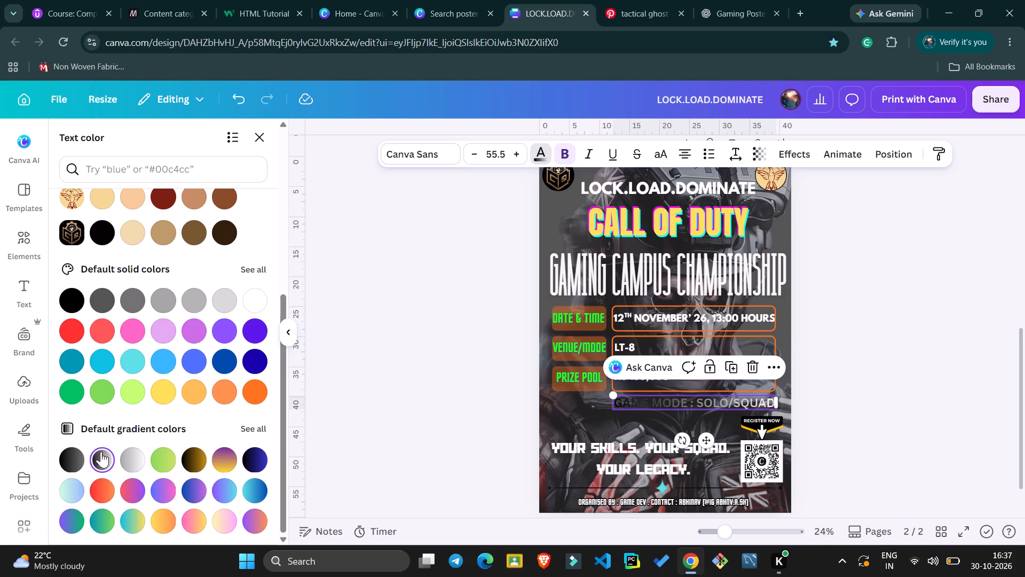
# Apply the pale green-to-light-blue default gradient to the "GAME MODE : SOLO/SQUAD" line.
pyautogui.click(76, 484)
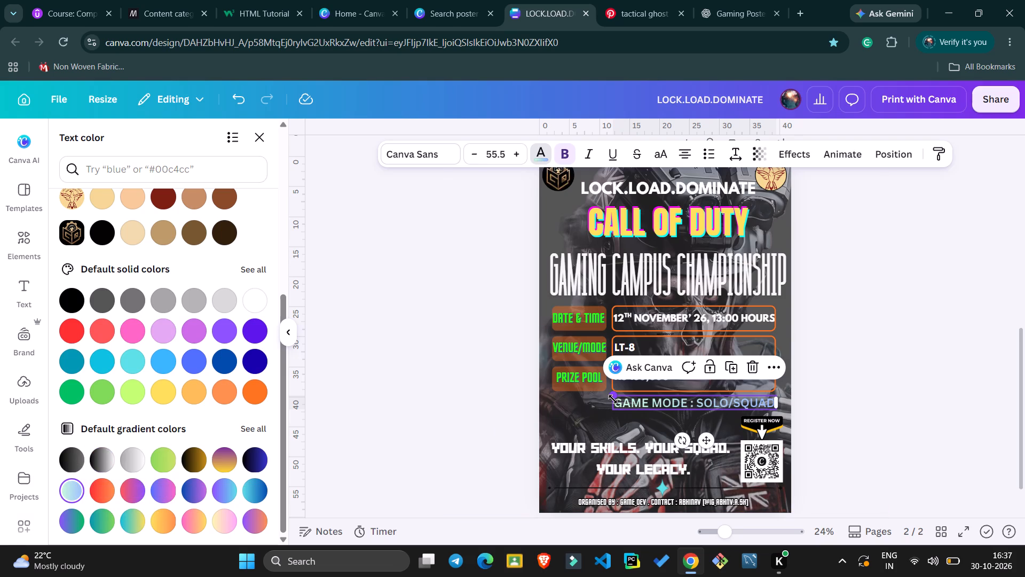
# Enlarge the "GAME MODE : SOLO/SQUAD" line to font size 66.9 and centre it just below the prize pool row.
pyautogui.moveTo(612, 399); pyautogui.dragTo(579, 401)
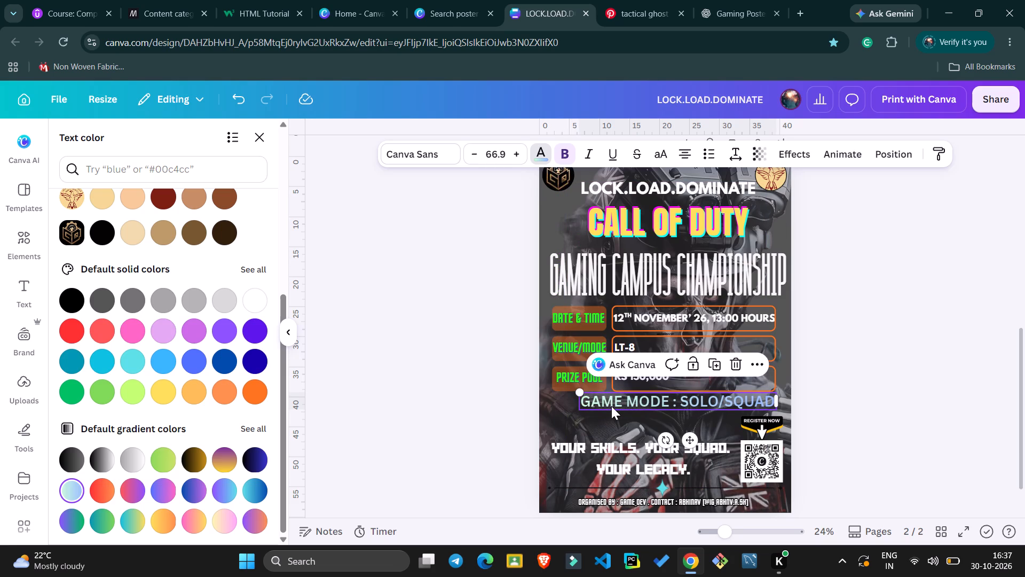
pyautogui.moveTo(611, 406); pyautogui.dragTo(603, 405)
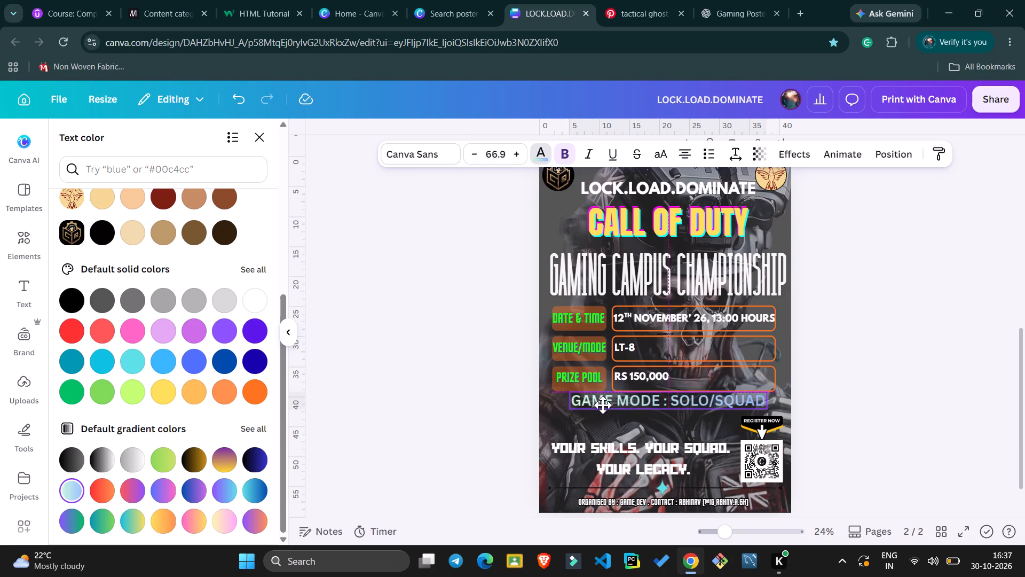
pyautogui.click(498, 375)
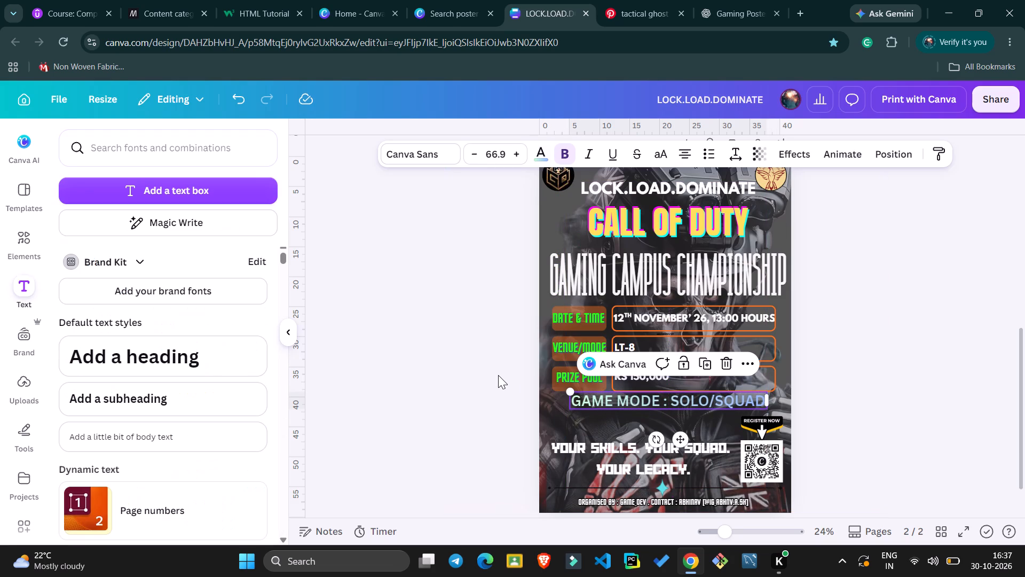
pyautogui.click(548, 418)
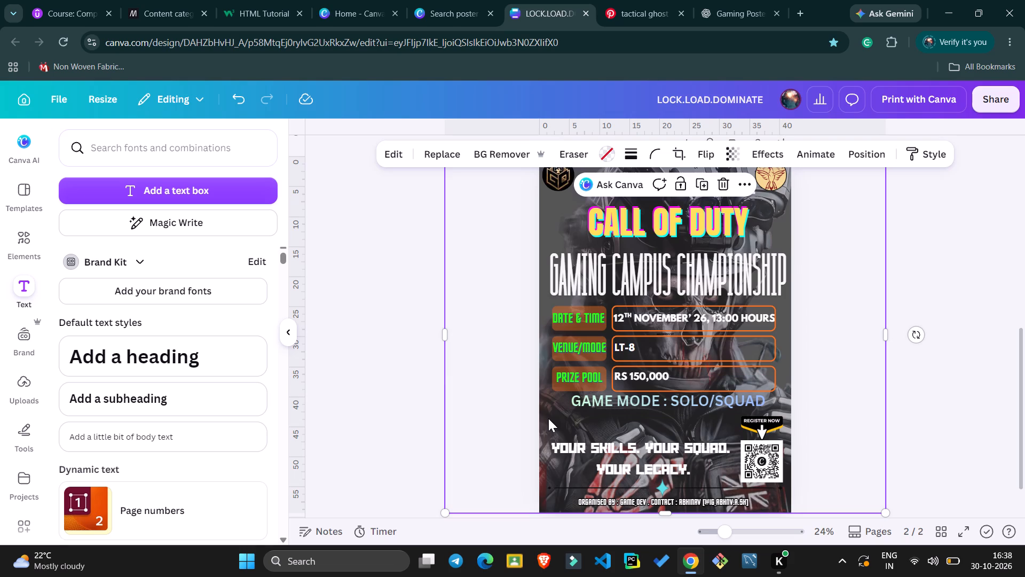
pyautogui.click(595, 404)
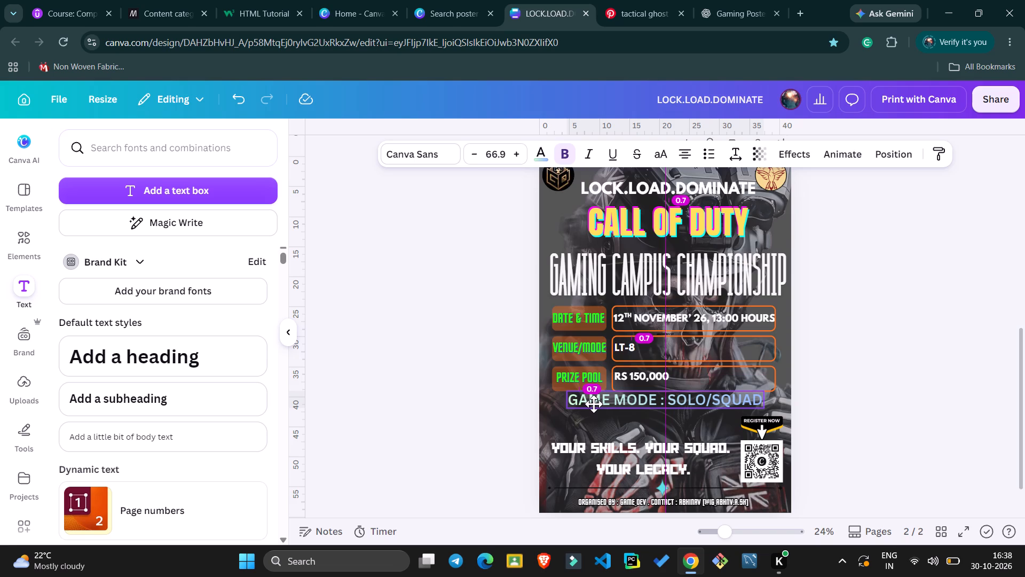
pyautogui.click(525, 373)
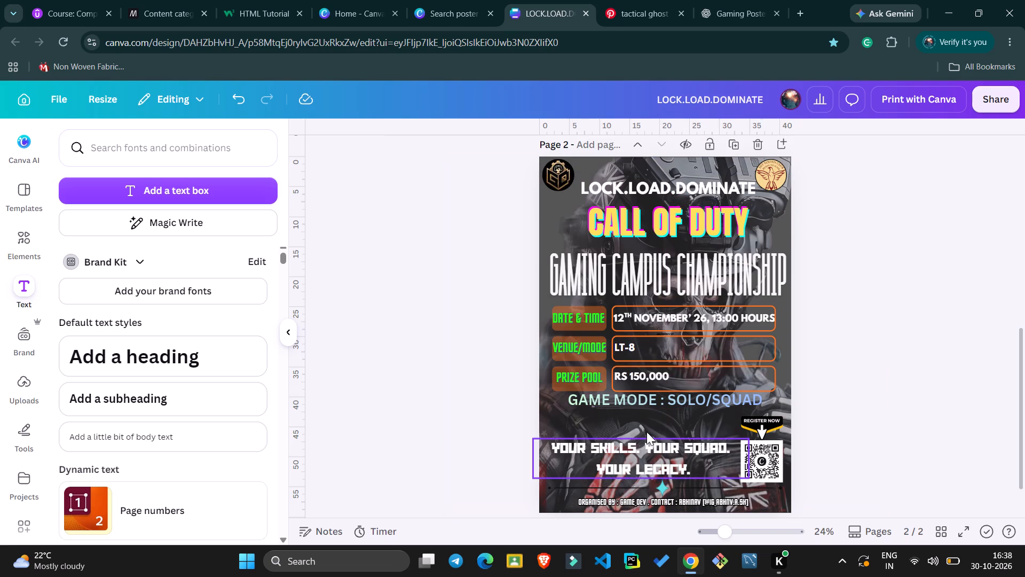
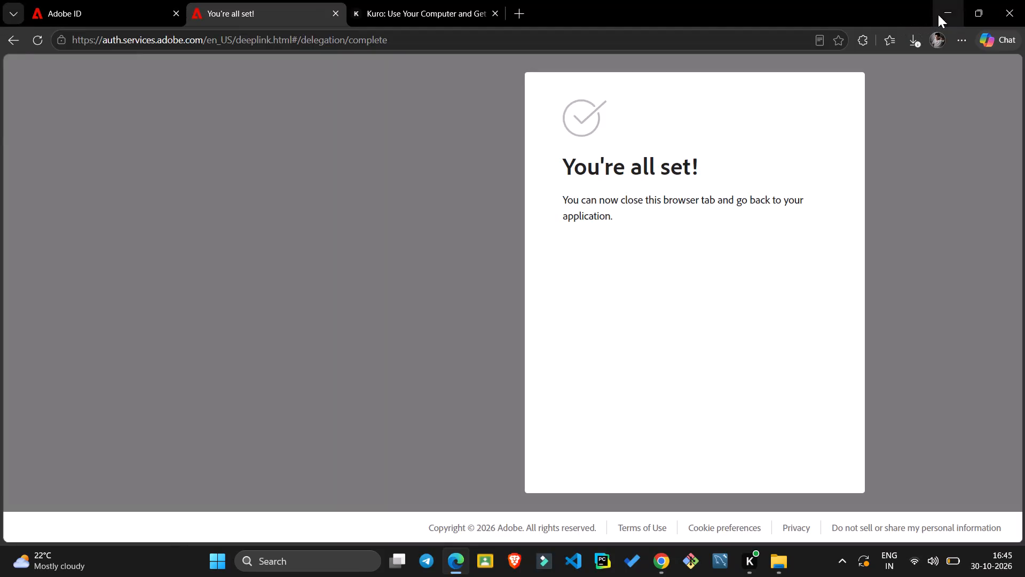
# Switch to File Explorer and look through the Documents folder for the downloaded poster.
pyautogui.click(938, 14)
pyautogui.press('Down')
pyautogui.press('Down')
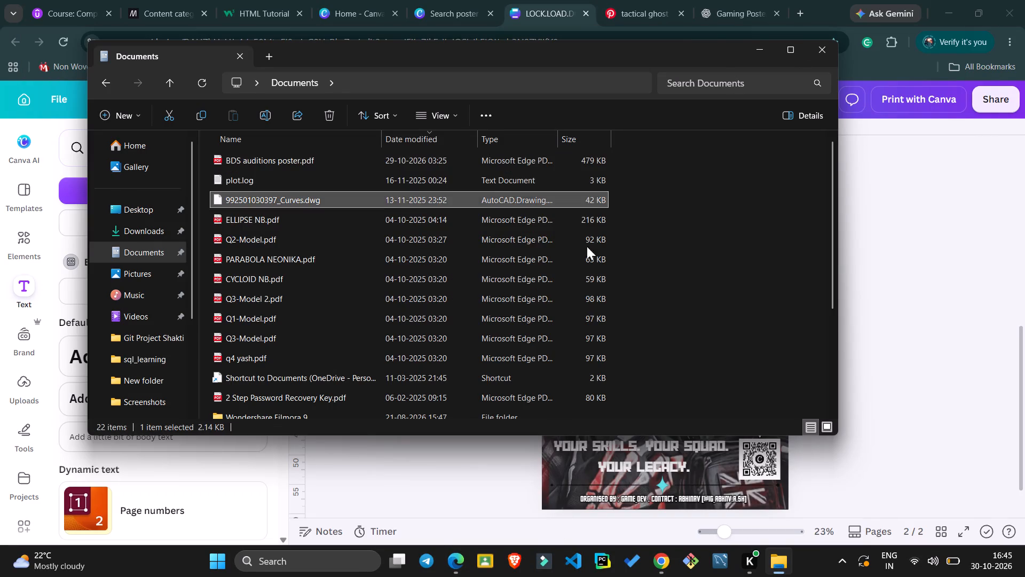
pyautogui.press('Down')
pyautogui.press('Down')
pyautogui.press('Down')
pyautogui.press('Down')
pyautogui.press('Down')
pyautogui.press('Down')
pyautogui.press('Down')
pyautogui.scroll(-1, 657, 221)
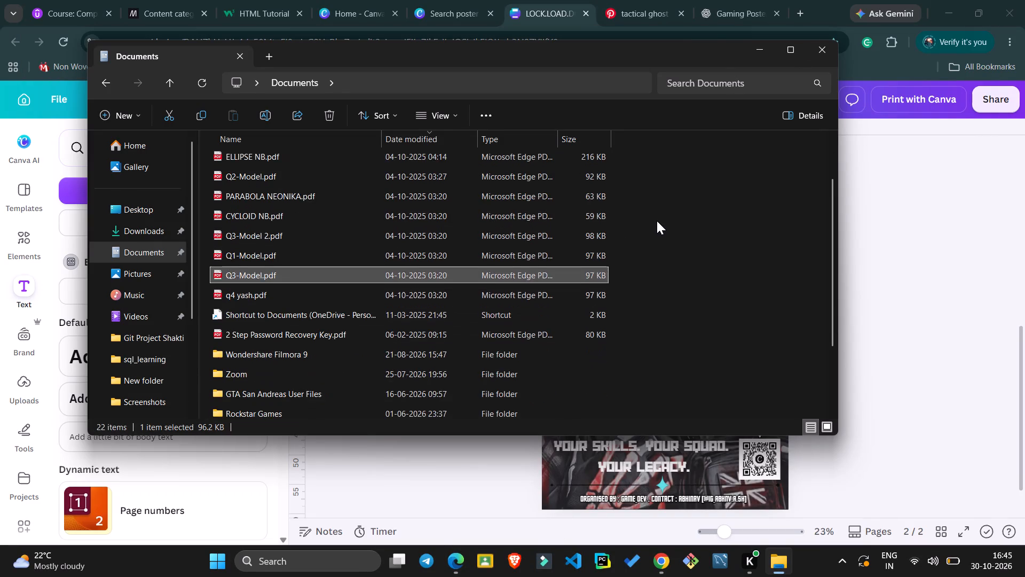
pyautogui.scroll(-1, 657, 221)
pyautogui.press('Down')
pyautogui.press('Down')
pyautogui.press('Down')
pyautogui.press('Down')
pyautogui.press('Down')
pyautogui.press('Down')
pyautogui.press('Down')
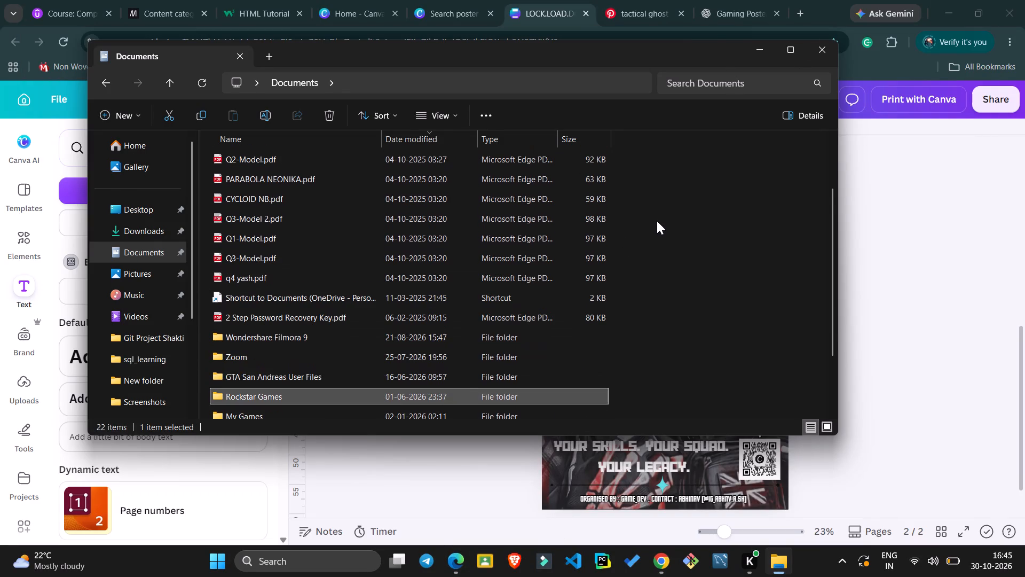
pyautogui.press('Down')
pyautogui.press('Down')
pyautogui.press('Down')
pyautogui.press('Down')
pyautogui.press('Down')
pyautogui.press('Down')
pyautogui.press('Down')
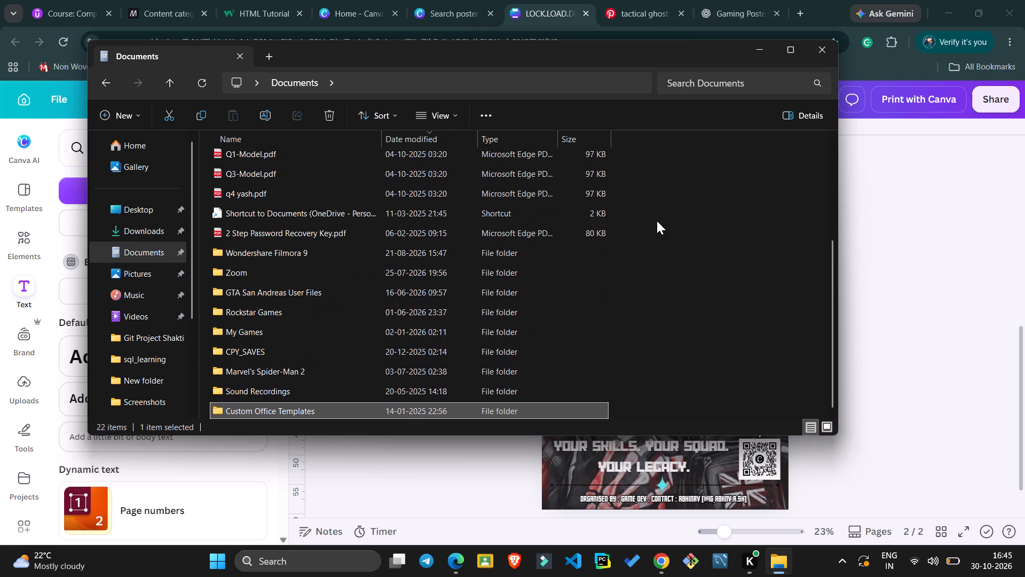
pyautogui.press('BackSpace')
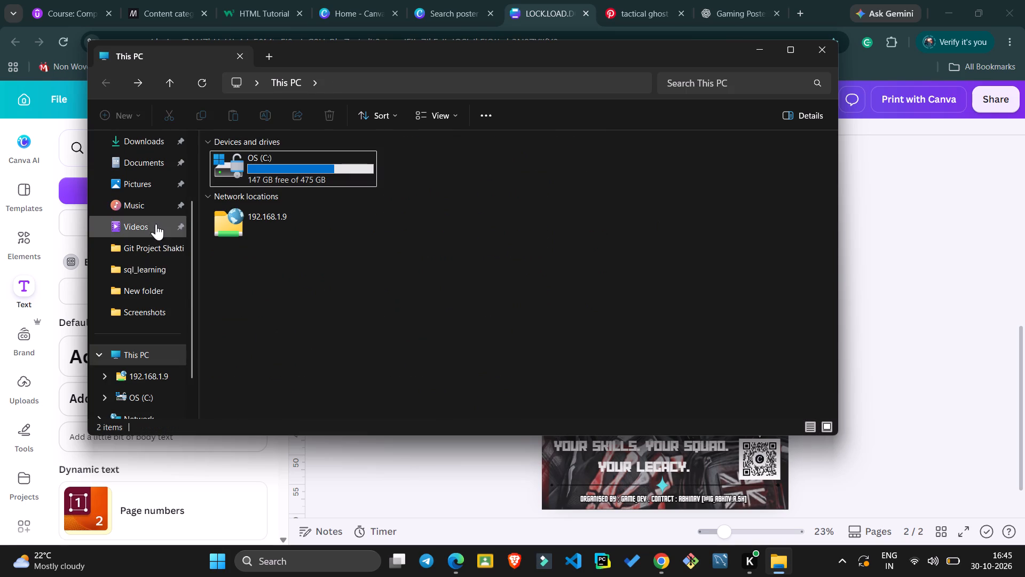
pyautogui.click(161, 164)
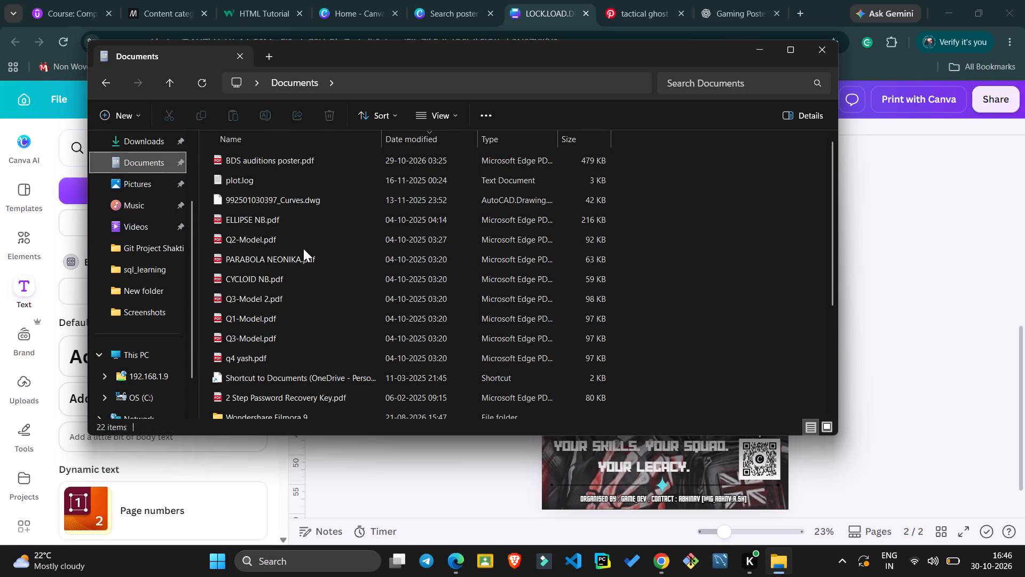
pyautogui.press('BackSpace')
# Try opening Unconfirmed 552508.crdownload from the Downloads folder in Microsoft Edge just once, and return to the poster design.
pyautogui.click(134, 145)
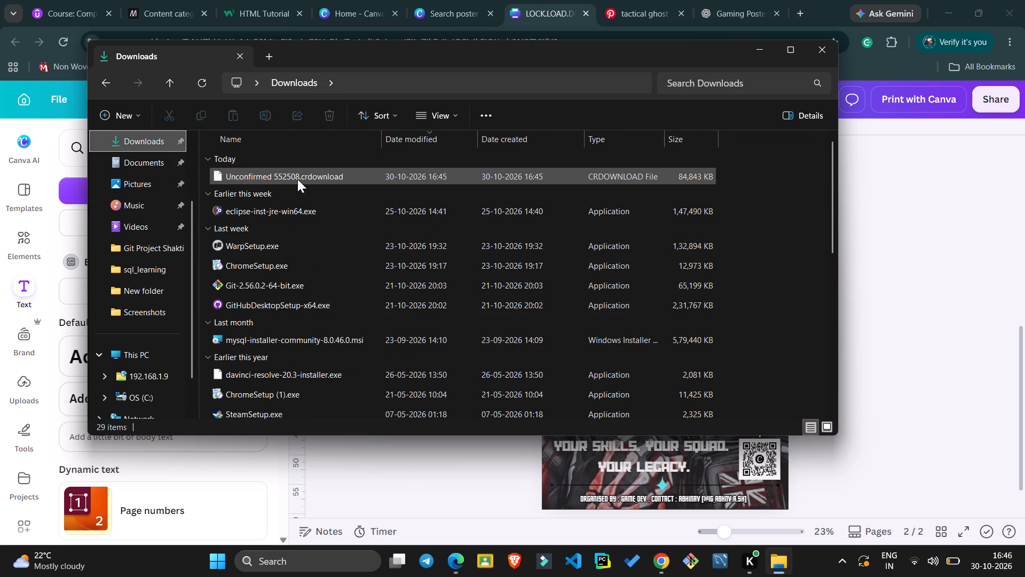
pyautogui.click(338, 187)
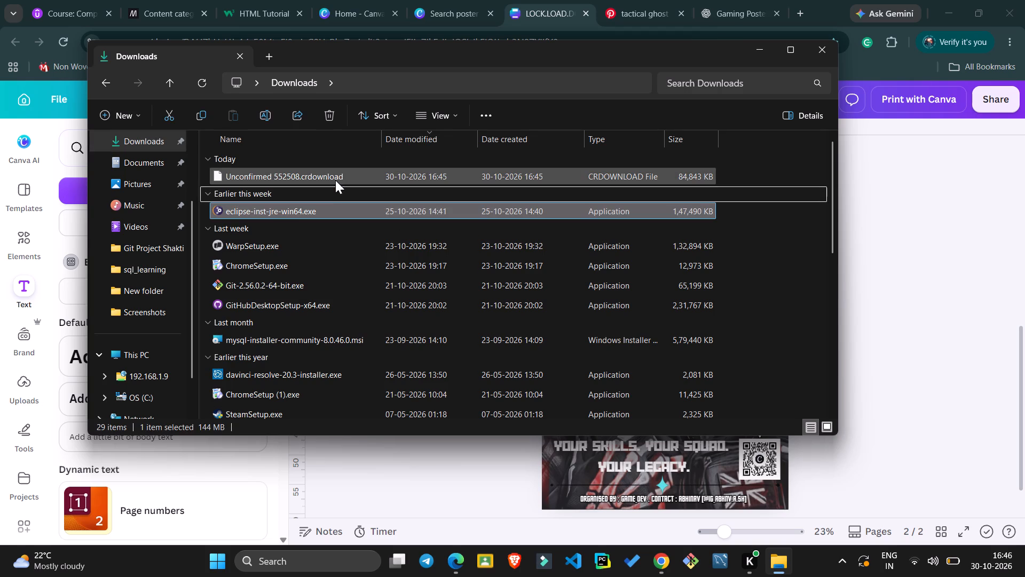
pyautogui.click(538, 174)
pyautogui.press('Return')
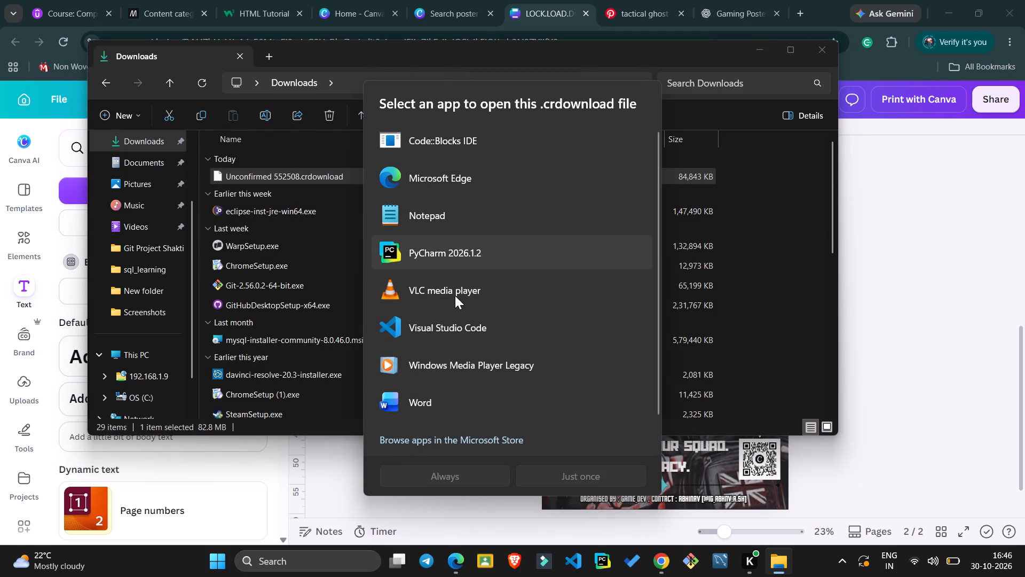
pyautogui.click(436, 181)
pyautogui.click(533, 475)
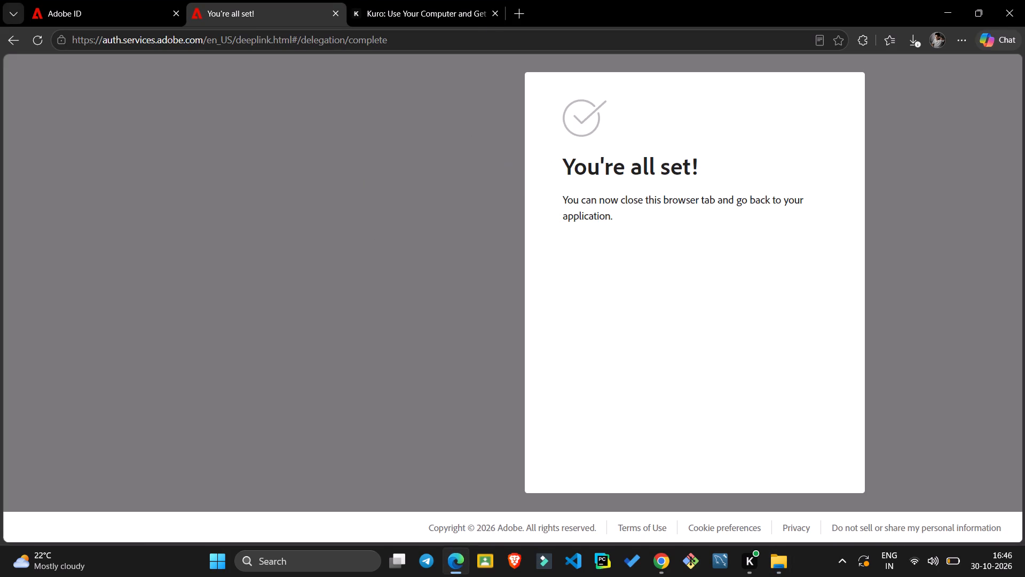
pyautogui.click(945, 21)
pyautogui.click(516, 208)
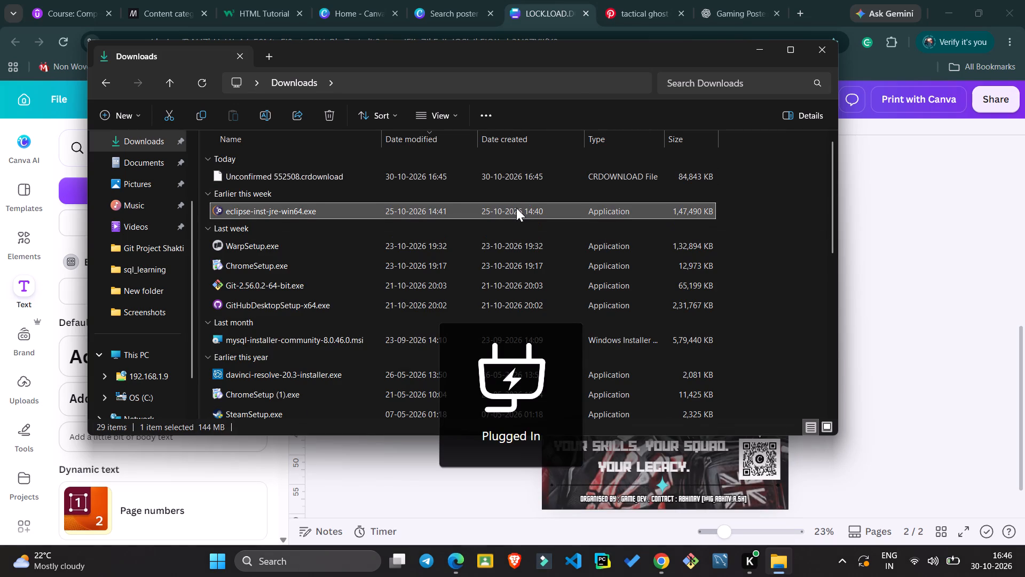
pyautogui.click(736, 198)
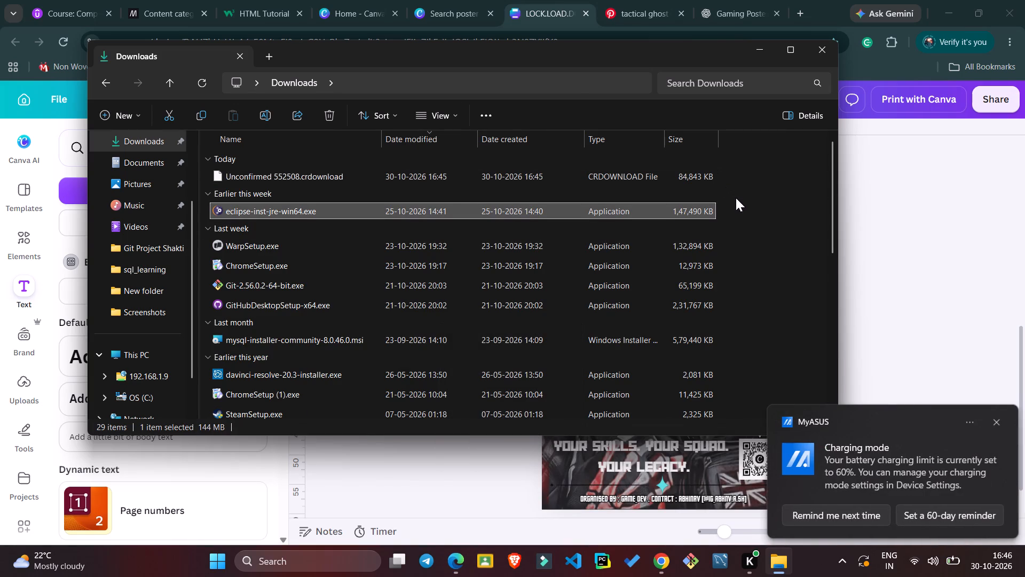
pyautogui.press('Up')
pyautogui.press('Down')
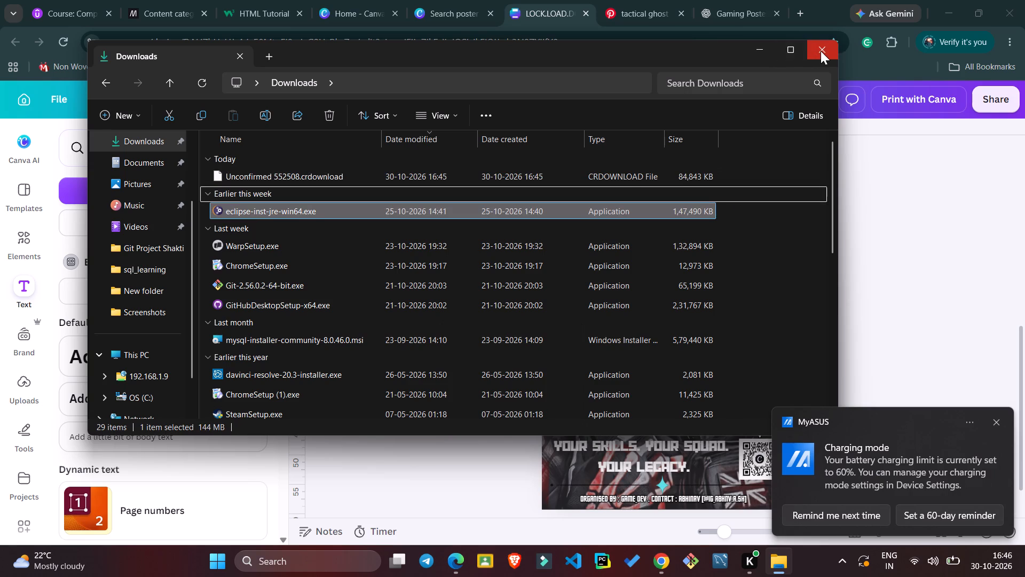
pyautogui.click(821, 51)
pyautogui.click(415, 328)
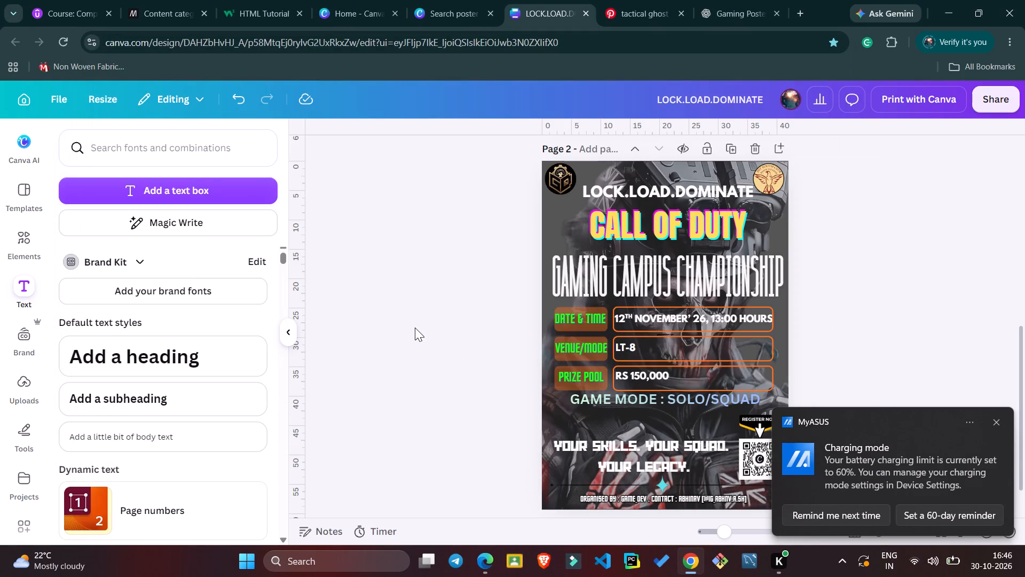
# Download all pages of the poster as high-quality PNG and save LOCK.LOAD.DOMINATE (1).zip to the Desktop.
pyautogui.scroll(-1, 415, 328)
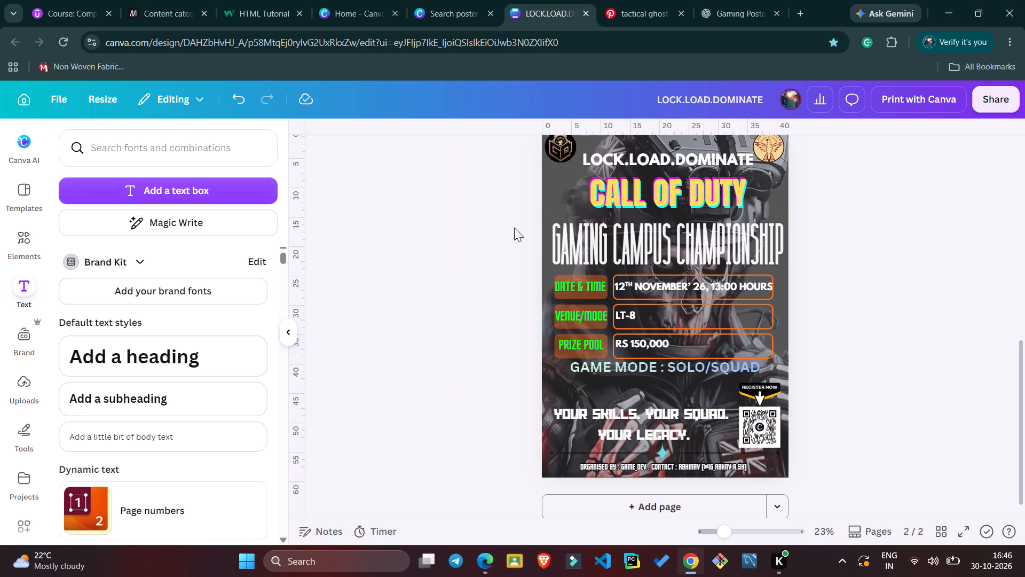
pyautogui.click(992, 105)
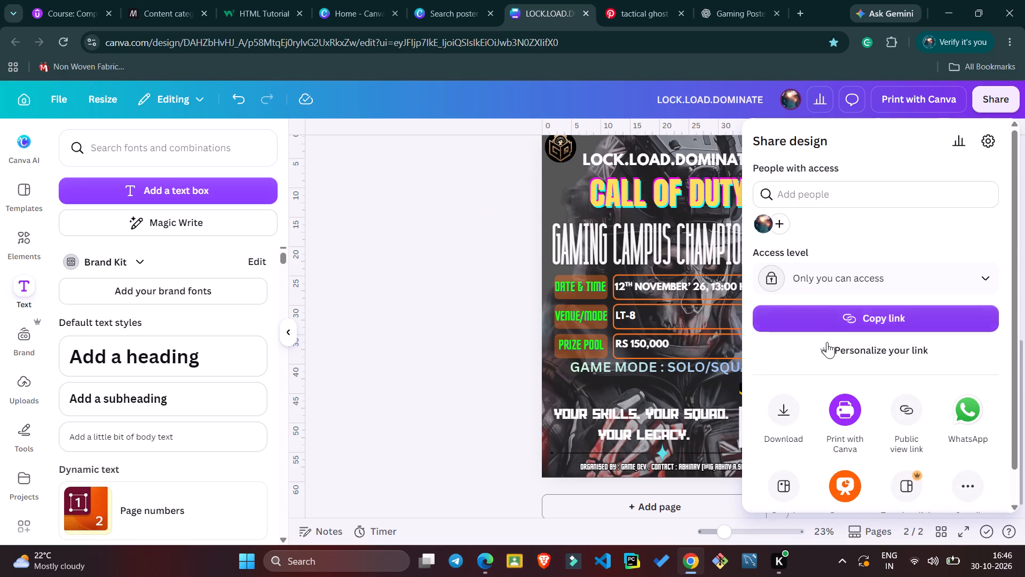
pyautogui.scroll(-1, 777, 417)
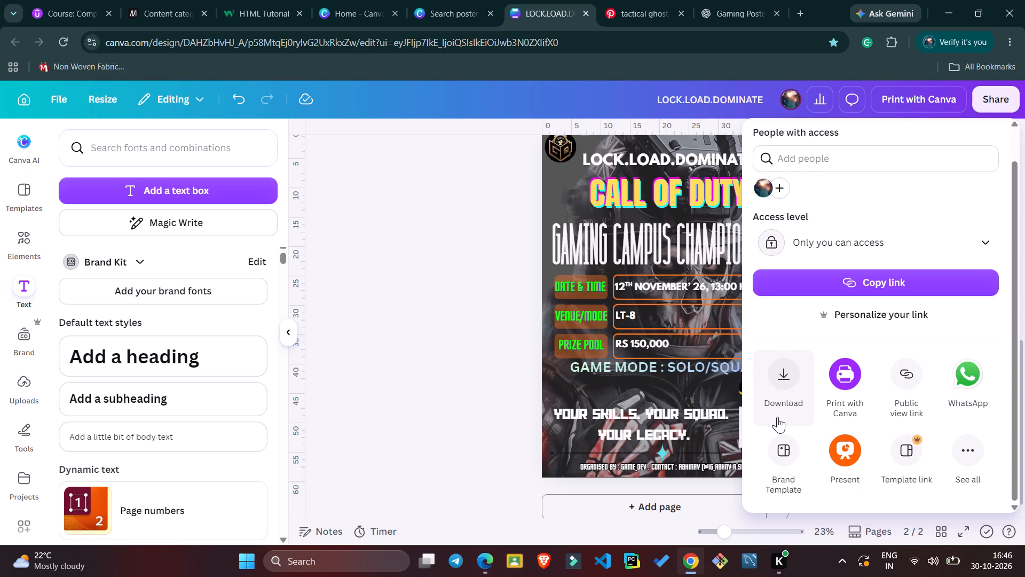
pyautogui.click(794, 396)
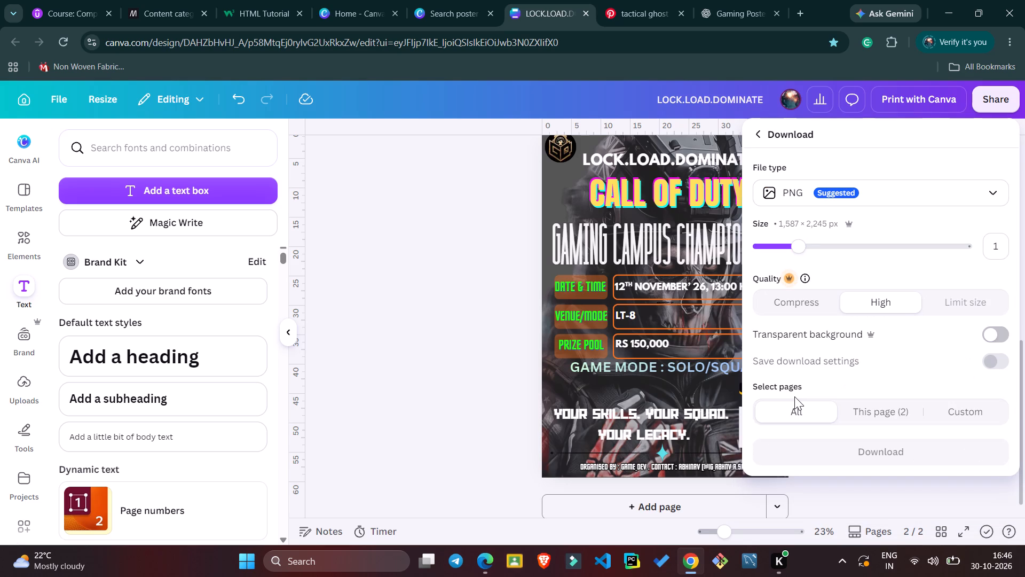
pyautogui.click(823, 434)
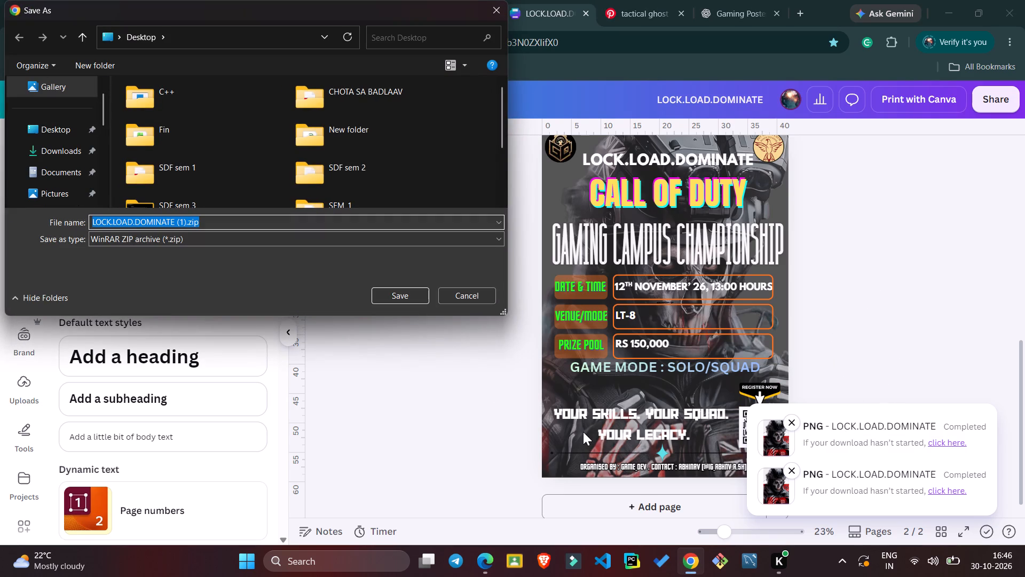
pyautogui.click(66, 123)
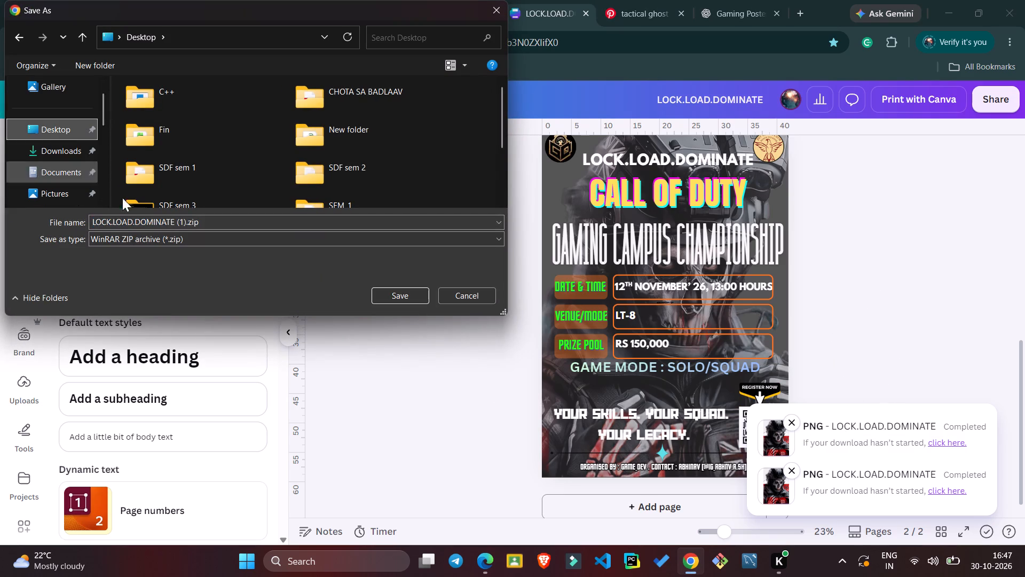
pyautogui.click(387, 293)
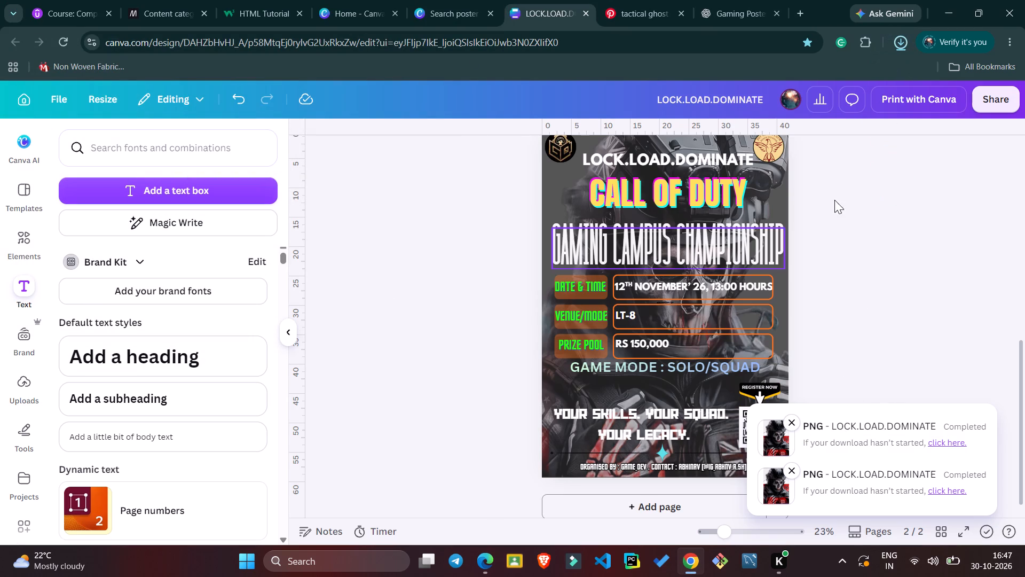
# Open the downloaded LOCK.LOAD.DOMINATE (1).zip and preview 2.png and 1.png.
pyautogui.click(904, 51)
pyautogui.click(904, 51)
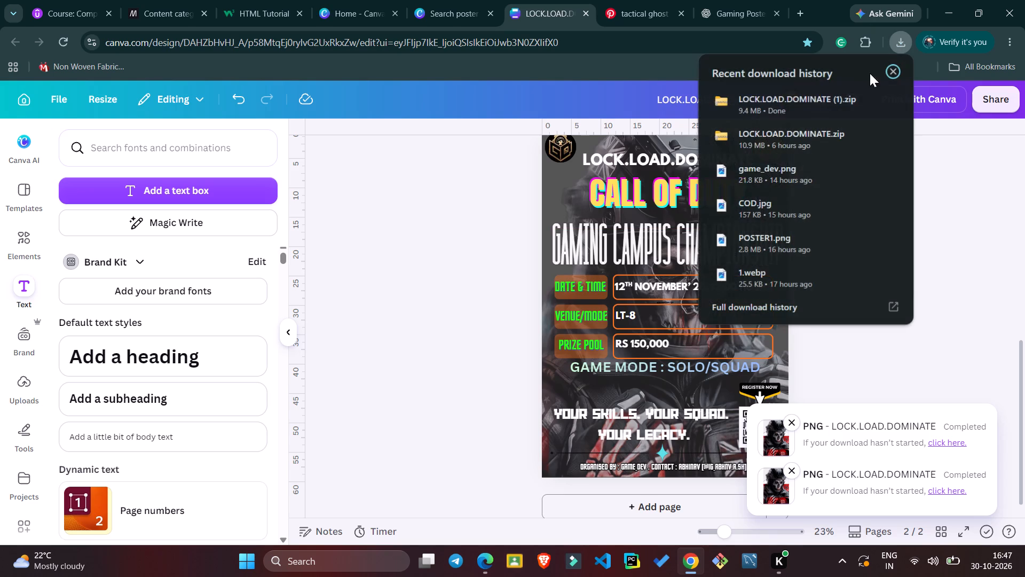
pyautogui.click(845, 101)
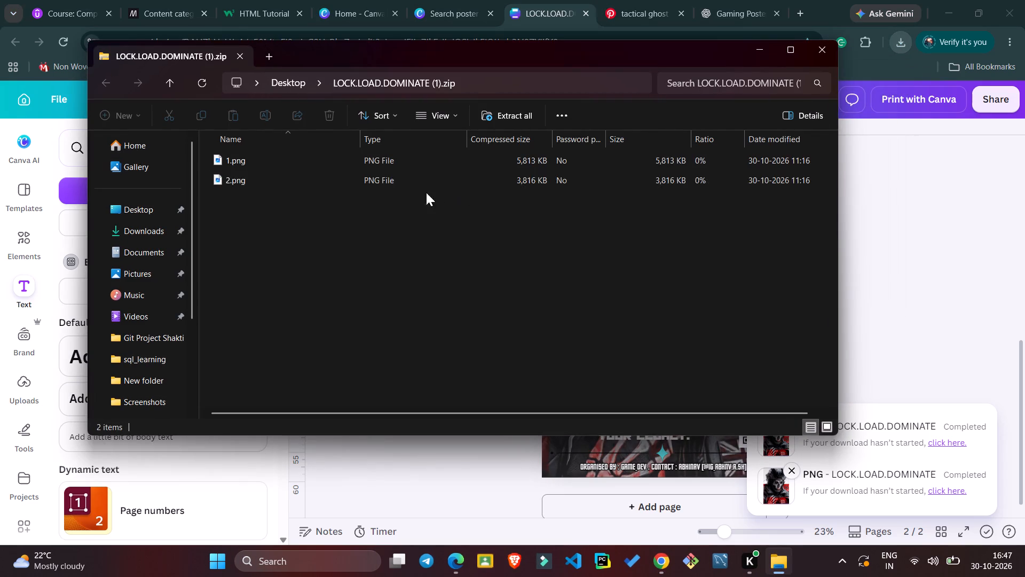
pyautogui.click(402, 173)
pyautogui.press('Return')
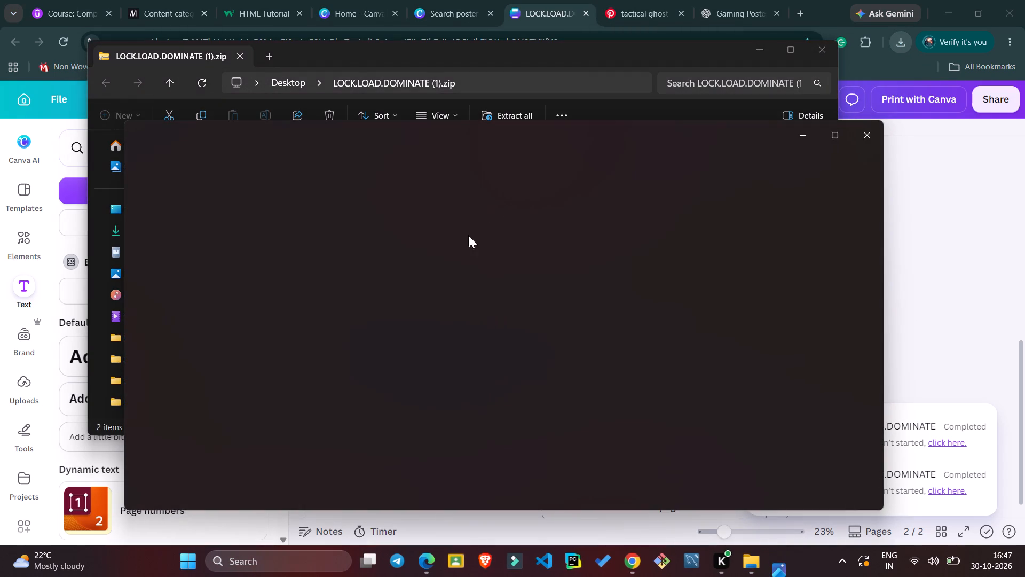
pyautogui.click(880, 143)
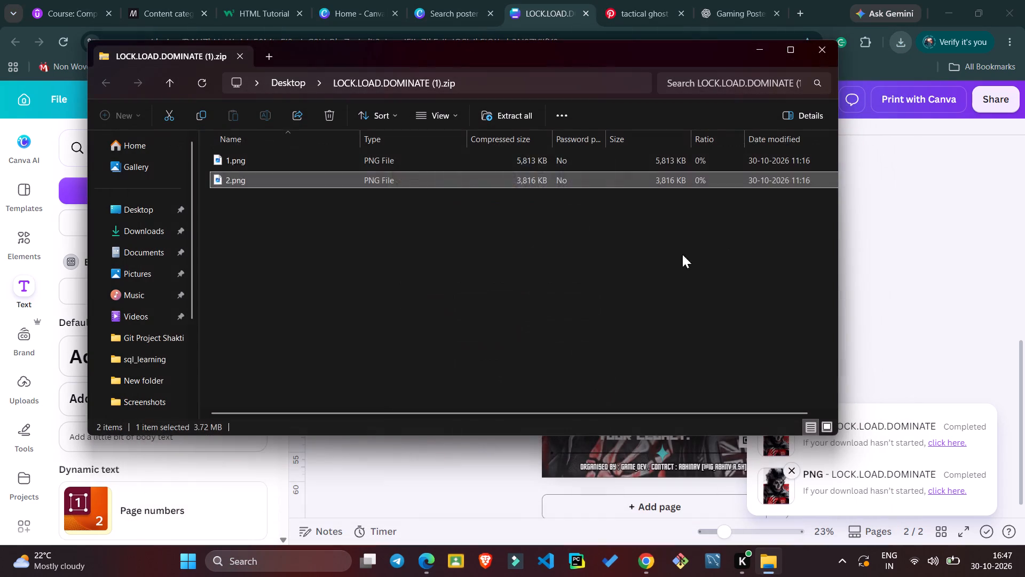
pyautogui.press('Up')
pyautogui.press('Return')
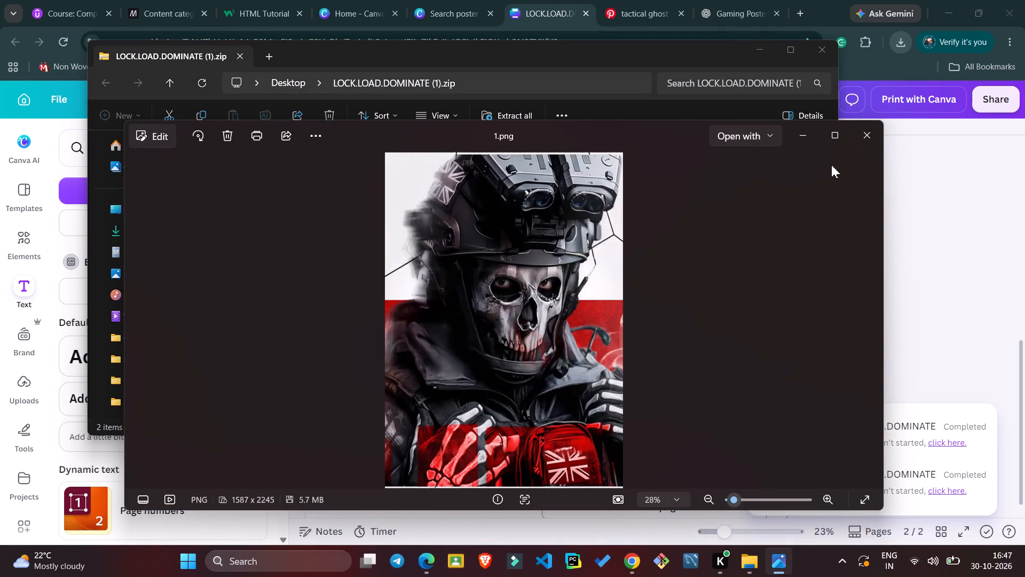
pyautogui.click(865, 146)
# Permanently delete 1.png from LOCK.LOAD.DOMINATE (1).zip.
pyautogui.hotkey('shift', 'Delete')
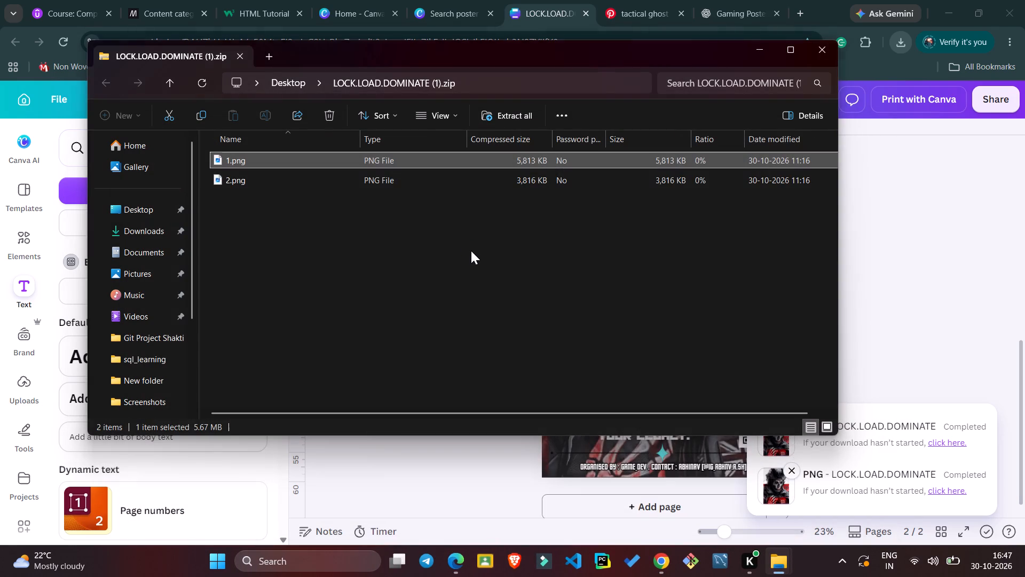
pyautogui.press('Return')
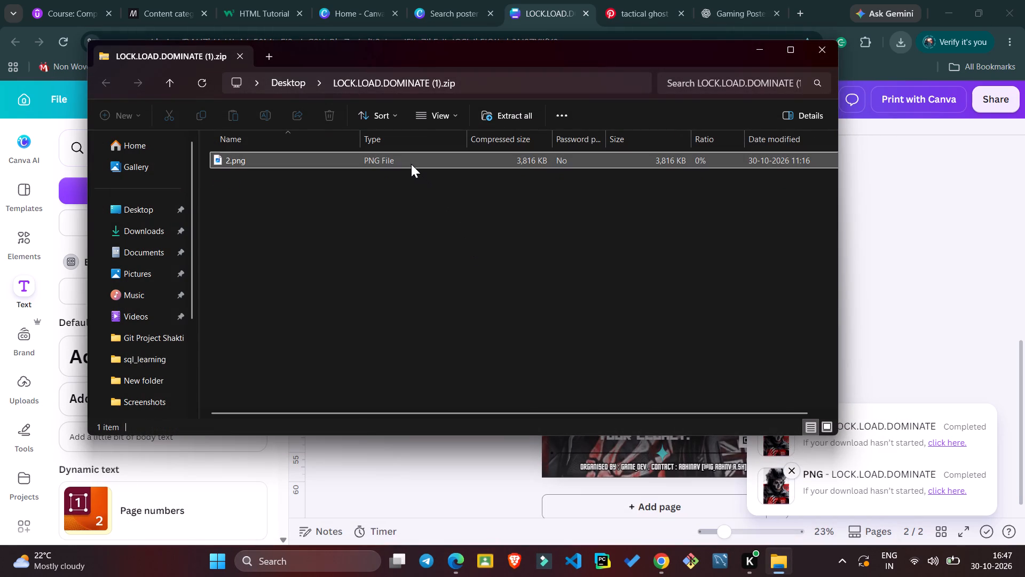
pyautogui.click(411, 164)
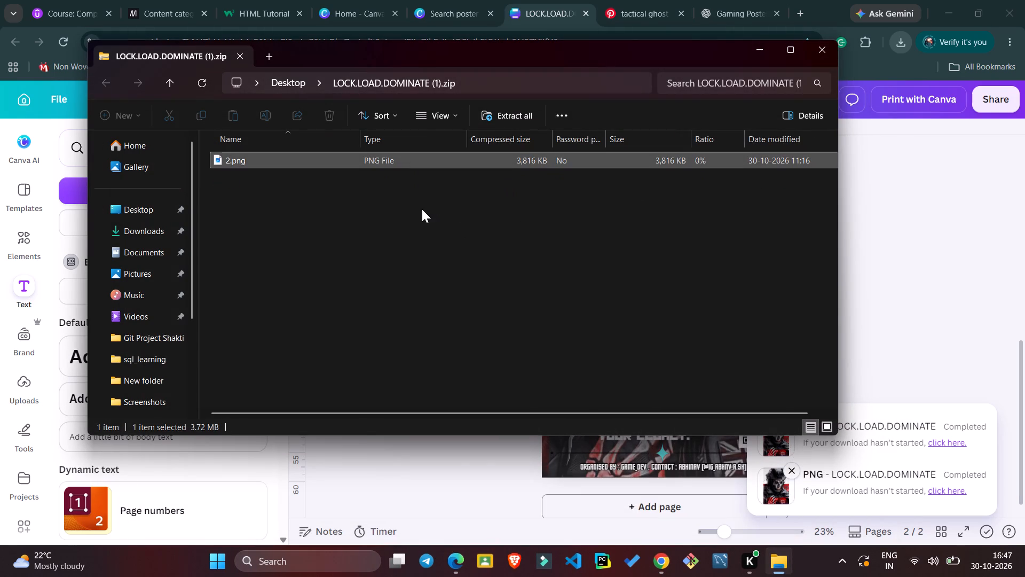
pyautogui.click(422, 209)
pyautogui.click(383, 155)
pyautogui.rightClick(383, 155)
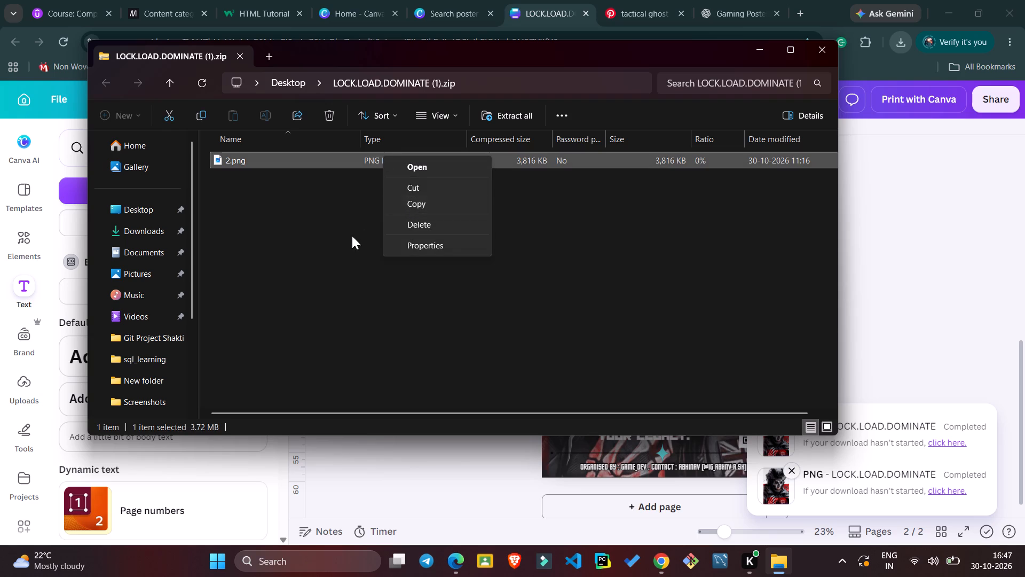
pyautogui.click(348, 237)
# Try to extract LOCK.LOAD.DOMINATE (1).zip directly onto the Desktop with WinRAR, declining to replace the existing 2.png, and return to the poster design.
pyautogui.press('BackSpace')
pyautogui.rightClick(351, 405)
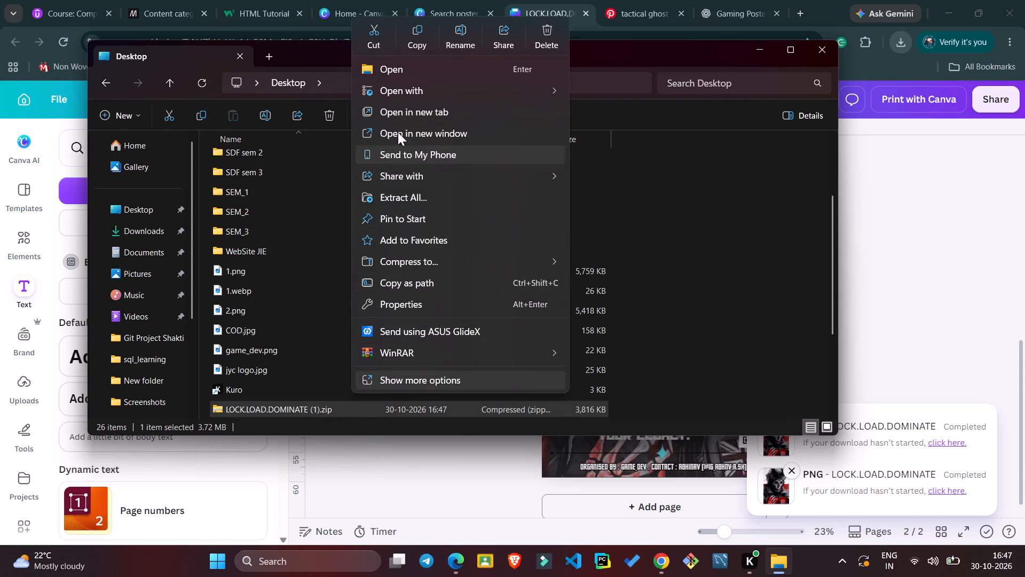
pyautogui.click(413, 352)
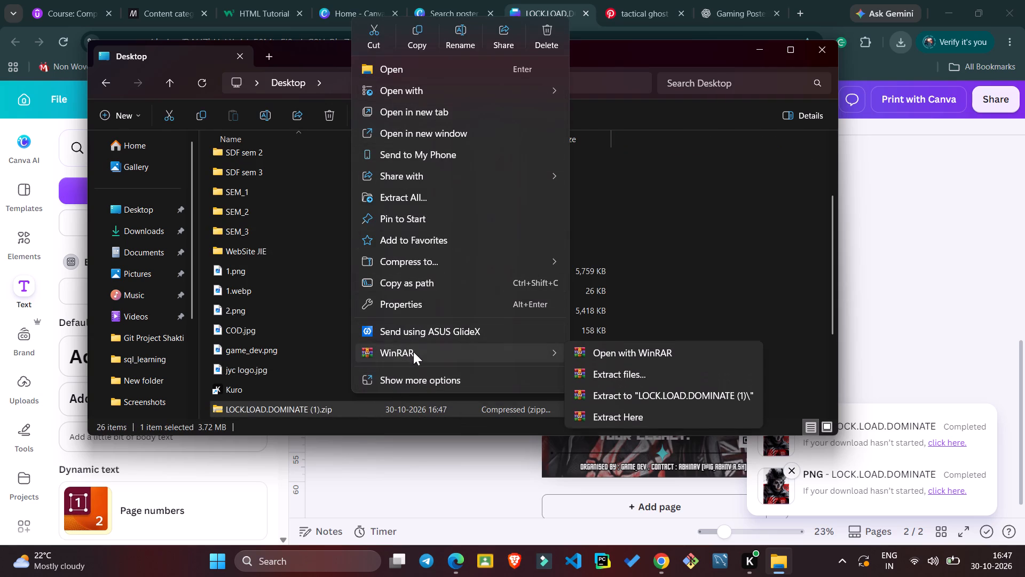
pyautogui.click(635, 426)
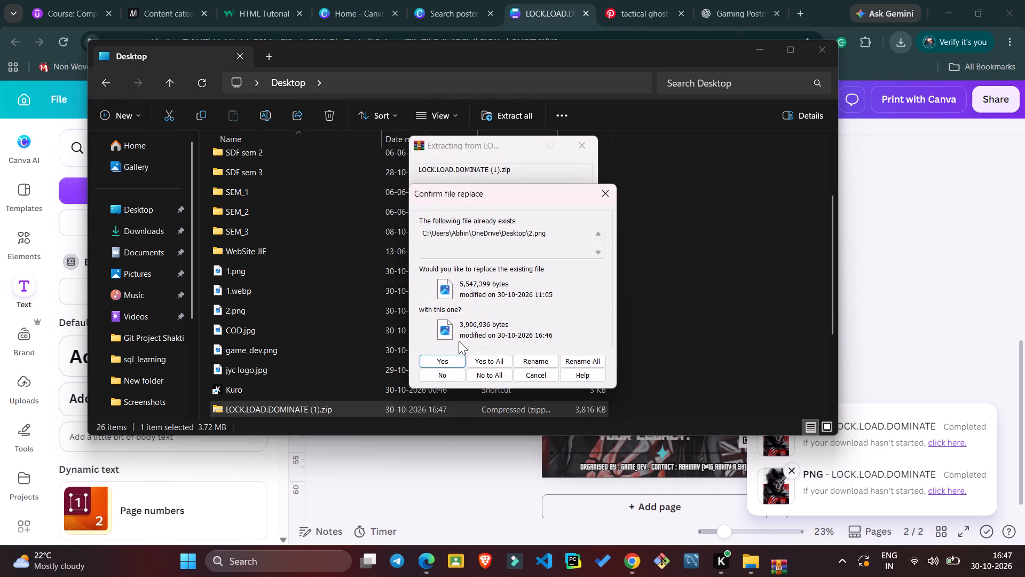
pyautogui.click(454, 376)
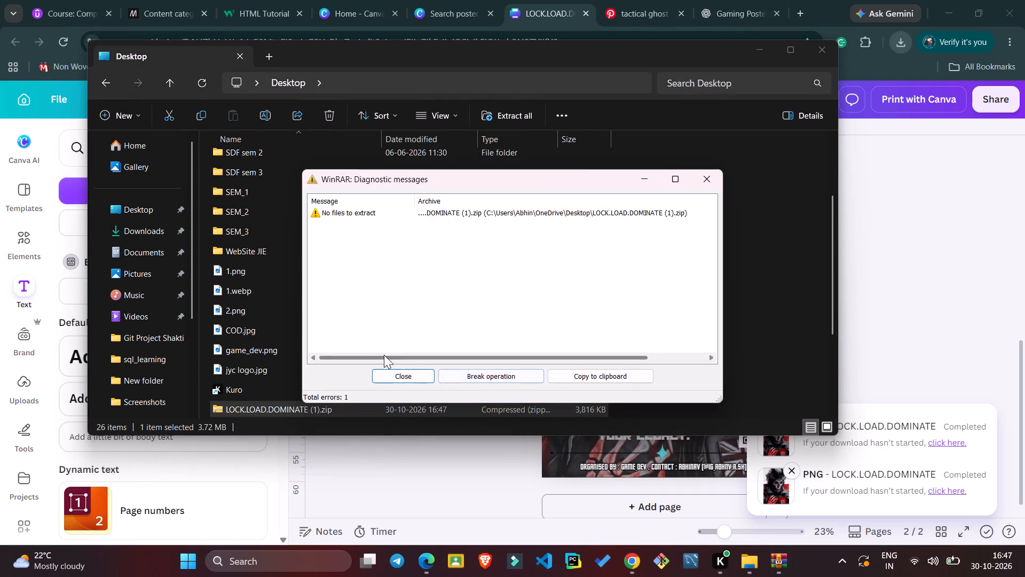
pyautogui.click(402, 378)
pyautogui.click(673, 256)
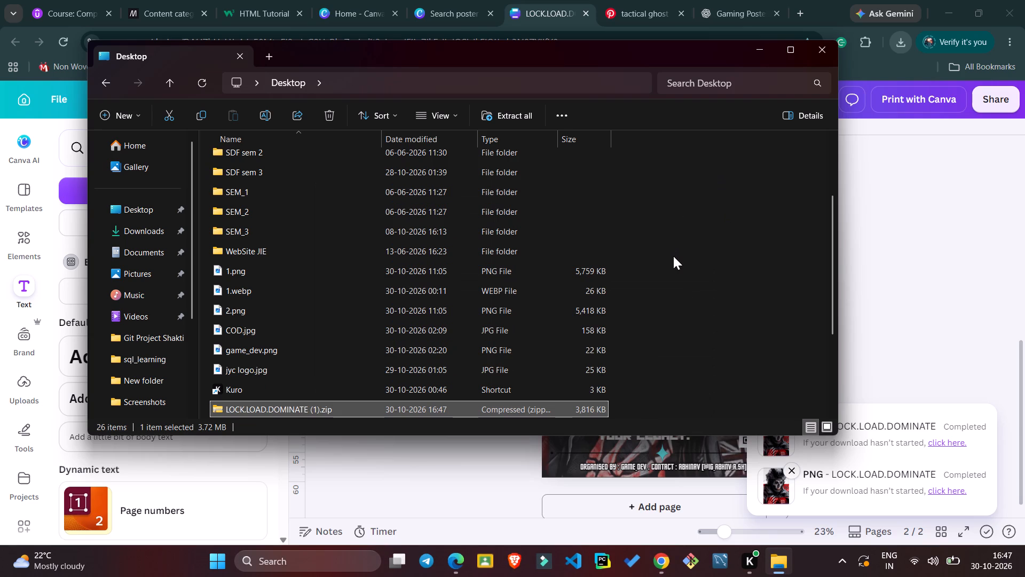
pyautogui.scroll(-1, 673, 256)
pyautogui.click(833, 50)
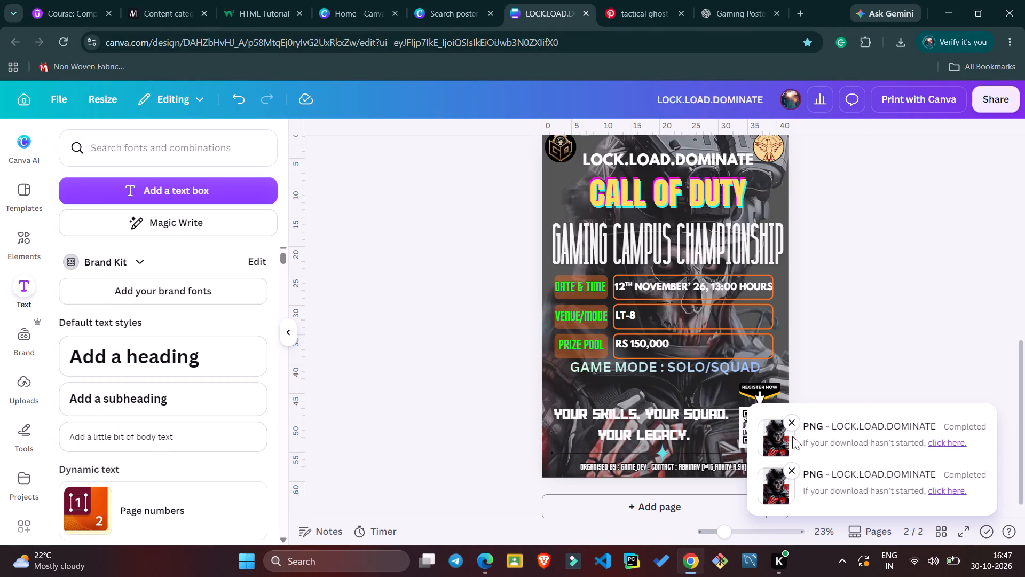
# Dismiss the two PNG download notifications.
pyautogui.click(791, 426)
pyautogui.click(788, 472)
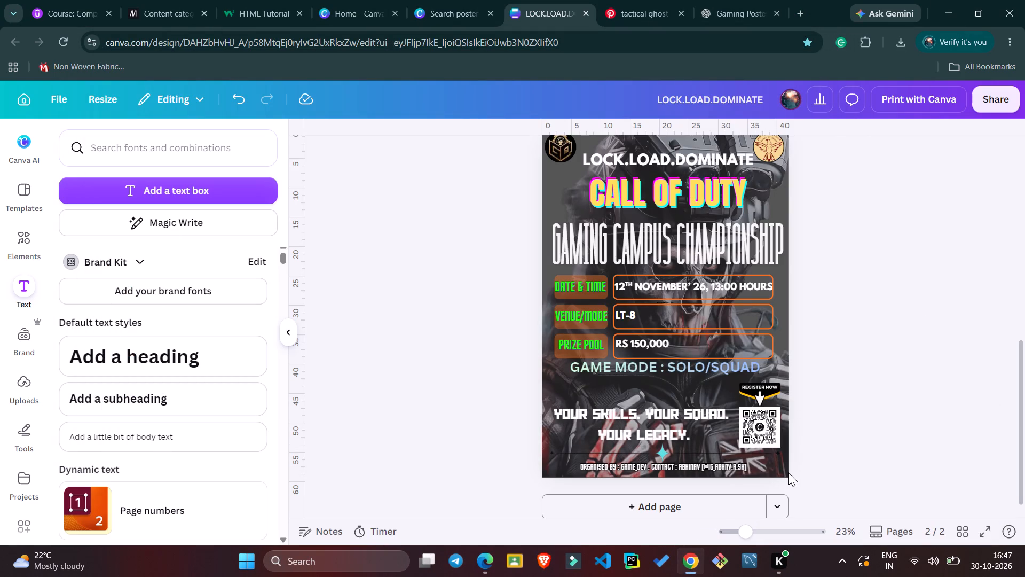
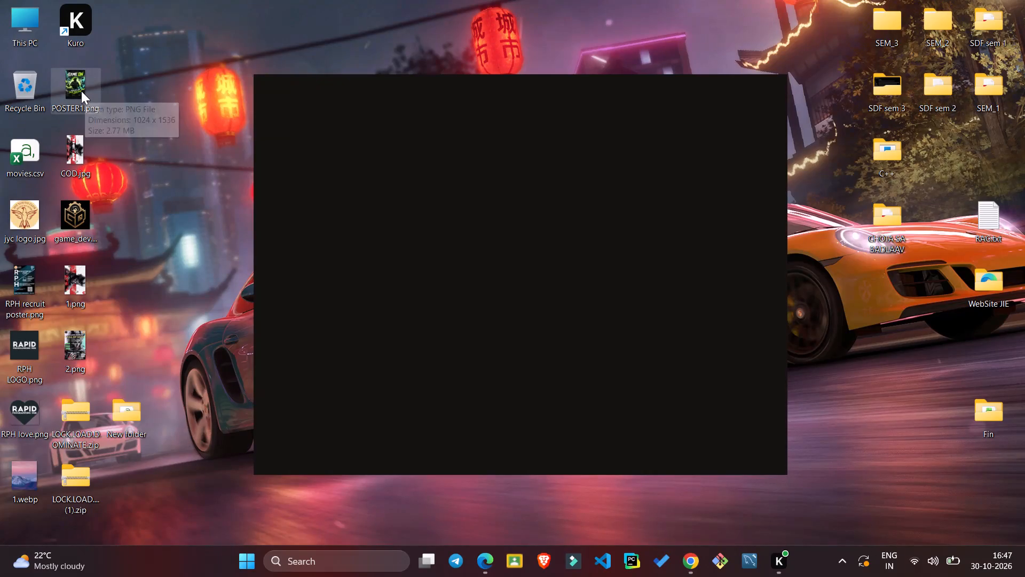
# Open POSTER1.png from the Desktop to view the poster image.
pyautogui.click(81, 91)
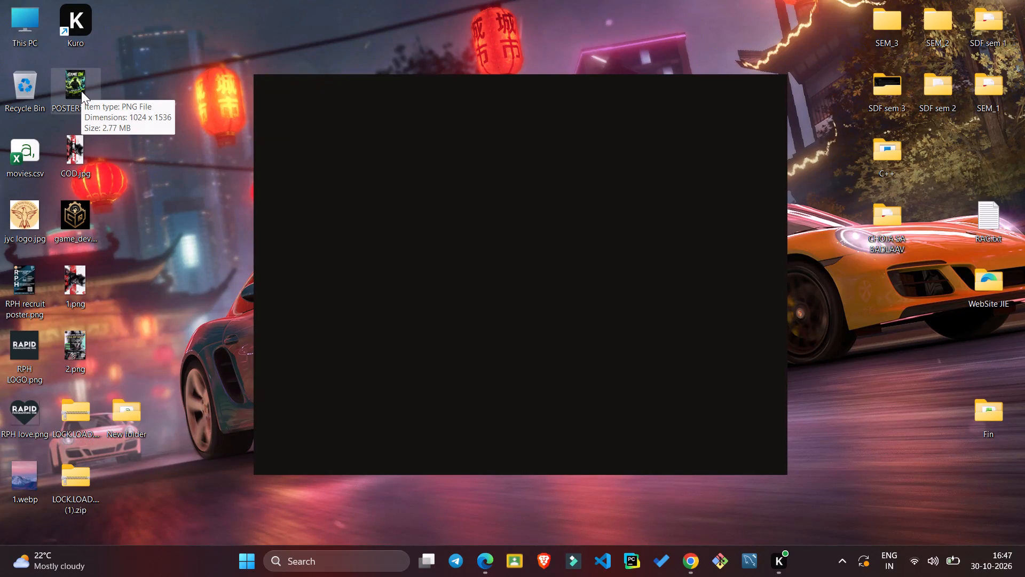
pyautogui.press('Return')
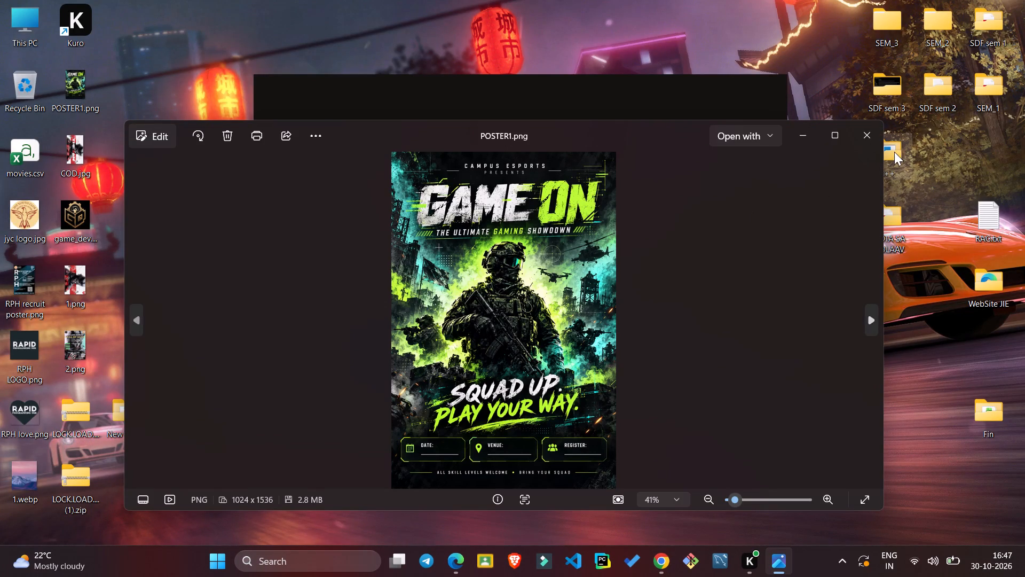
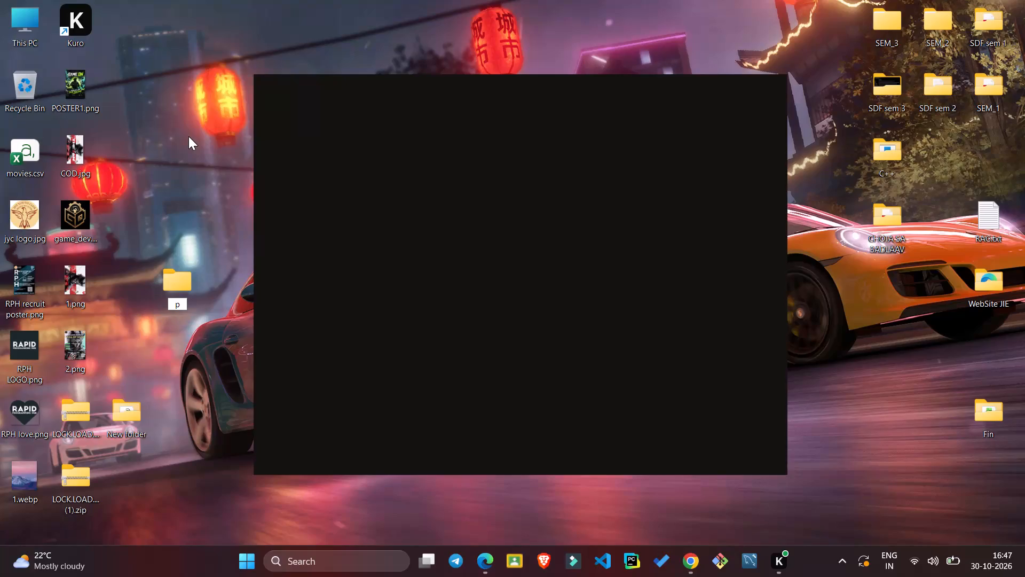
# Name the new folder on the Desktop POSTERS.
pyautogui.press('BackSpace')
pyautogui.press('BackSpace')
pyautogui.press('BackSpace')
pyautogui.write('PO')
pyautogui.write('STERS')
pyautogui.press('Return')
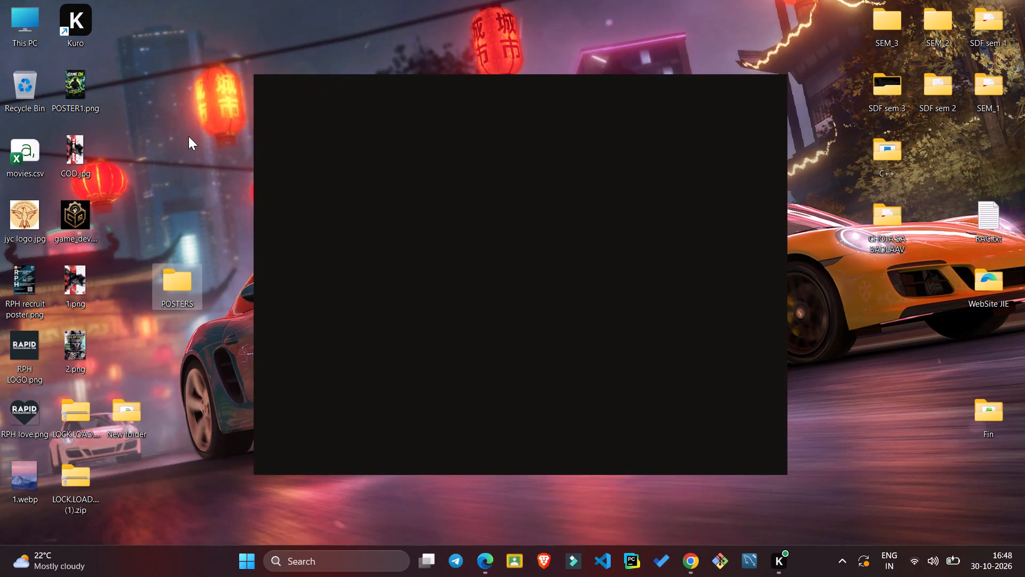
# Move POSTER1.png and COD.jpg from the Desktop into the POSTERS folder and open that folder.
pyautogui.moveTo(109, 89); pyautogui.dragTo(77, 101)
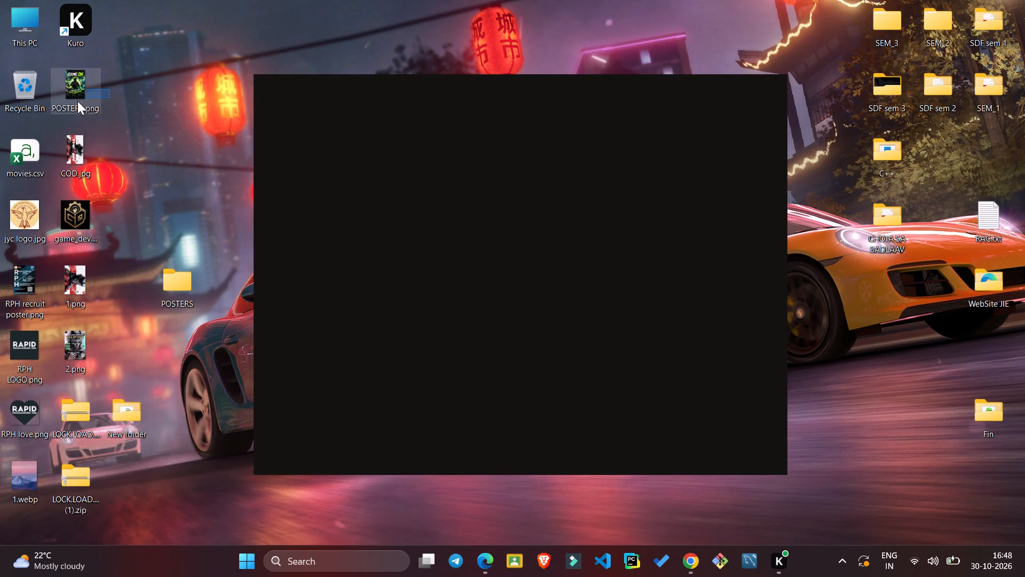
pyautogui.moveTo(77, 101); pyautogui.dragTo(67, 163)
pyautogui.moveTo(62, 150); pyautogui.dragTo(168, 284)
pyautogui.doubleClick(168, 284)
pyautogui.click(337, 307)
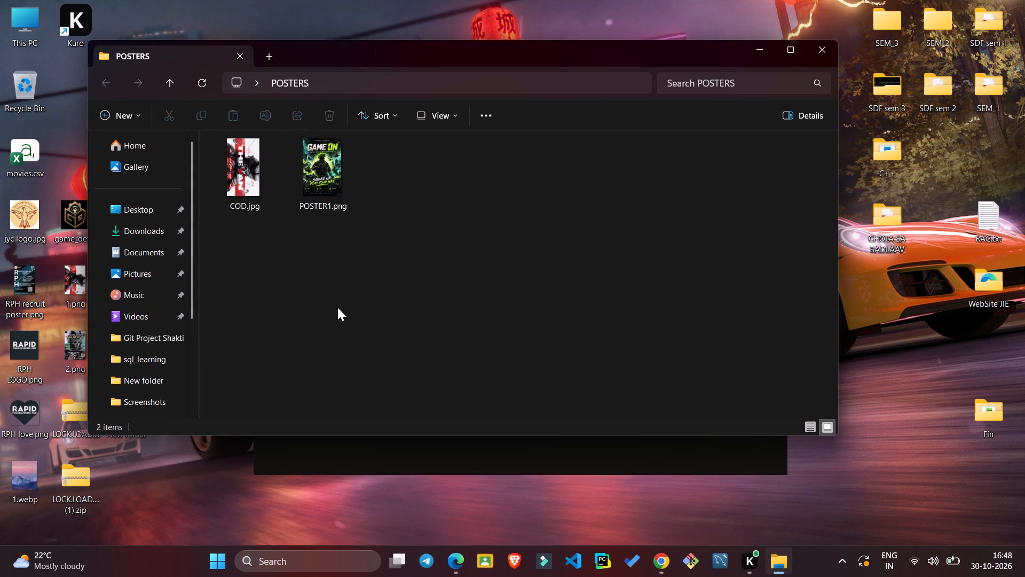
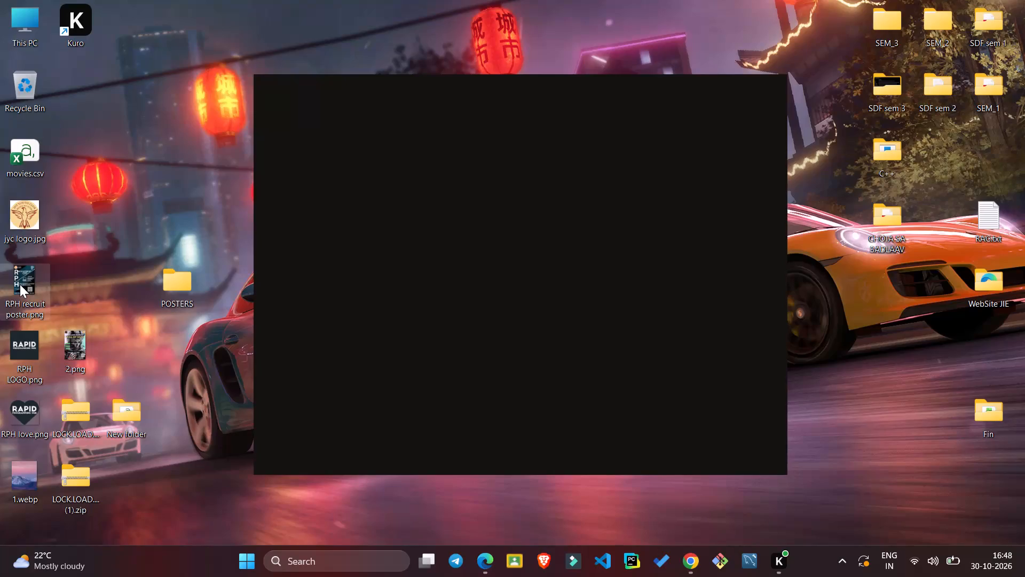
# Move RPH recruit poster.png, RPH love.png and RPH LOGO.png from the Desktop into the POSTERS folder and open that folder.
pyautogui.moveTo(20, 284); pyautogui.dragTo(172, 292)
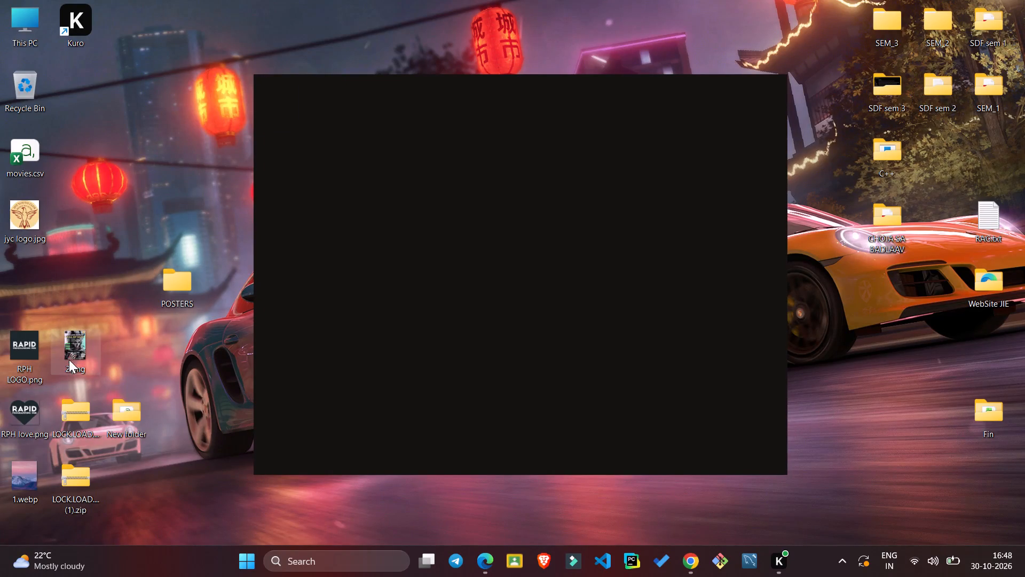
pyautogui.moveTo(26, 415); pyautogui.dragTo(180, 289)
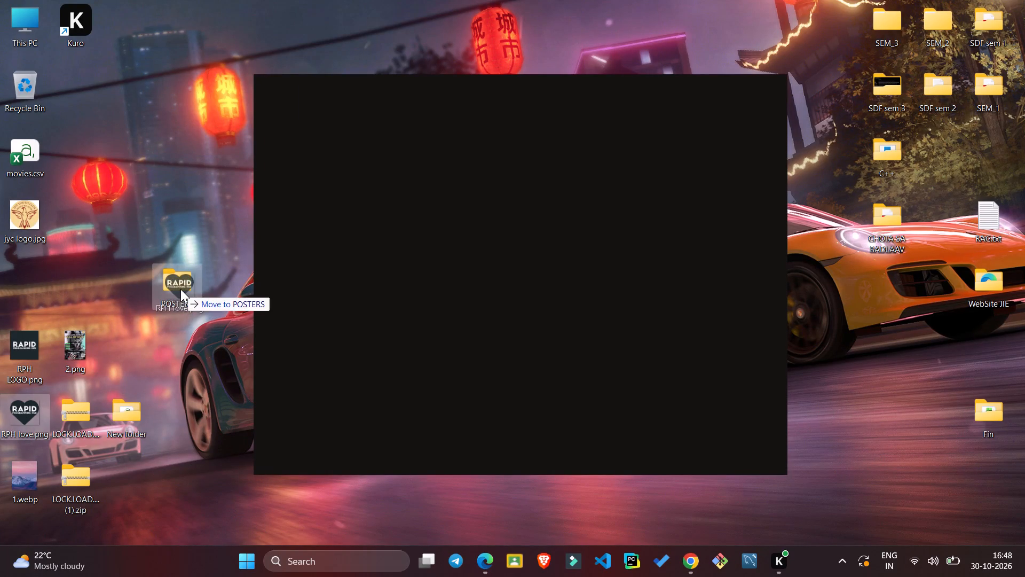
pyautogui.moveTo(25, 351); pyautogui.dragTo(176, 293)
pyautogui.doubleClick(176, 293)
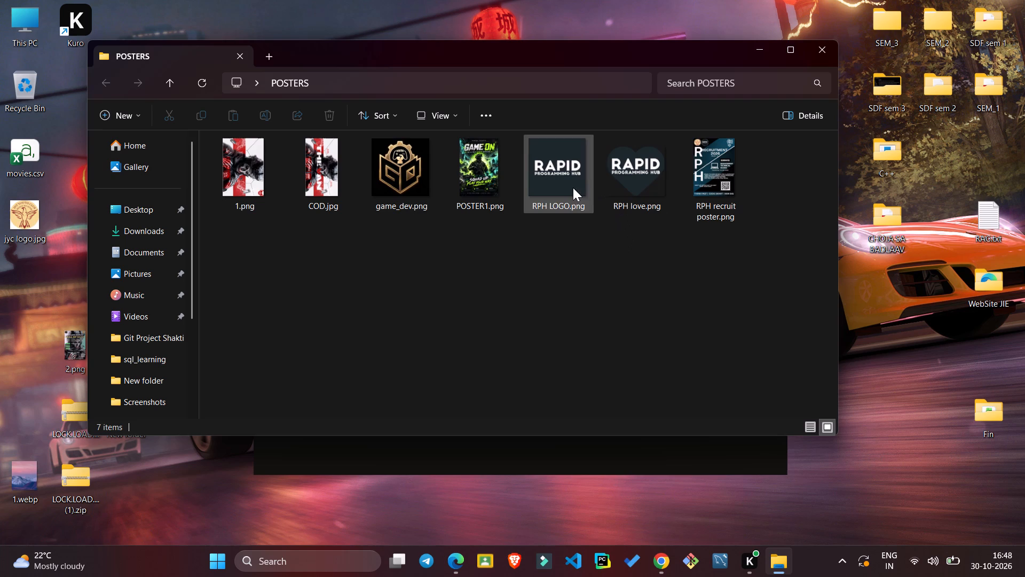
# Select RPH love.png in the POSTERS folder.
pyautogui.click(623, 189)
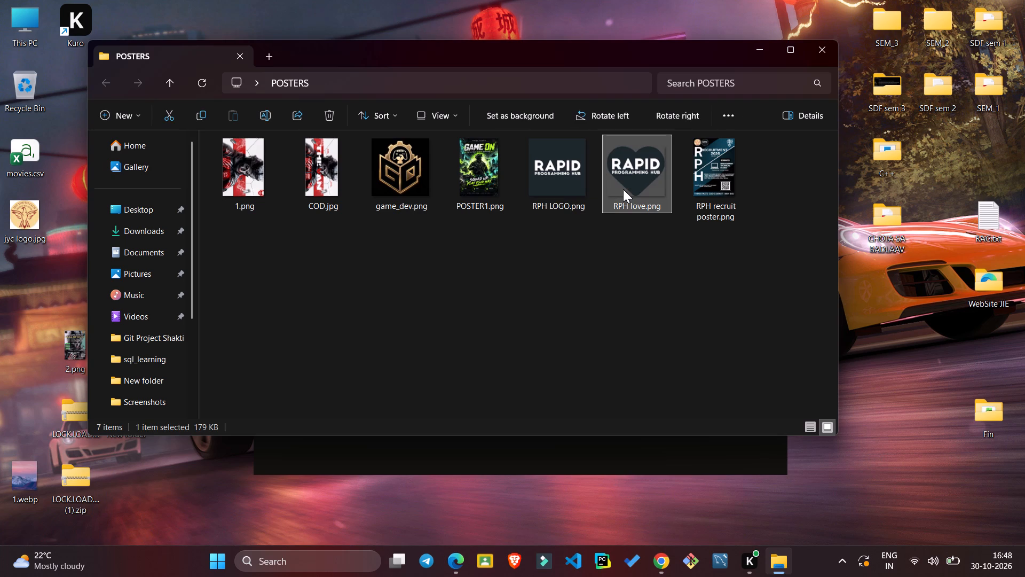
# Permanently delete RPH LOGO.png and RPH love.png from the POSTERS folder.
pyautogui.press('Left')
pyautogui.press('Right')
pyautogui.hotkey('shift', 'Left')
pyautogui.hotkey('shift', 'Delete')
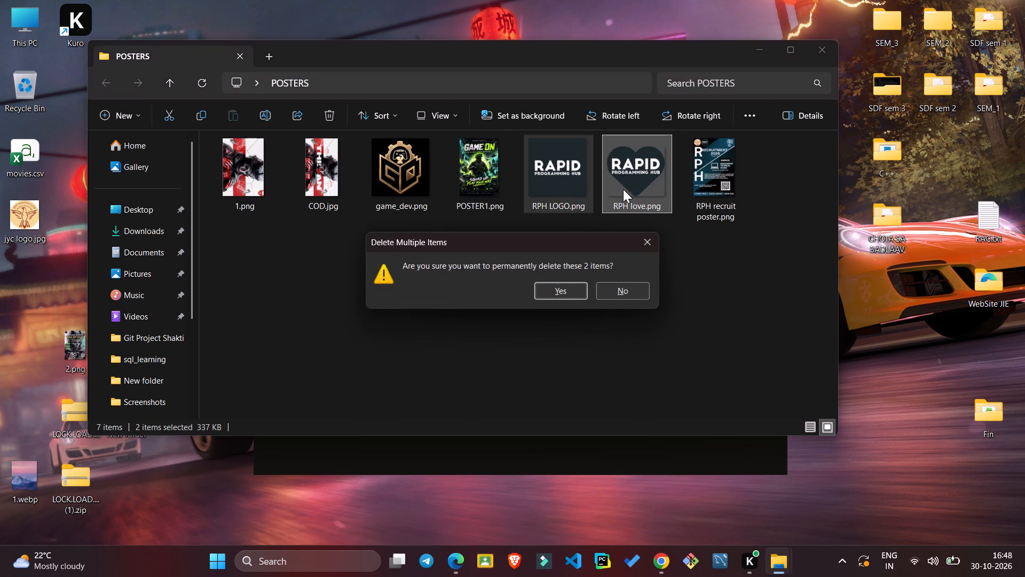
pyautogui.press('Return')
pyautogui.click(614, 224)
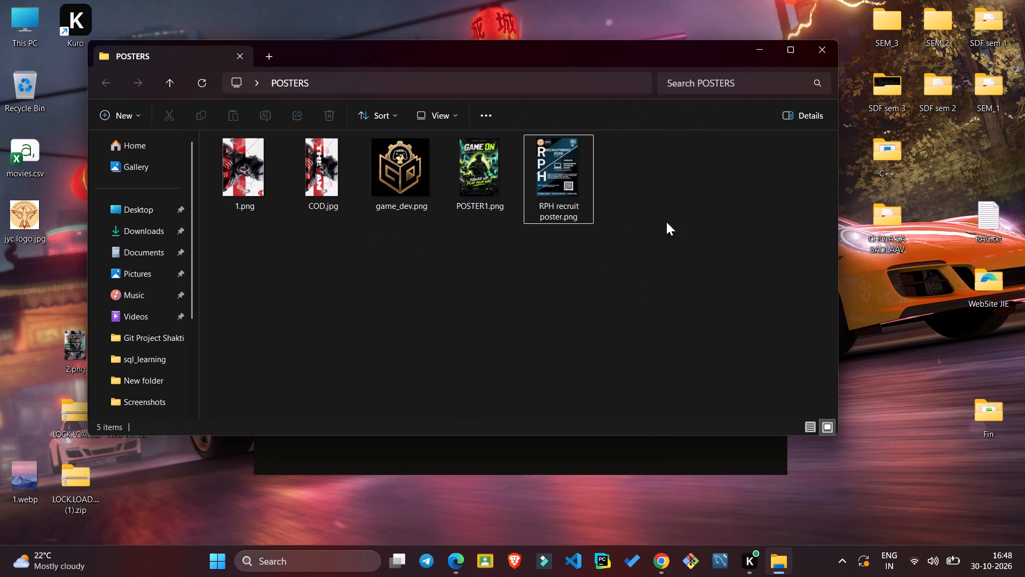
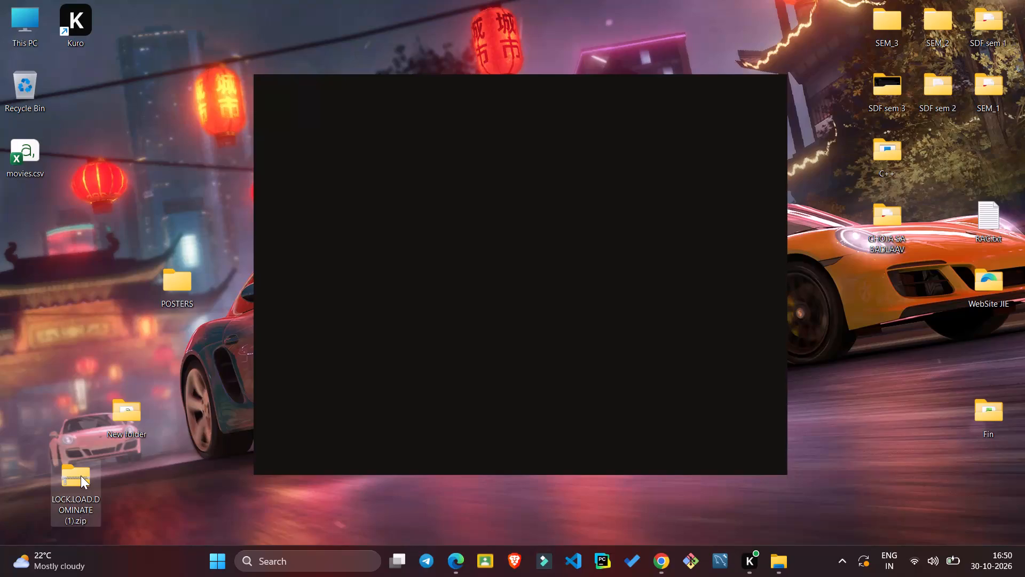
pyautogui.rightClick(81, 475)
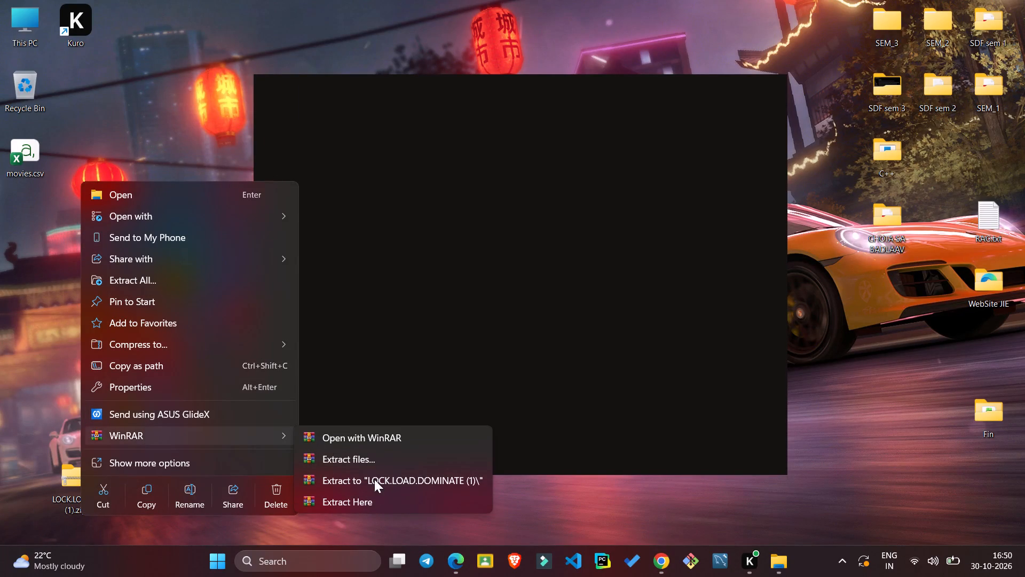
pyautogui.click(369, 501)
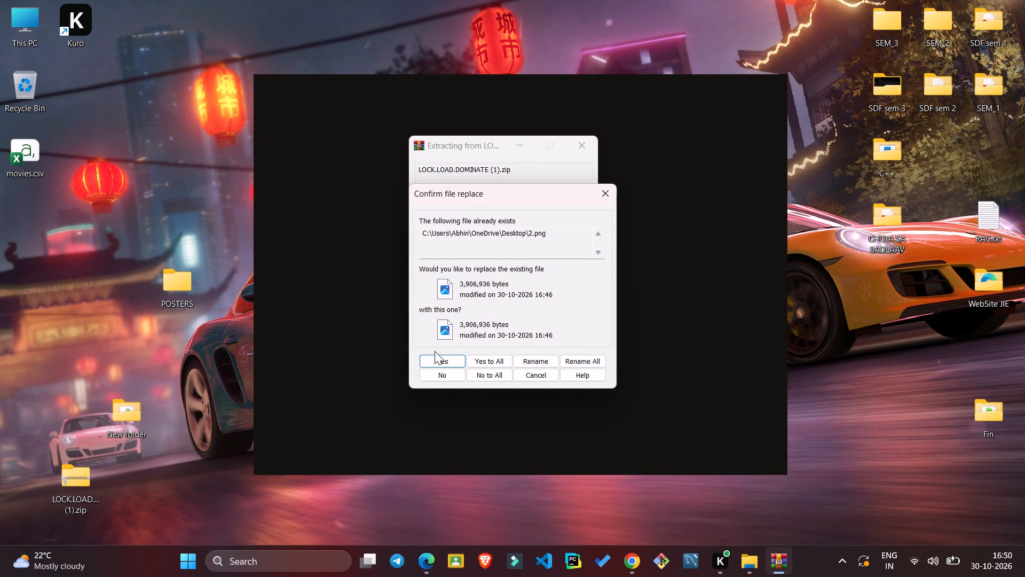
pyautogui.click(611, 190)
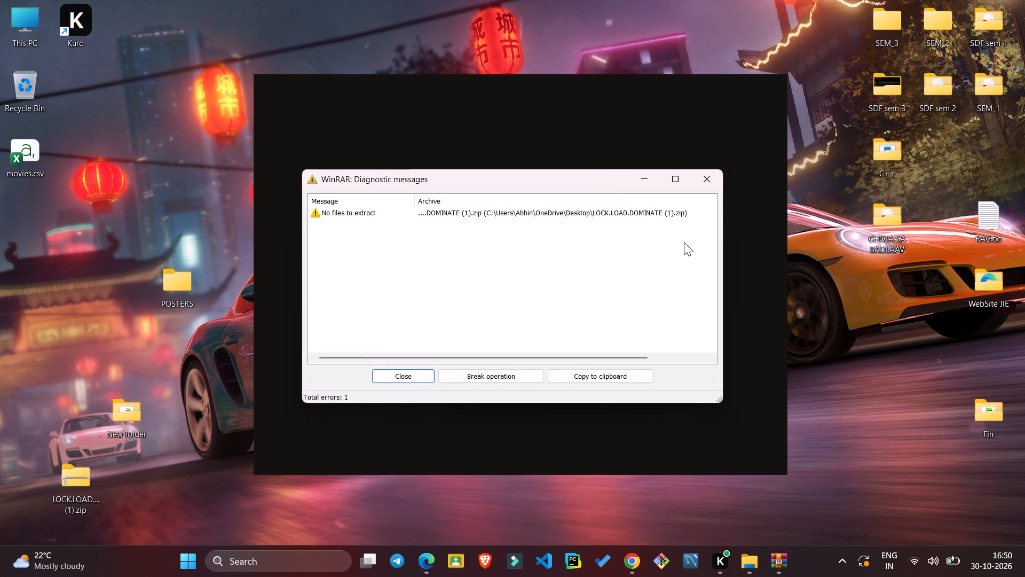
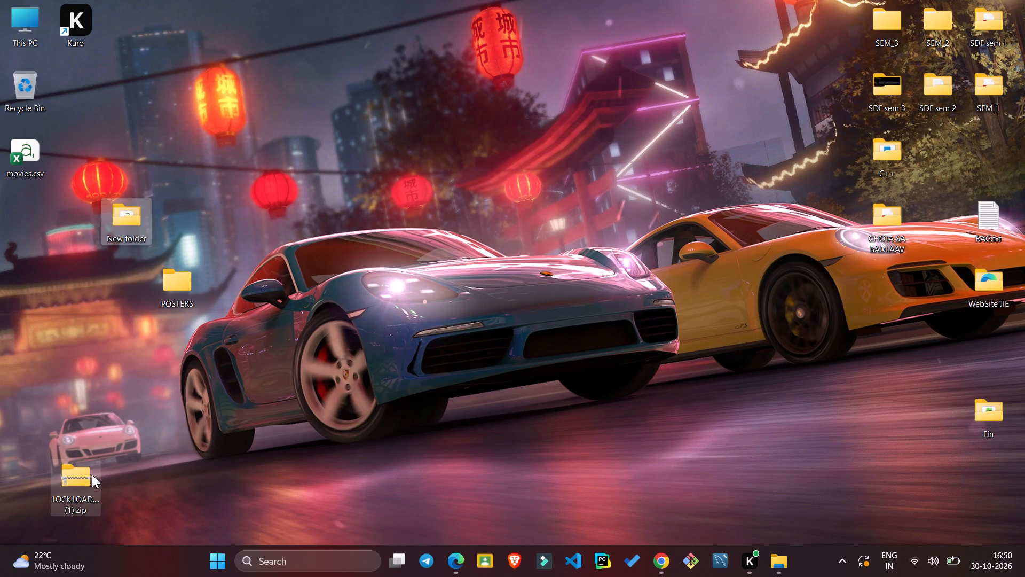
# Move the LOCK.LOAD.DOMINATE (1).zip archive on the Desktop up to the row of New folder, a few spaces beside it.
pyautogui.moveTo(92, 474); pyautogui.dragTo(304, 216)
pyautogui.click(304, 216)
# Bring up the WinRAR extraction options for the LOCK.LOAD.DOMINATE (1).zip archive.
pyautogui.click(287, 216)
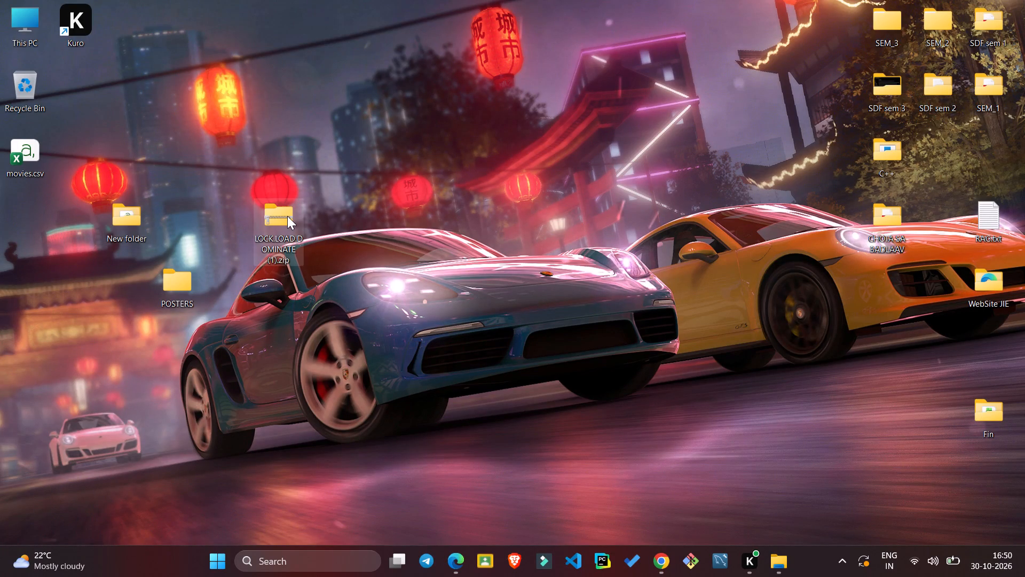
pyautogui.rightClick(287, 216)
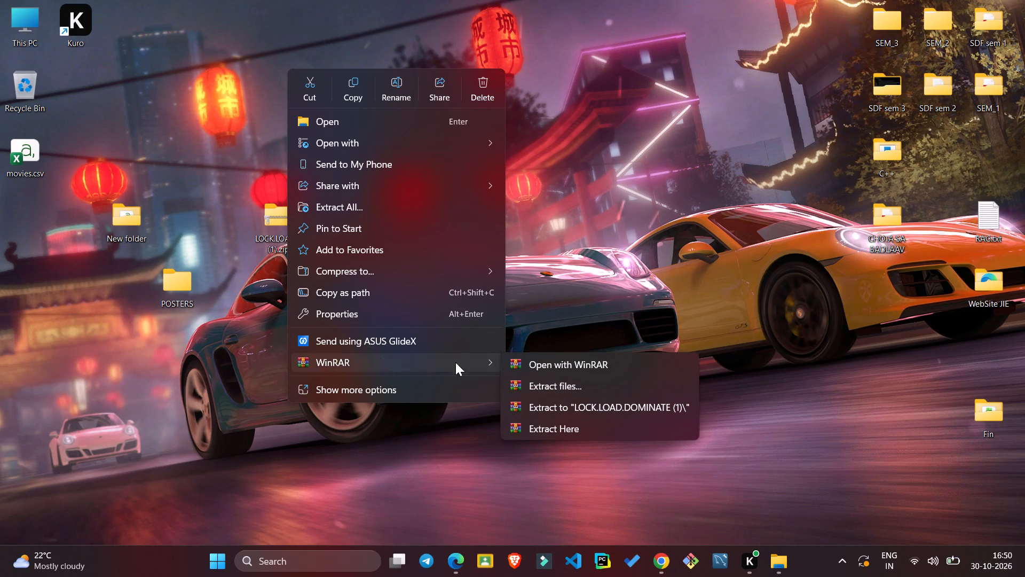
# Extract LOCK.LOAD.DOMINATE (1).zip directly onto the Desktop with WinRAR.
pyautogui.click(537, 427)
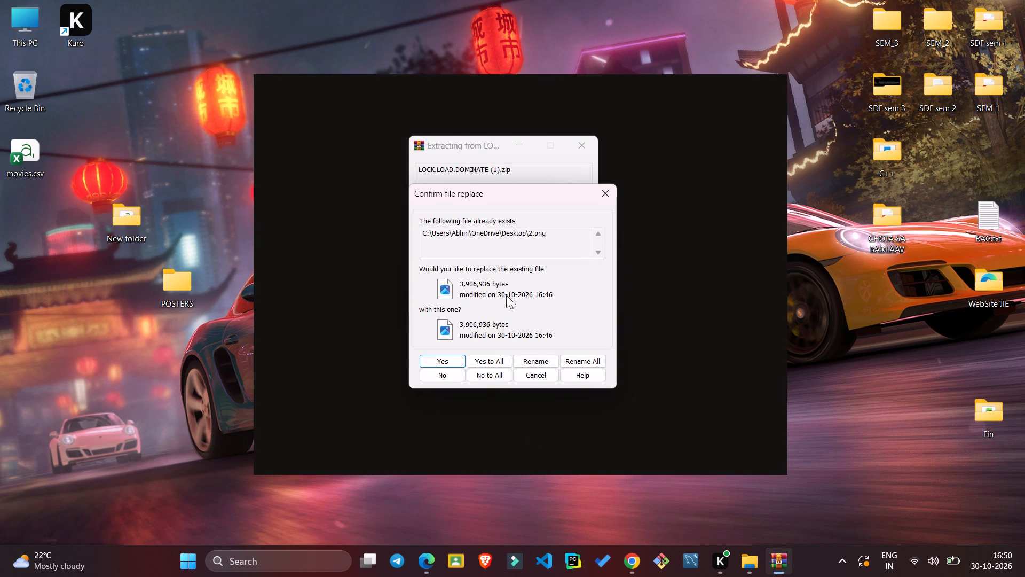
# Choose to rename the extracted 2.png instead of replacing the existing file, and open its new name for editing just before the extension.
pyautogui.click(530, 357)
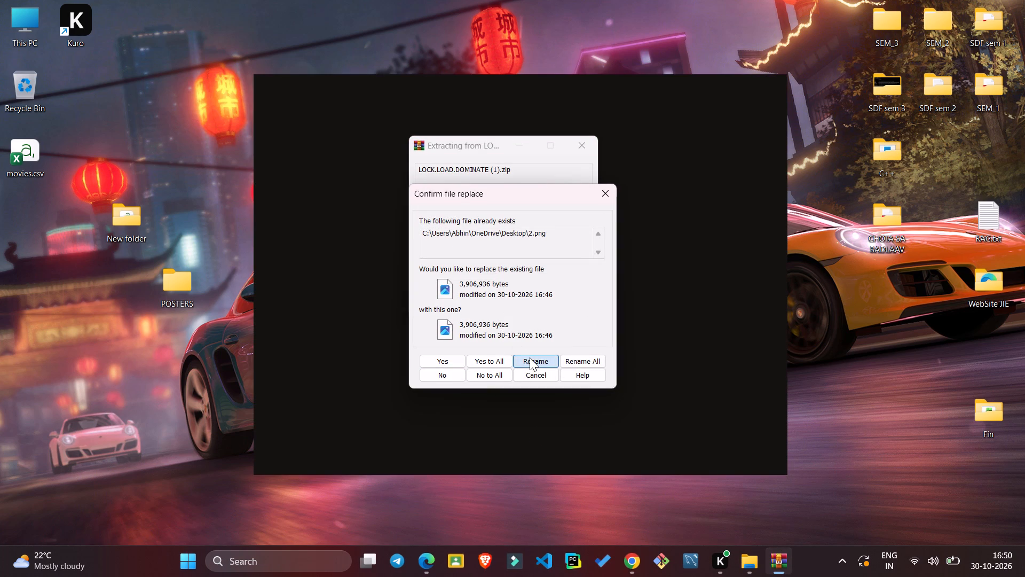
pyautogui.click(530, 357)
pyautogui.press('Right')
pyautogui.press('Left')
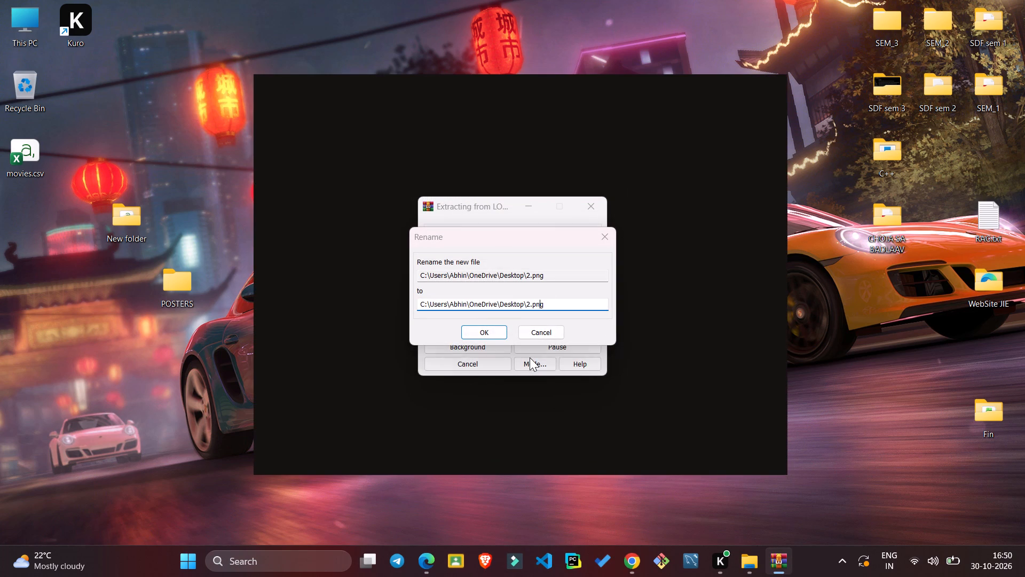
pyautogui.press('Left')
pyautogui.press('Left')
pyautogui.press('Left')
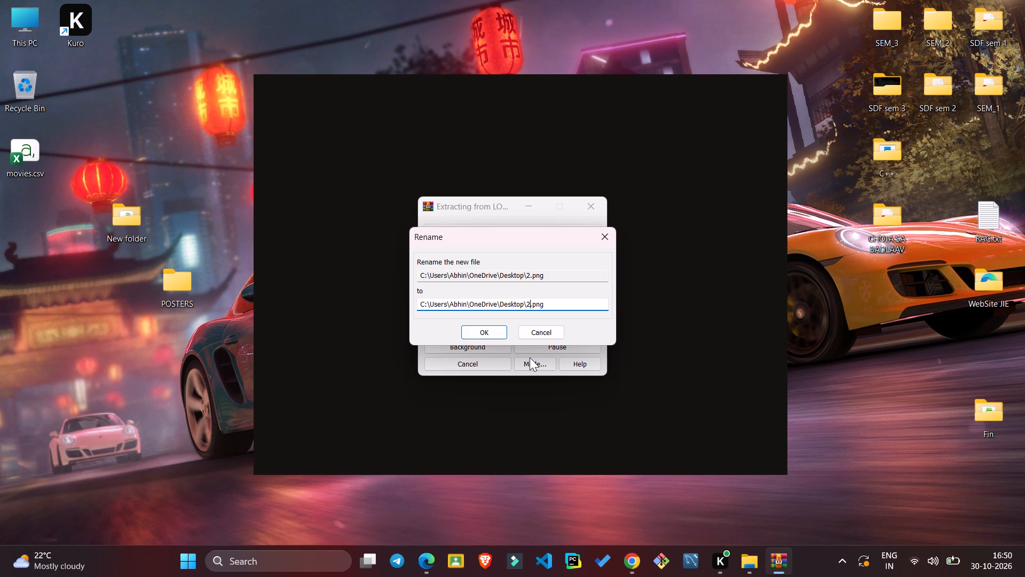
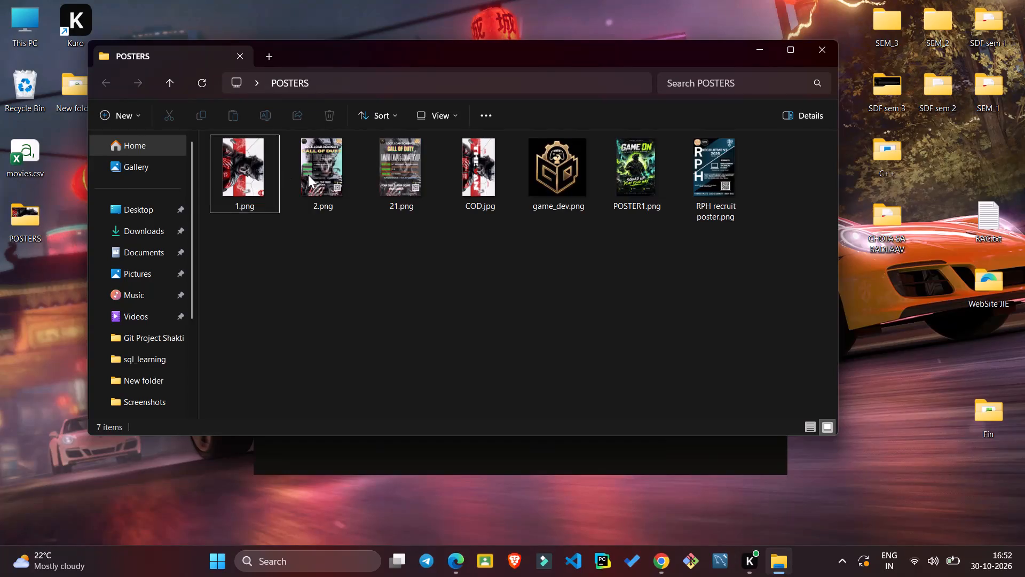
# View 2.png from the POSTERS folder and compare its Call of Duty poster design with 21.png, going back and forth, and close the viewer.
pyautogui.click(309, 174)
pyautogui.press('Return')
pyautogui.press('Right')
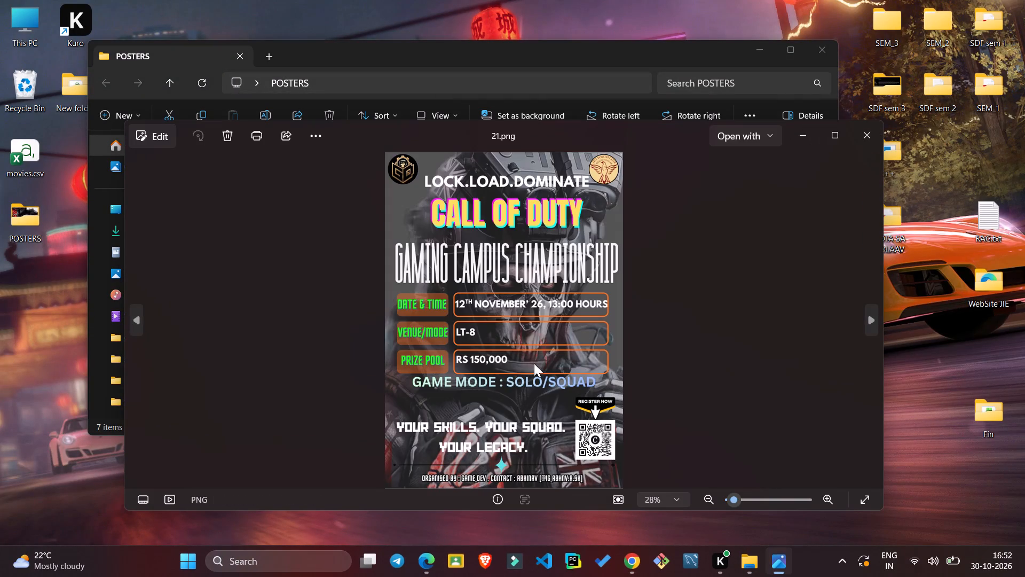
pyautogui.press('Left')
pyautogui.press('Right')
pyautogui.press('Left')
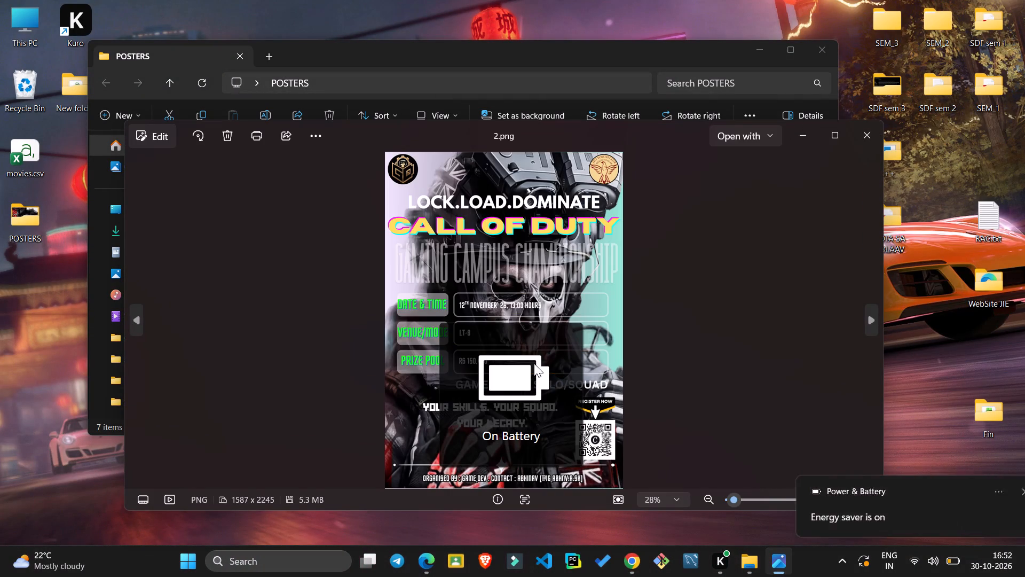
pyautogui.press('Right')
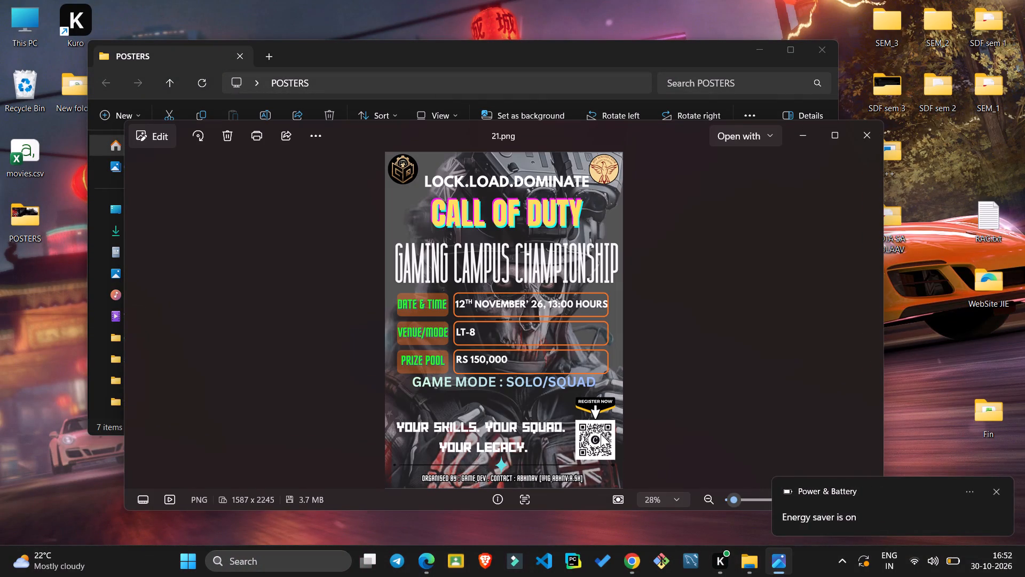
pyautogui.press('Left')
pyautogui.press('Right')
pyautogui.press('Left')
pyautogui.press('Right')
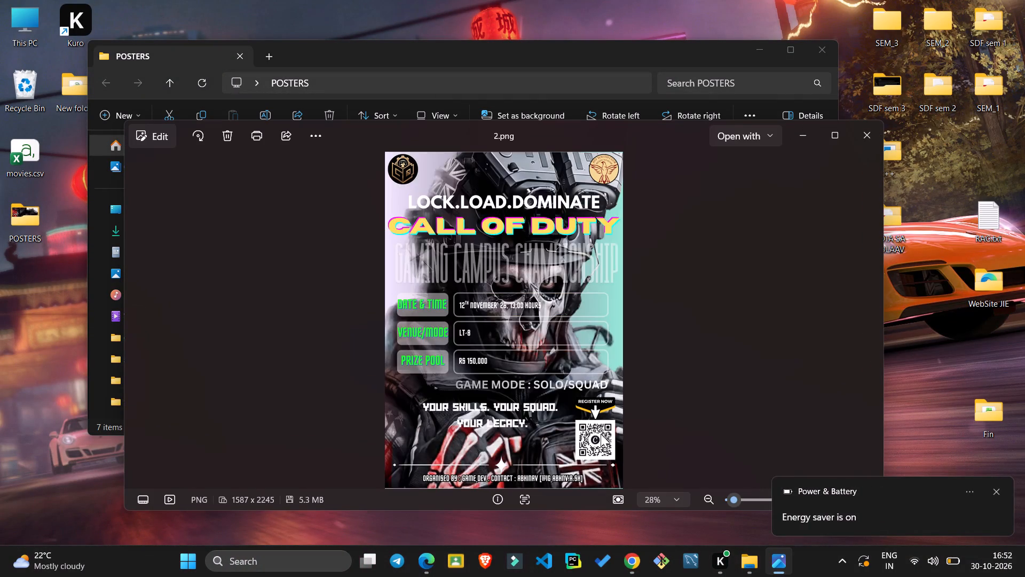
pyautogui.press('Left')
pyautogui.press('Right')
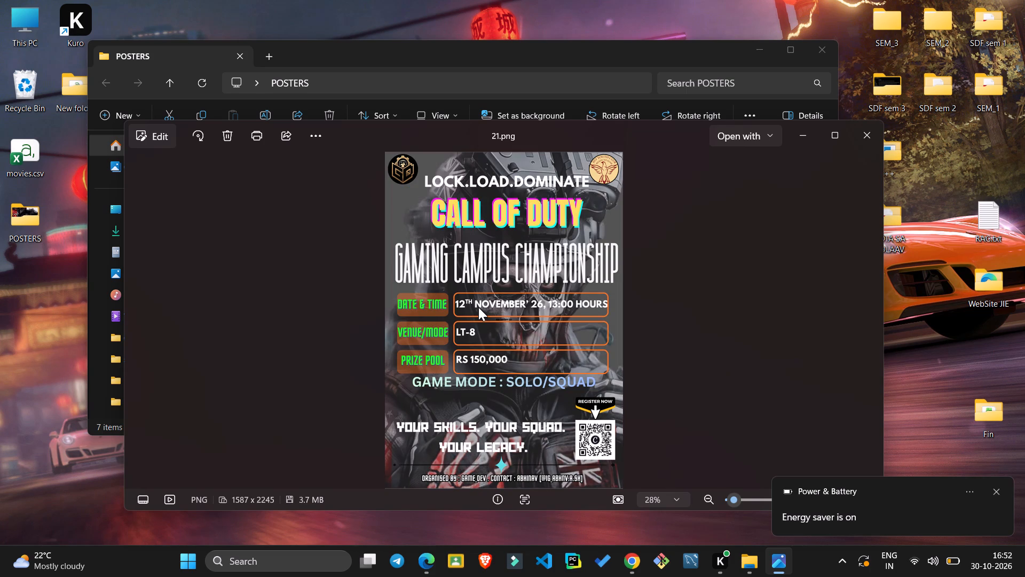
pyautogui.press('Right')
pyautogui.press('Left')
pyautogui.press('Left')
pyautogui.press('Right')
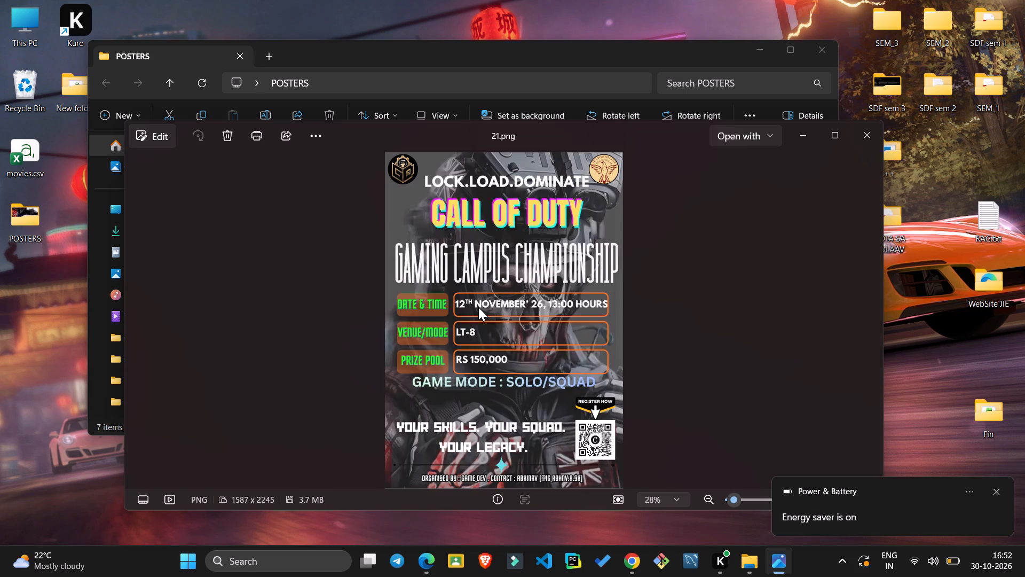
pyautogui.press('Left')
pyautogui.press('Right')
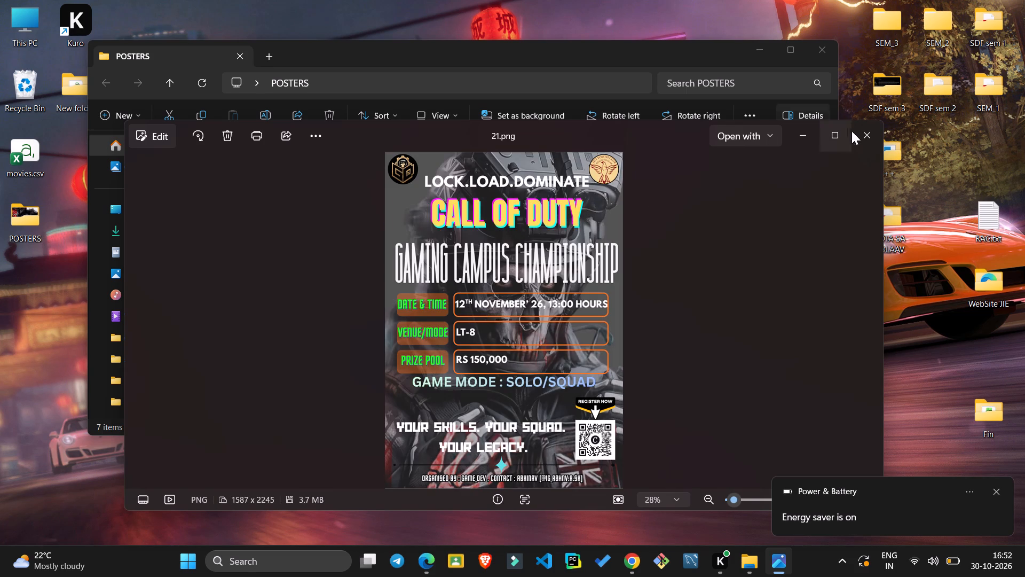
pyautogui.click(859, 135)
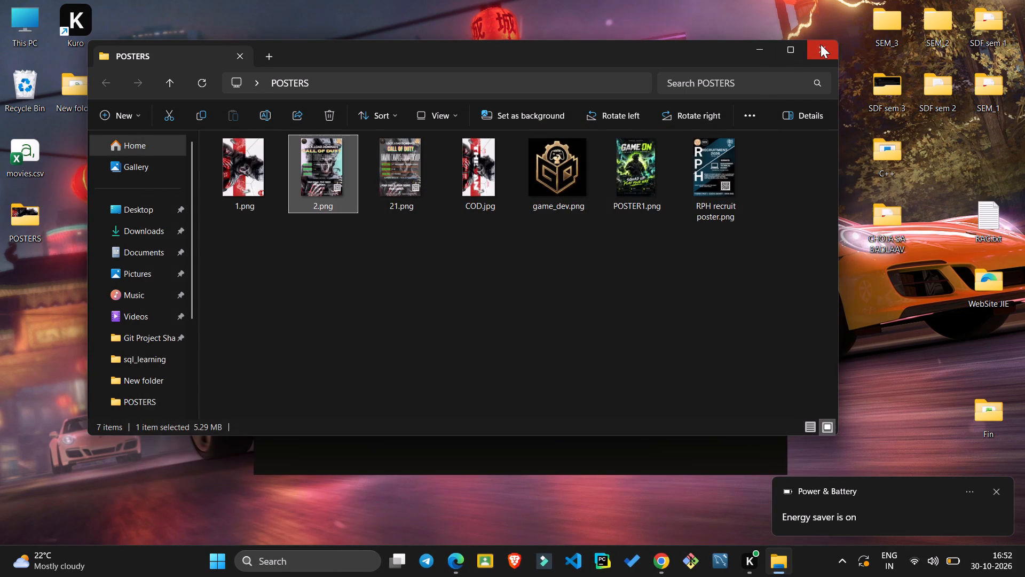
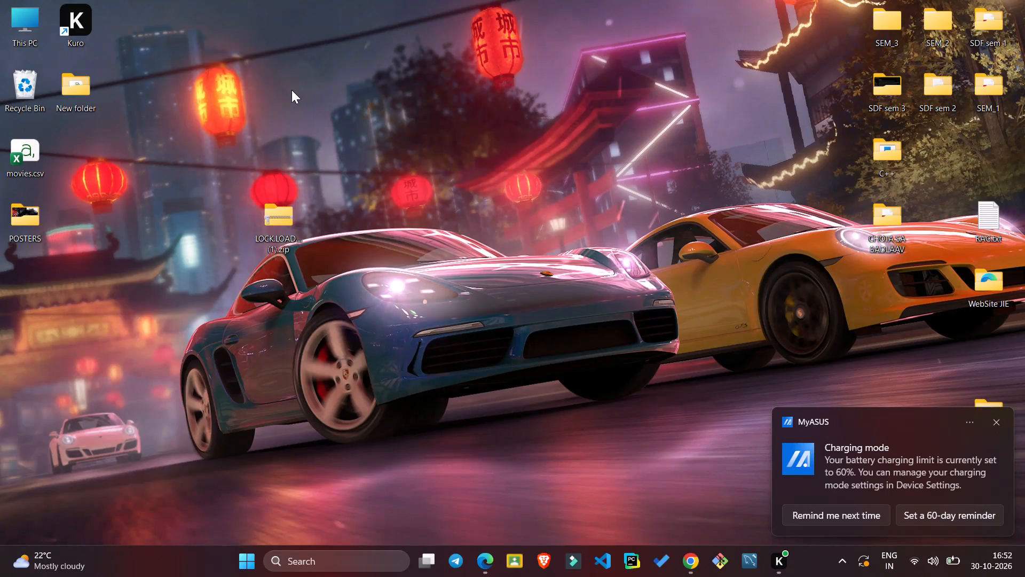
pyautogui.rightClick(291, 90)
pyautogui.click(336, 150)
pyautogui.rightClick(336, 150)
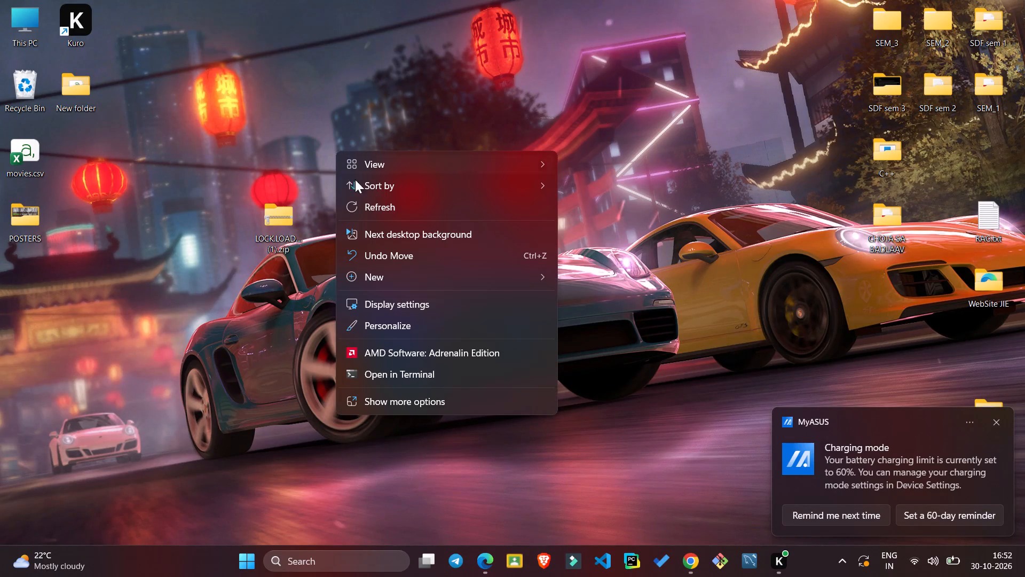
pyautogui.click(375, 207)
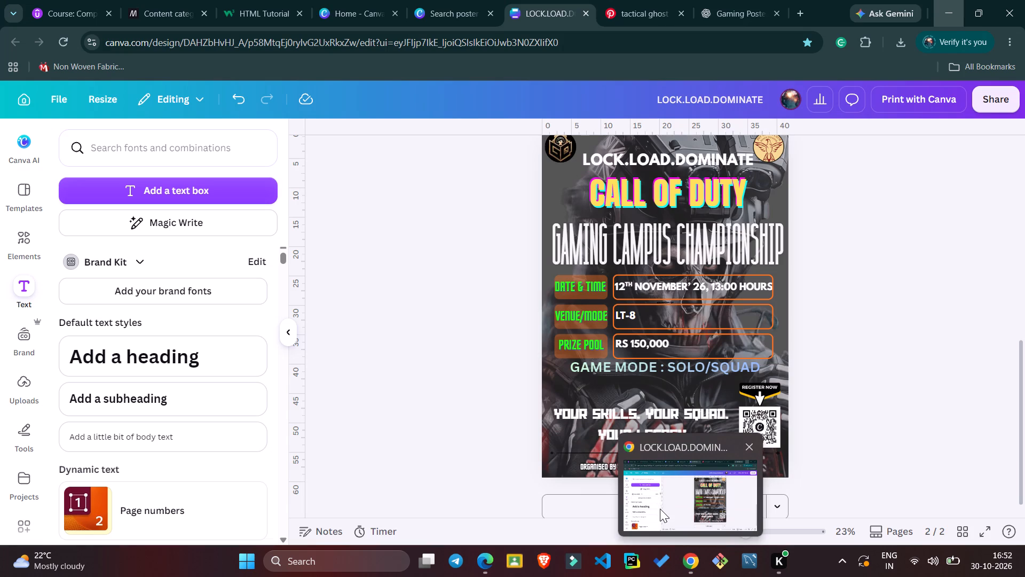
# Switch to the LOCK.LOAD.DOMINATE design in Chrome and enlarge page 2's CALL OF DUTY heading to about size 167.
pyautogui.click(660, 509)
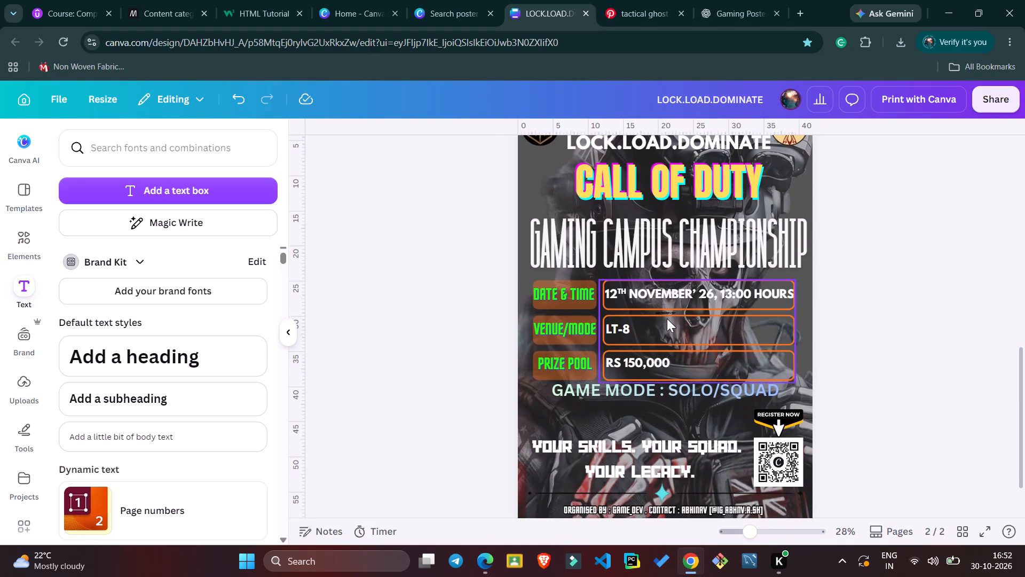
pyautogui.click(340, 306)
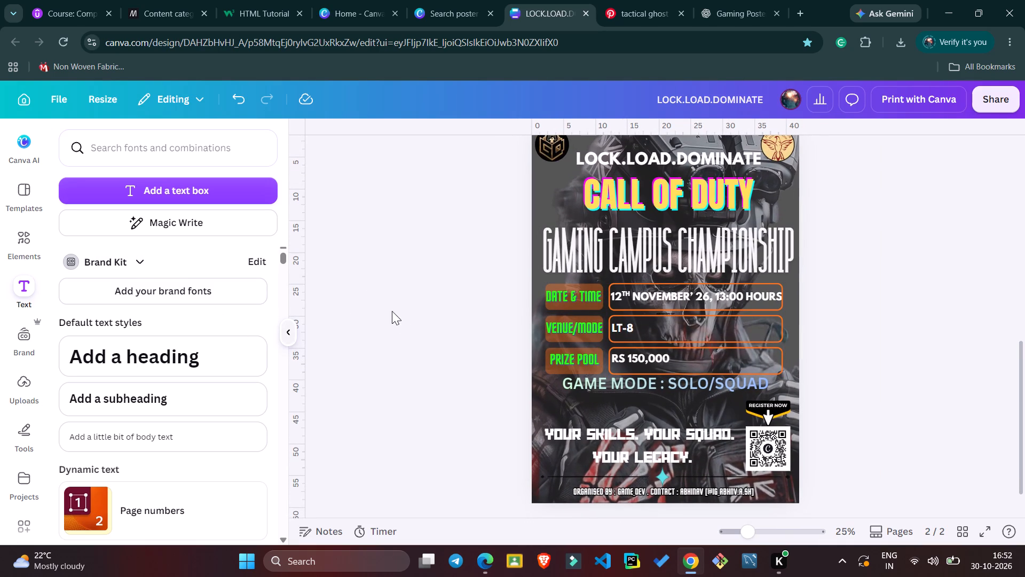
pyautogui.scroll(1, 422, 327)
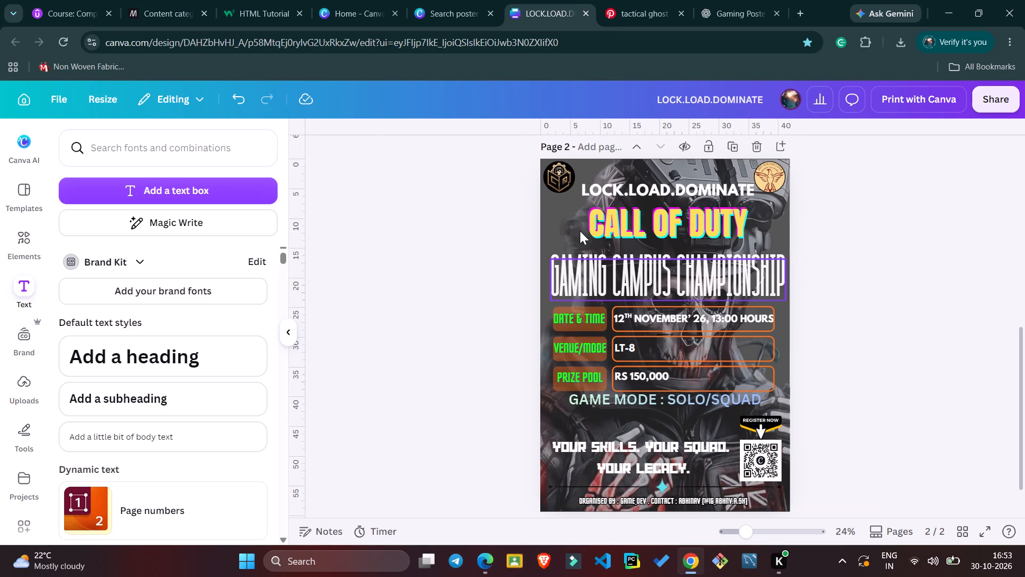
pyautogui.click(596, 233)
pyautogui.moveTo(843, 243); pyautogui.dragTo(857, 254)
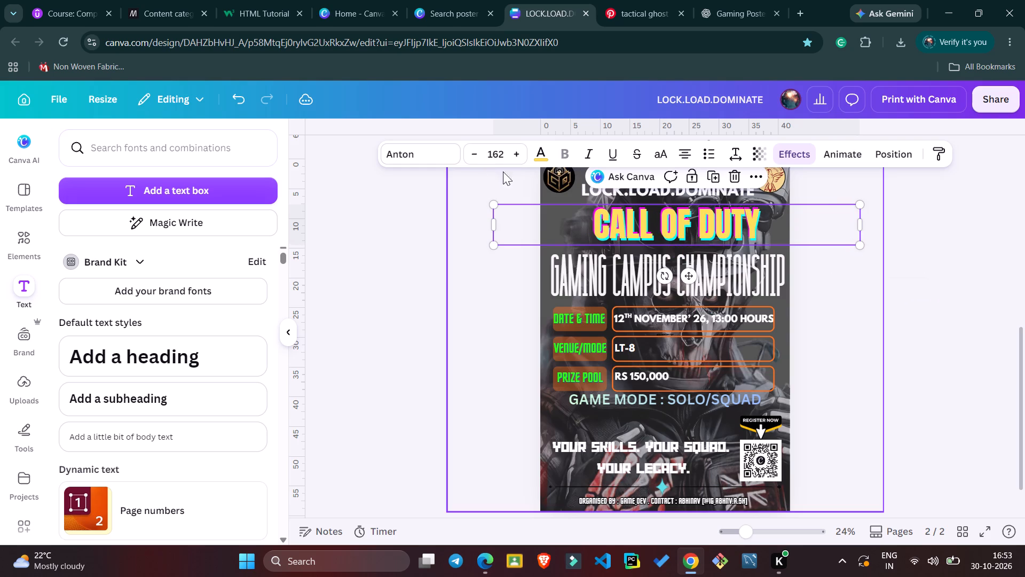
pyautogui.moveTo(494, 202); pyautogui.dragTo(484, 195)
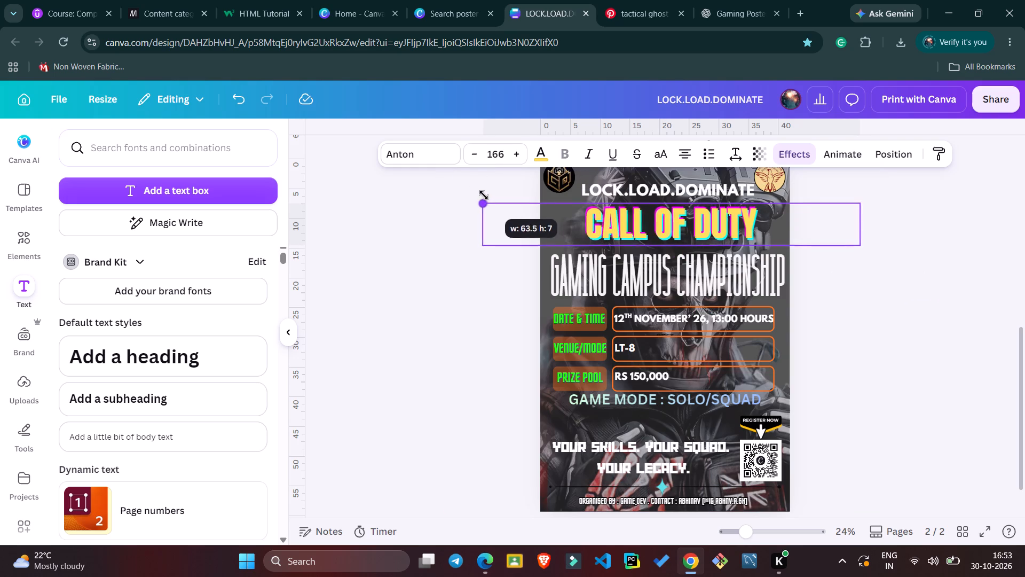
pyautogui.moveTo(484, 195); pyautogui.dragTo(480, 192)
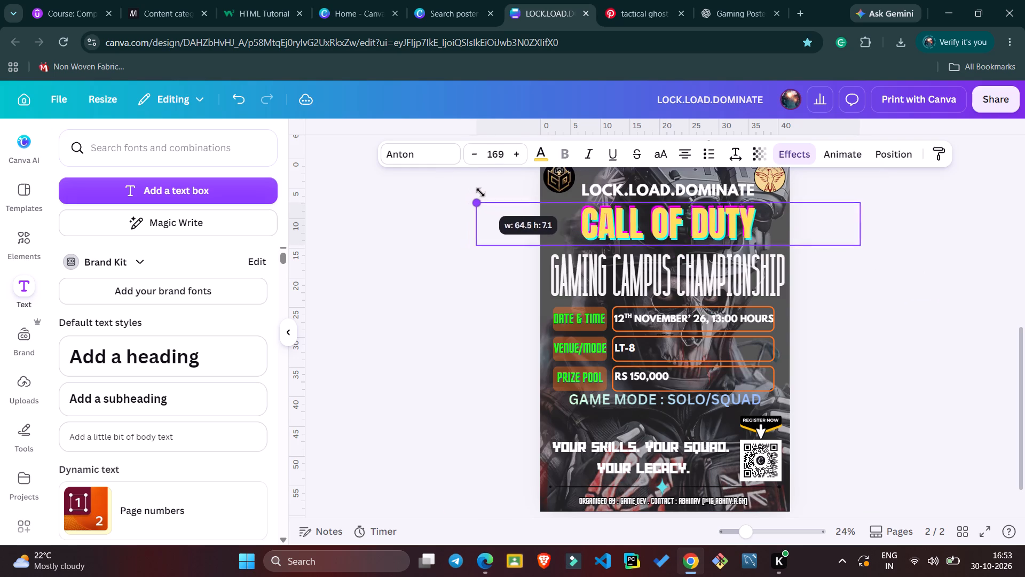
pyautogui.moveTo(480, 192); pyautogui.dragTo(483, 192)
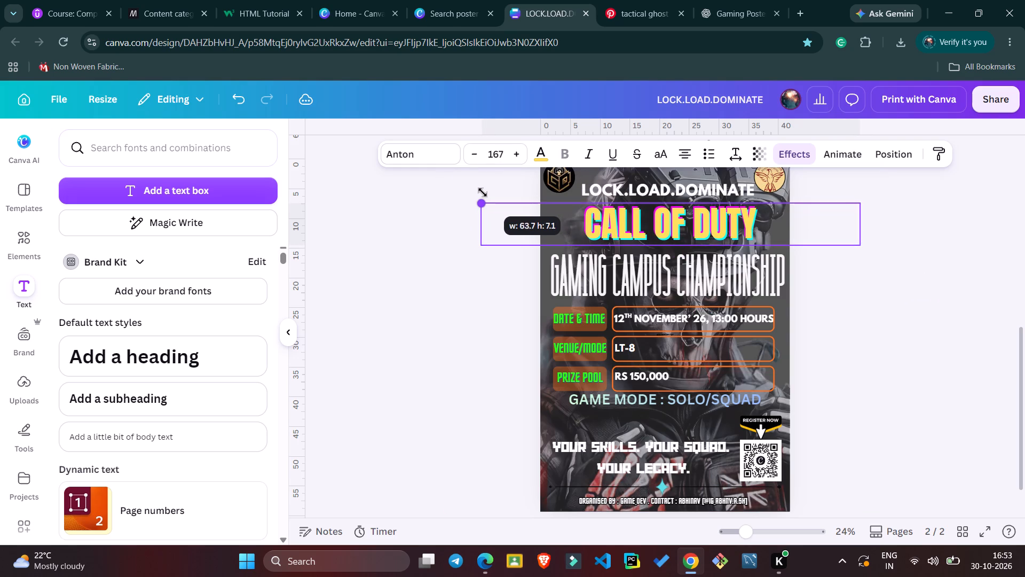
pyautogui.moveTo(483, 192); pyautogui.dragTo(484, 193)
pyautogui.click(352, 247)
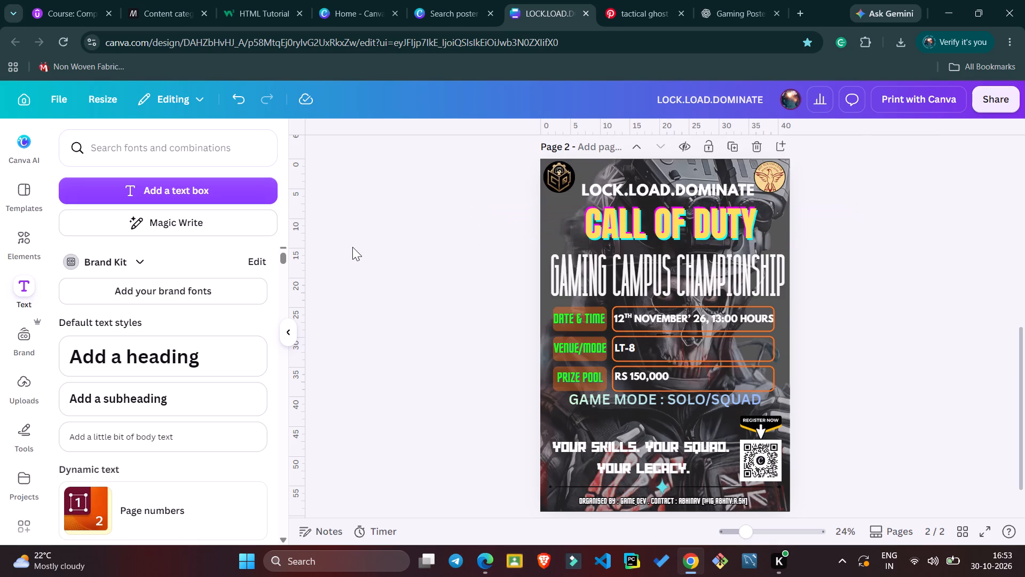
# Enlarge the CALL OF DUTY heading on page 2 slightly further, to about size 169, and deselect it.
pyautogui.click(650, 228)
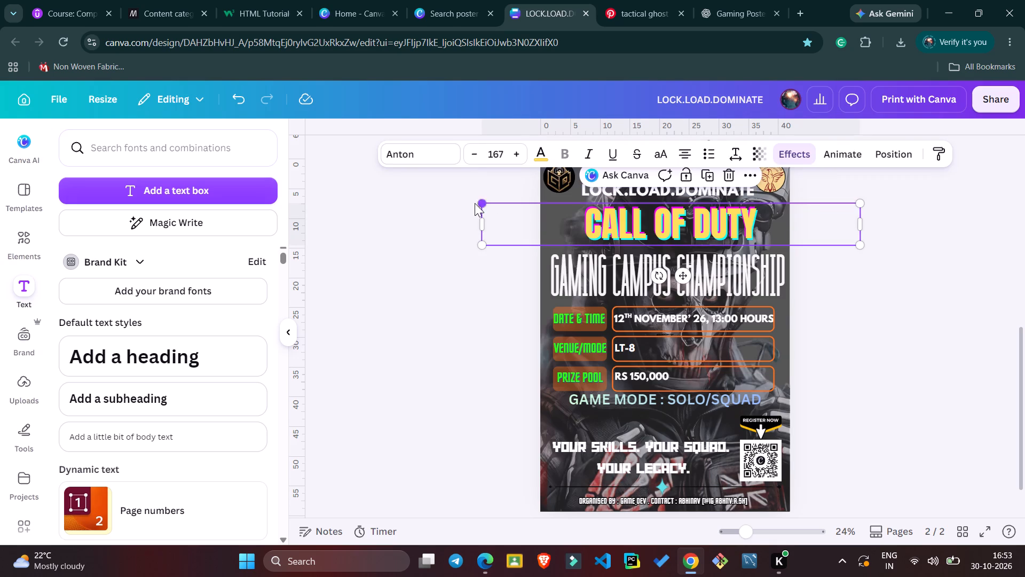
pyautogui.moveTo(478, 204); pyautogui.dragTo(469, 199)
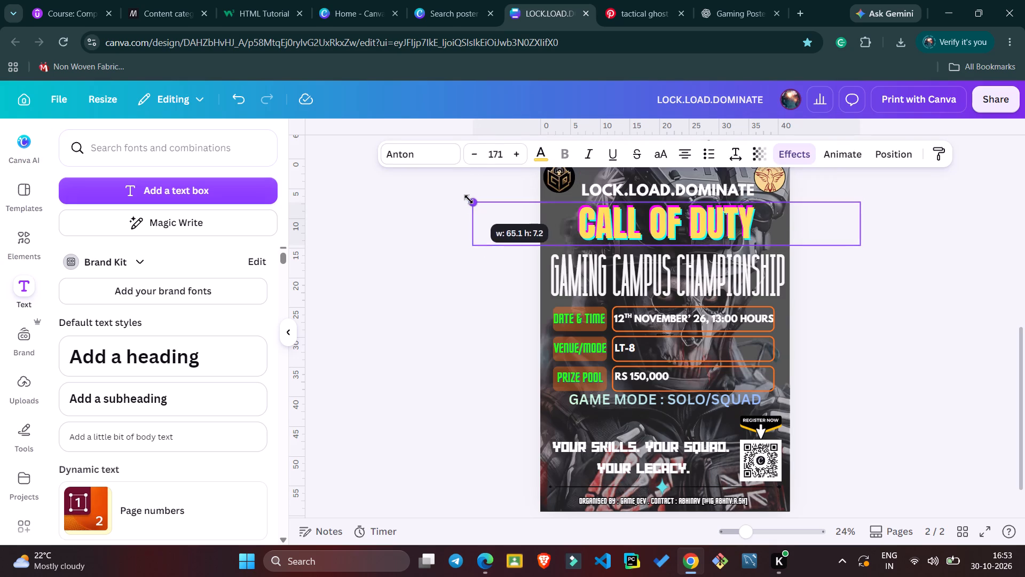
pyautogui.moveTo(469, 199); pyautogui.dragTo(472, 194)
pyautogui.click(456, 190)
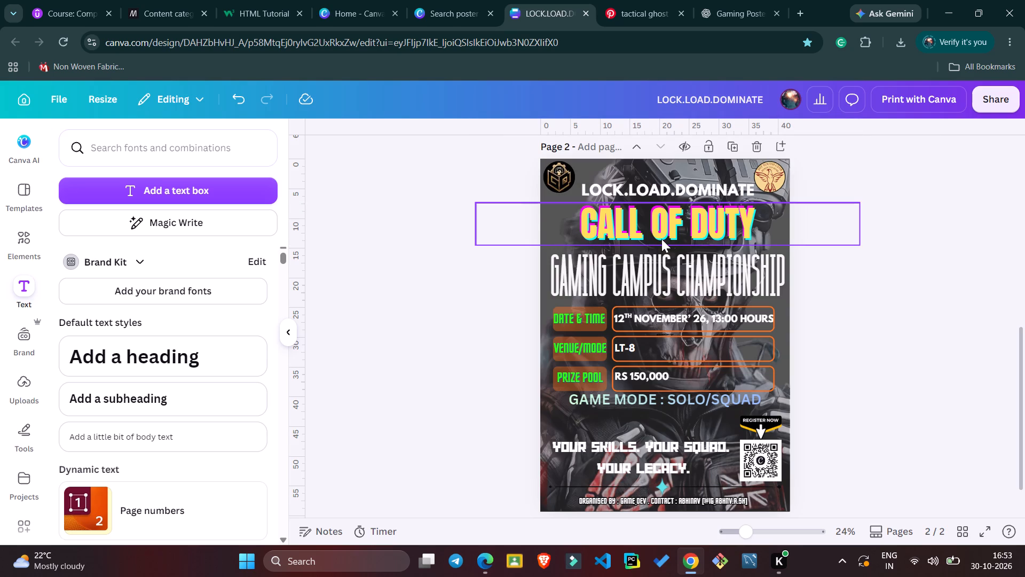
pyautogui.click(669, 236)
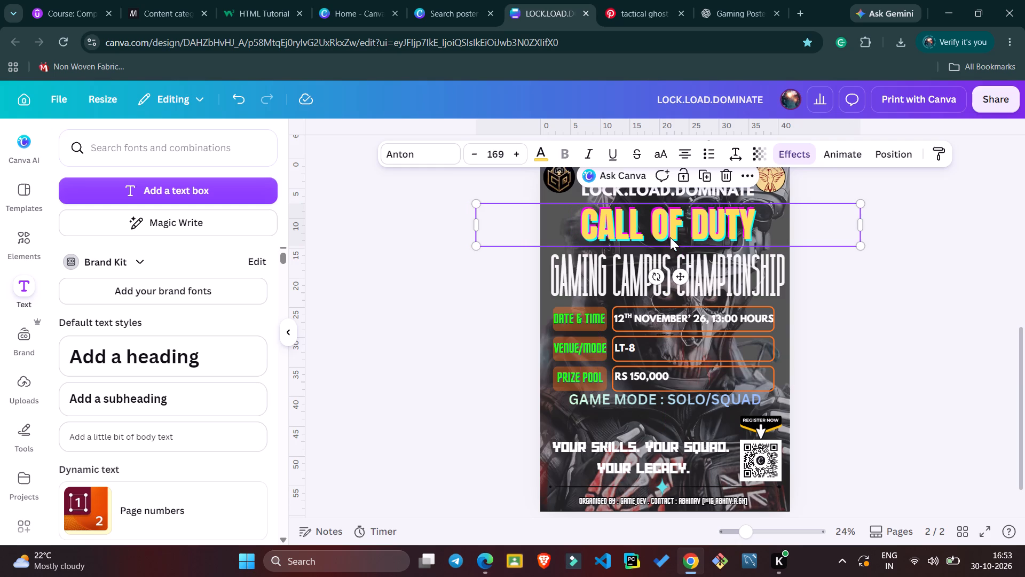
pyautogui.click(443, 212)
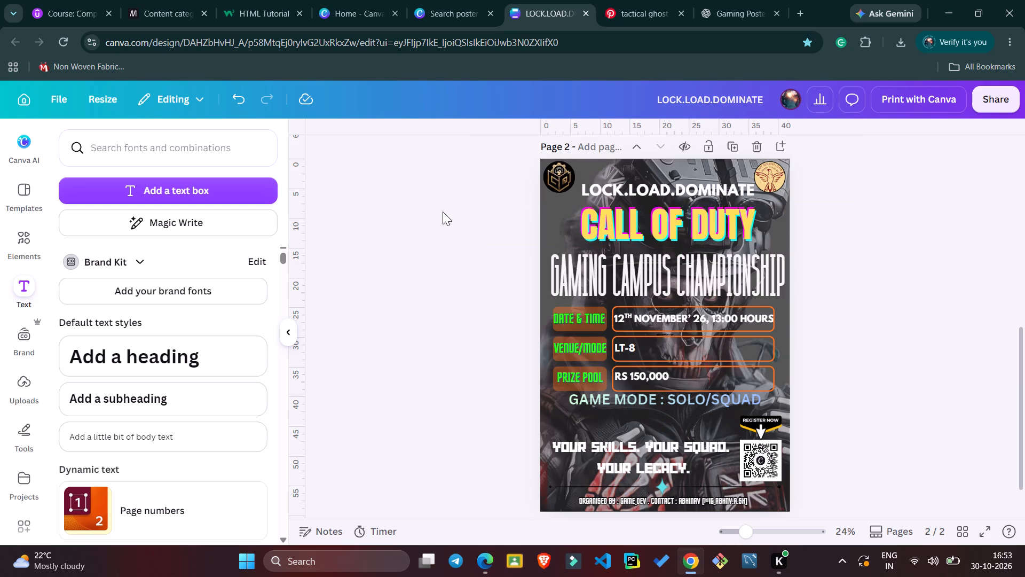
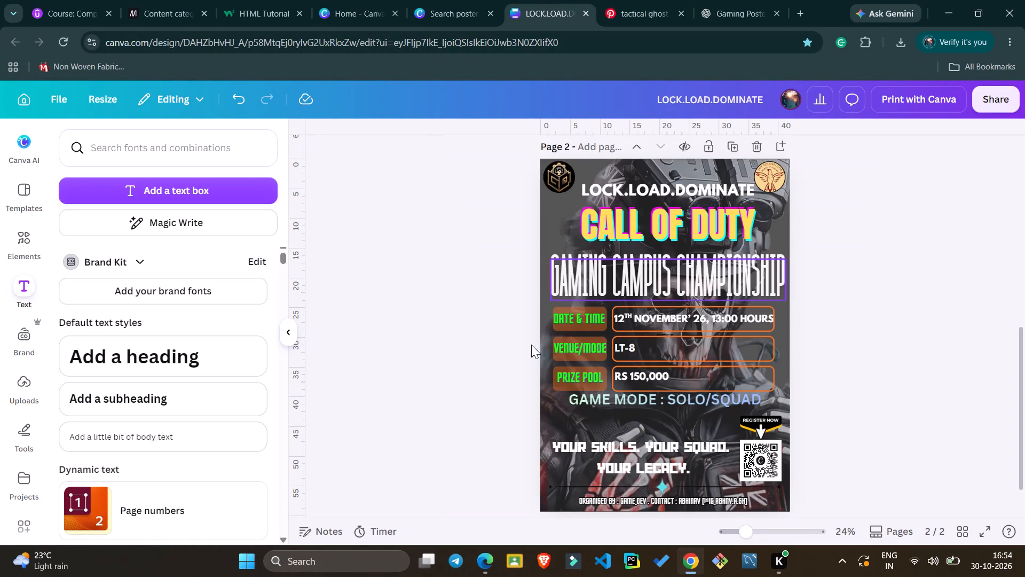
# Search Windows for "WHAT" to find the WhatsApp app.
pyautogui.write('WHAT')
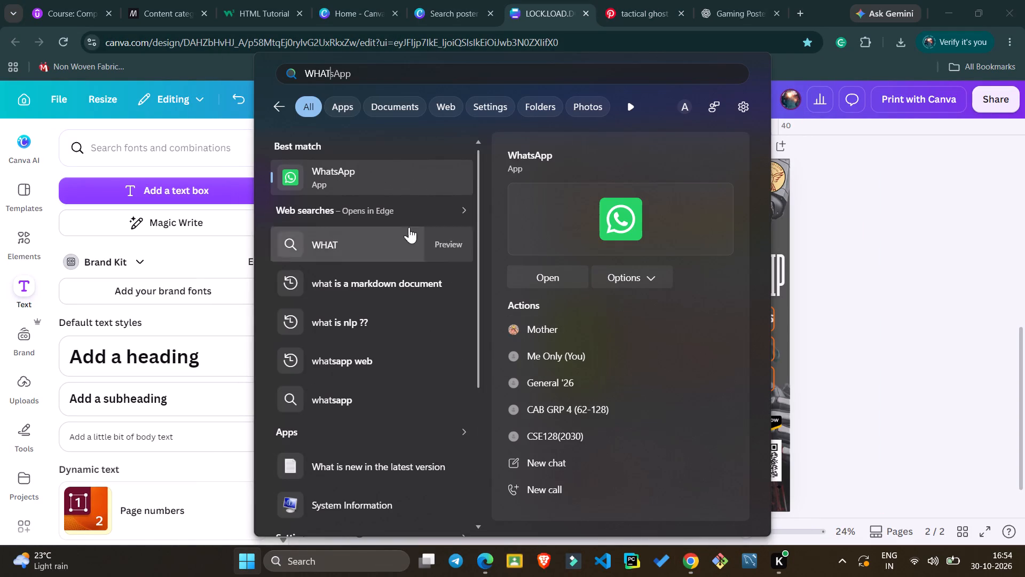
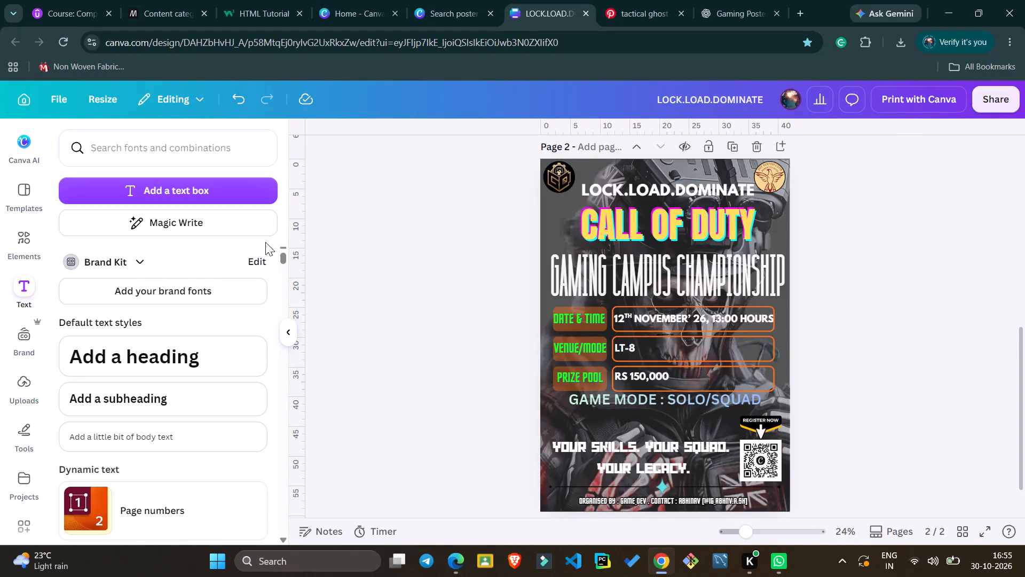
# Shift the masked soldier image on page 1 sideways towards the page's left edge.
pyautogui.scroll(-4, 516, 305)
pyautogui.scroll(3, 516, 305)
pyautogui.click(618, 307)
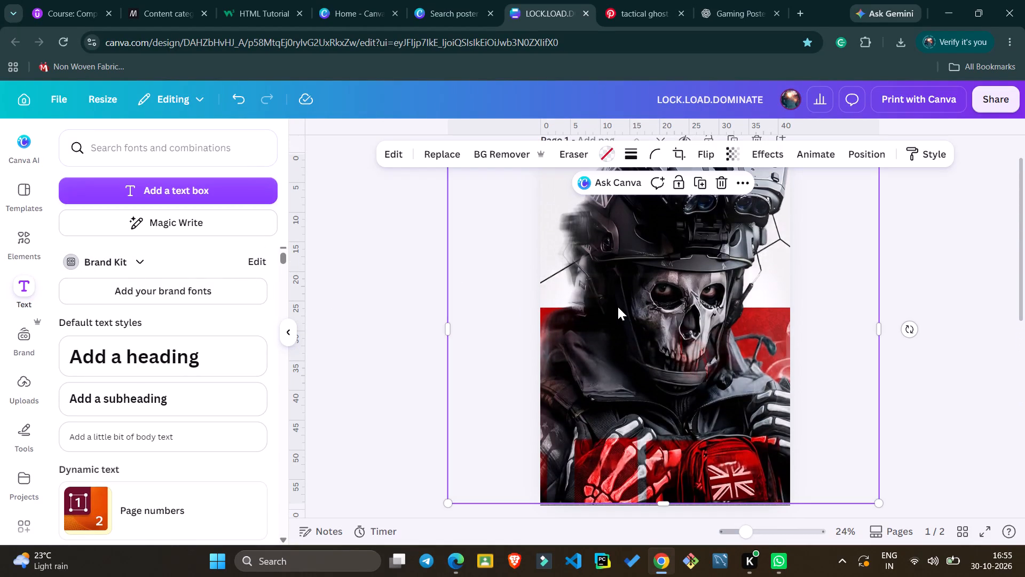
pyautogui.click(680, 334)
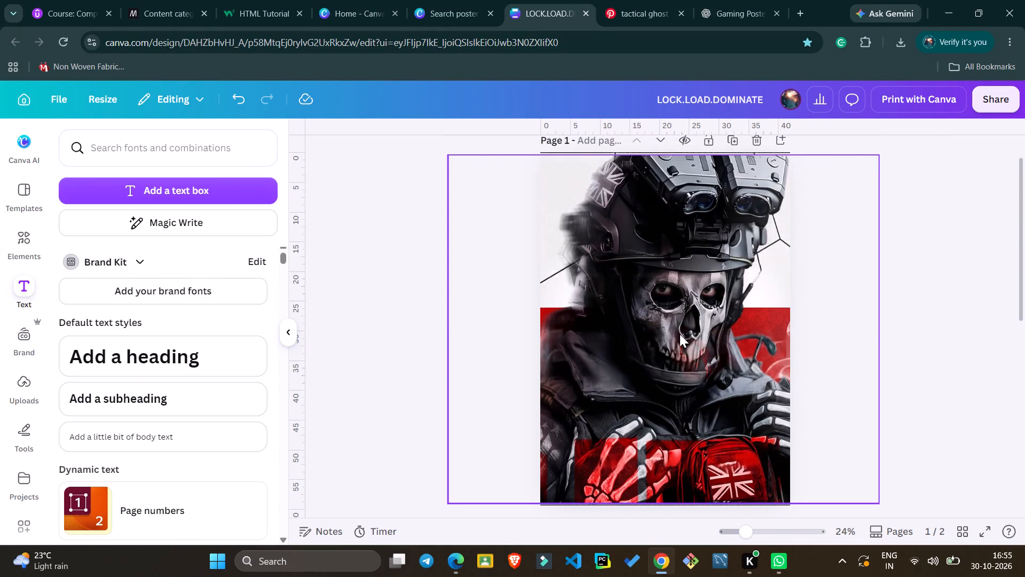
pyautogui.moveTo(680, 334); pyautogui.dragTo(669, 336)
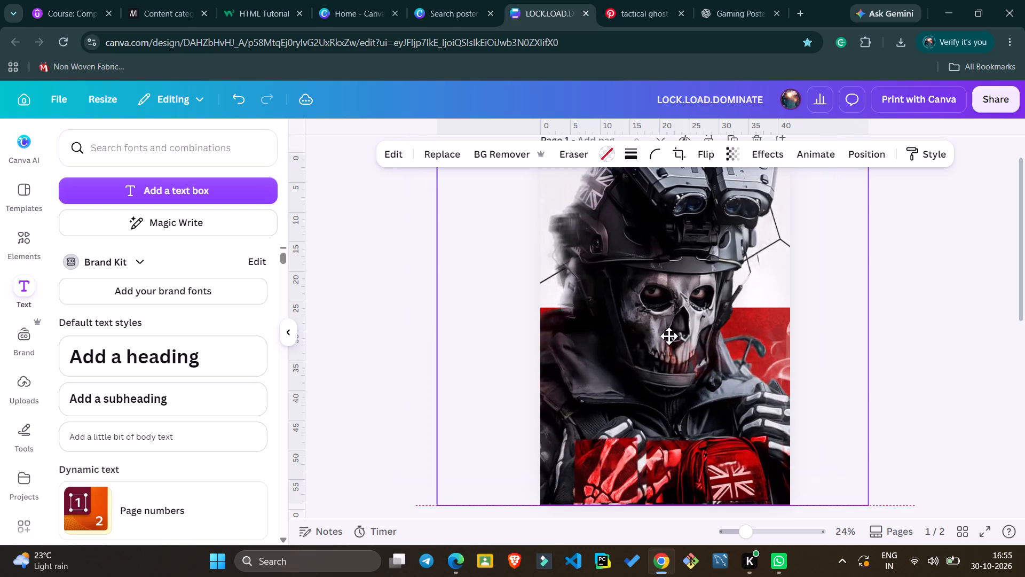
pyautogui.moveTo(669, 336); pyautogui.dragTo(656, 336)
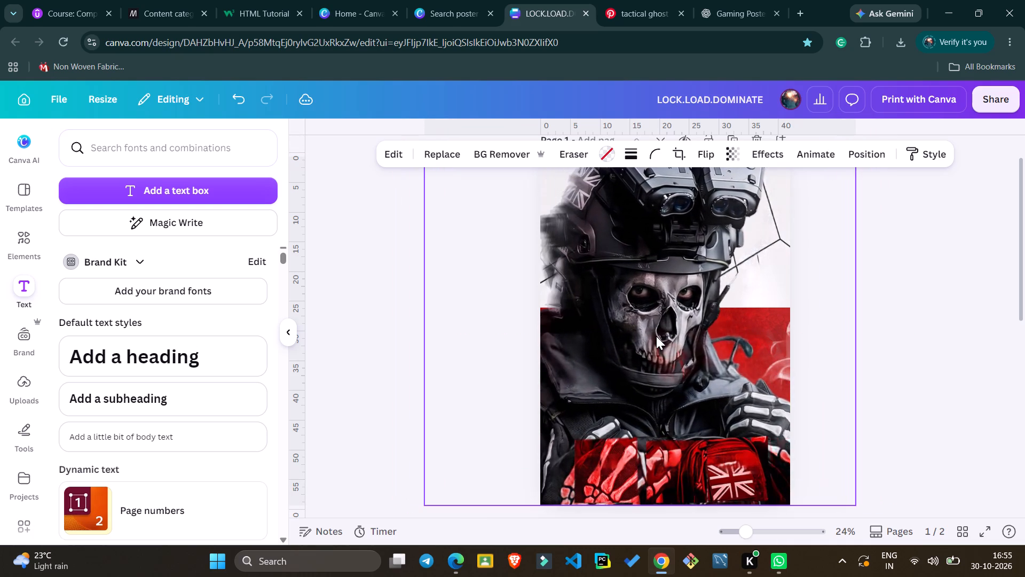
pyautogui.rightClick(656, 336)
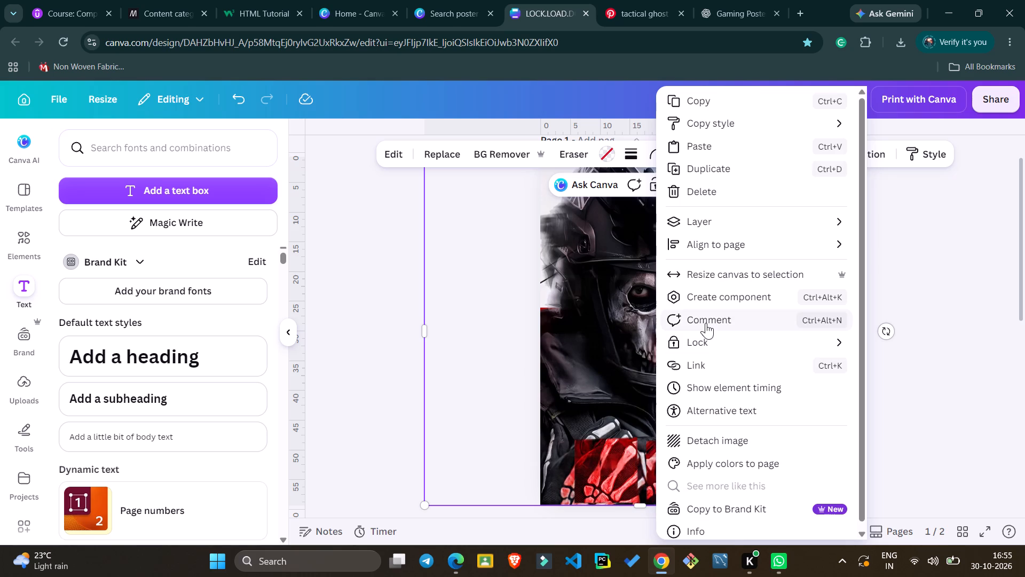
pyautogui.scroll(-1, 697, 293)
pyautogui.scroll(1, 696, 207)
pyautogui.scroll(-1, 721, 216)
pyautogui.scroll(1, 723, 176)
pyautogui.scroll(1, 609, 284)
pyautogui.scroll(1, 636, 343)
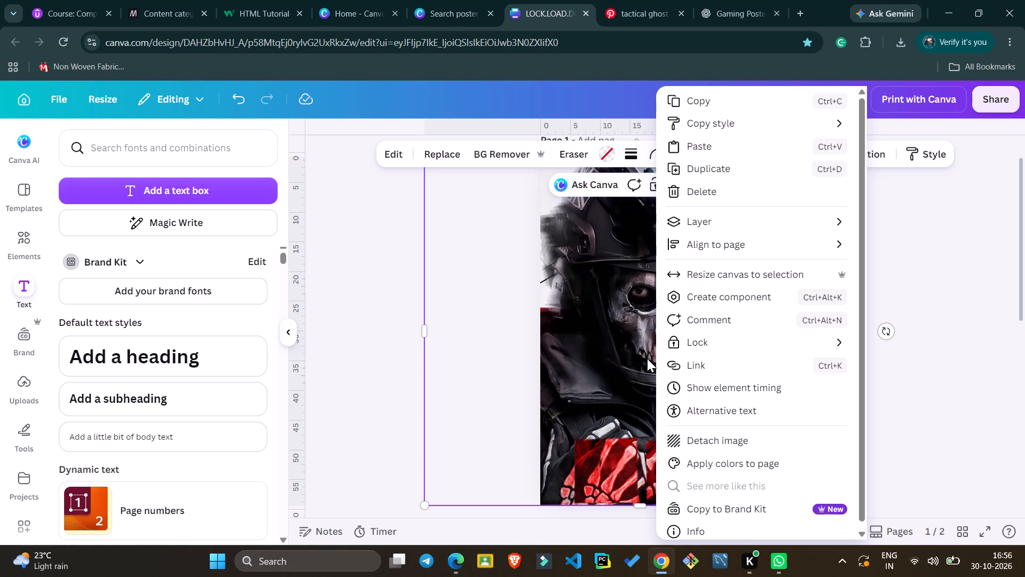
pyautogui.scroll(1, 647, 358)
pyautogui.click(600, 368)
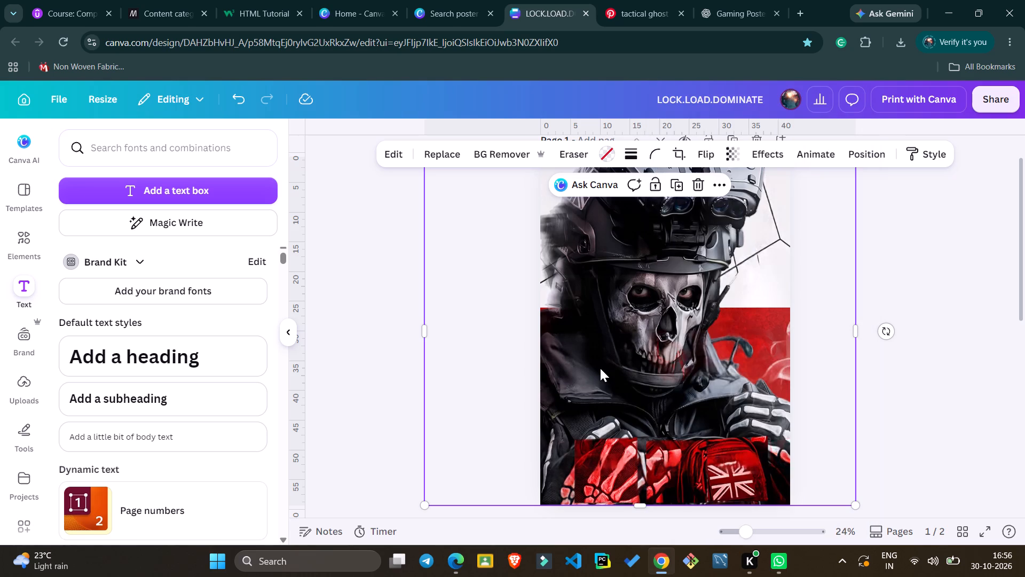
# Delete the soldier image and the full-page background images behind it from page 1.
pyautogui.press('Delete')
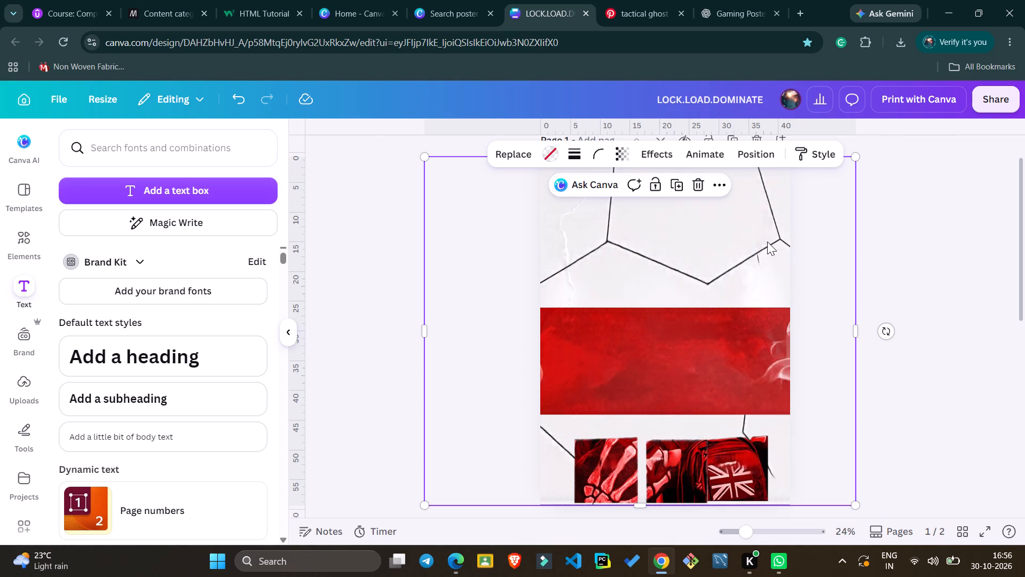
pyautogui.press('Delete')
pyautogui.click(747, 277)
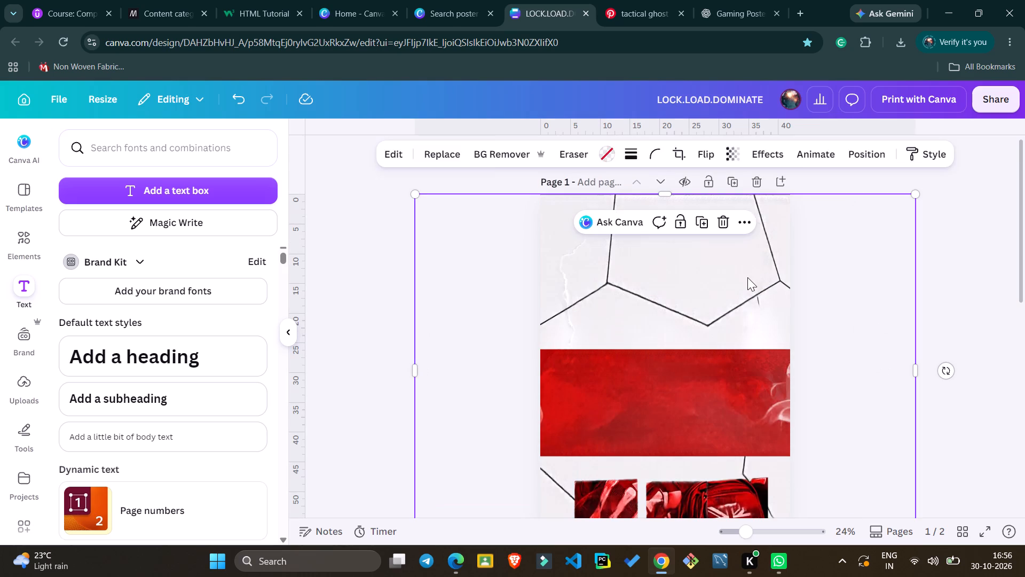
pyautogui.press('Delete')
pyautogui.click(736, 285)
pyautogui.click(736, 285)
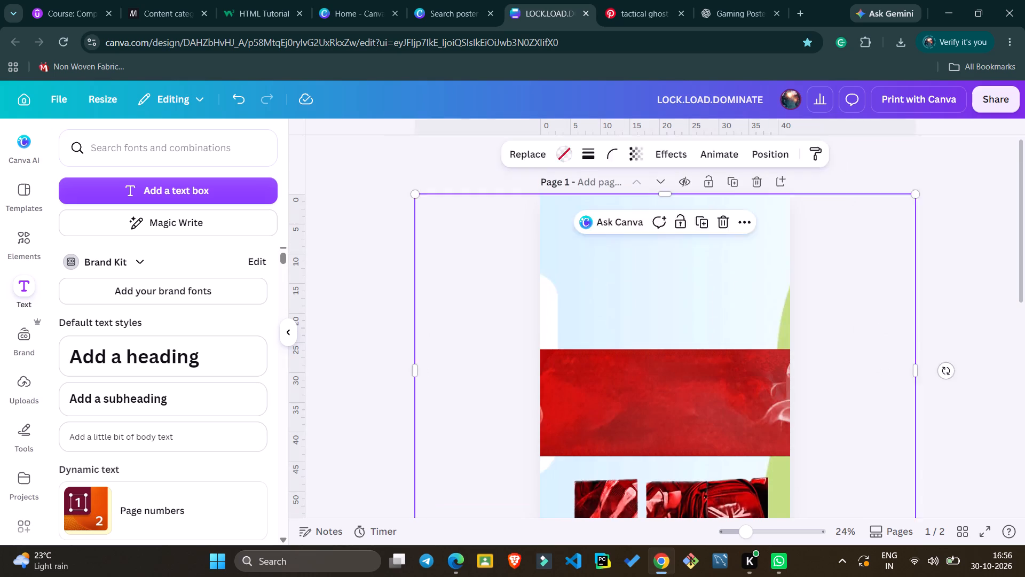
pyautogui.press('Delete')
pyautogui.click(736, 285)
pyautogui.press('Delete')
# Delete the wide red banner image across the middle of page 1.
pyautogui.scroll(1, 727, 386)
pyautogui.click(727, 389)
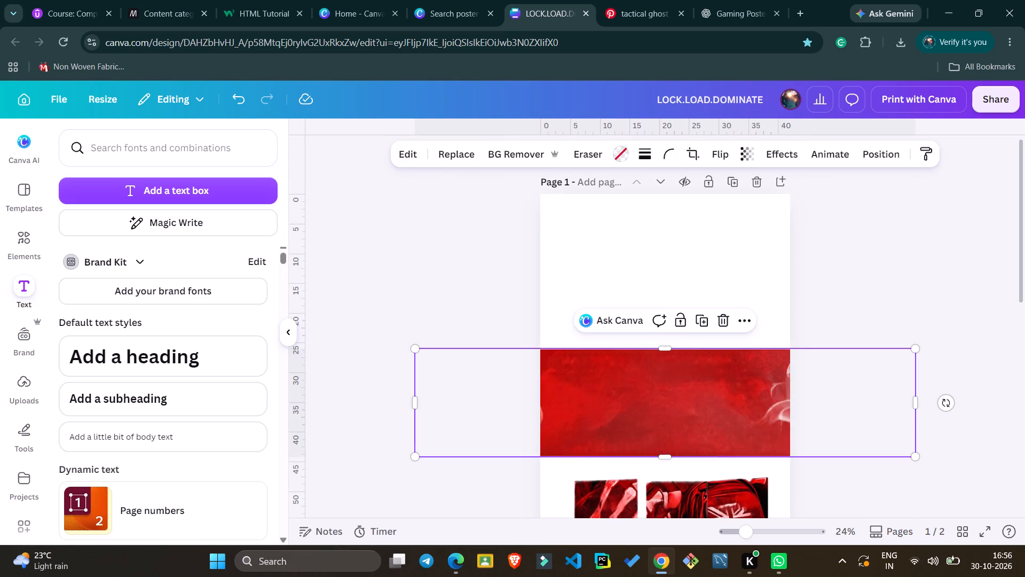
pyautogui.press('Delete')
pyautogui.click(750, 393)
pyautogui.click(750, 393)
pyautogui.press('Delete')
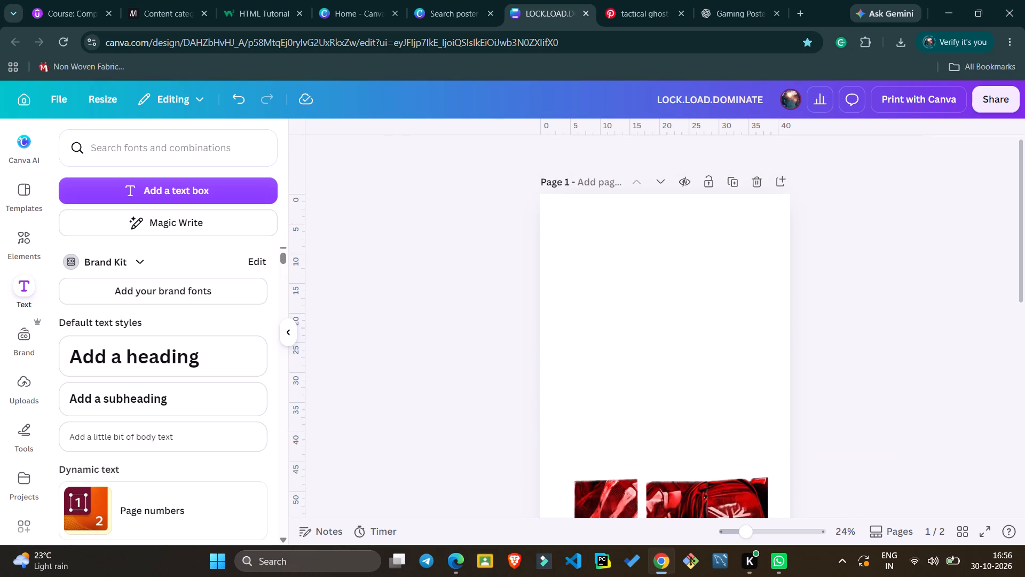
# Delete the three small red image tiles along the bottom of page 1.
pyautogui.click(705, 408)
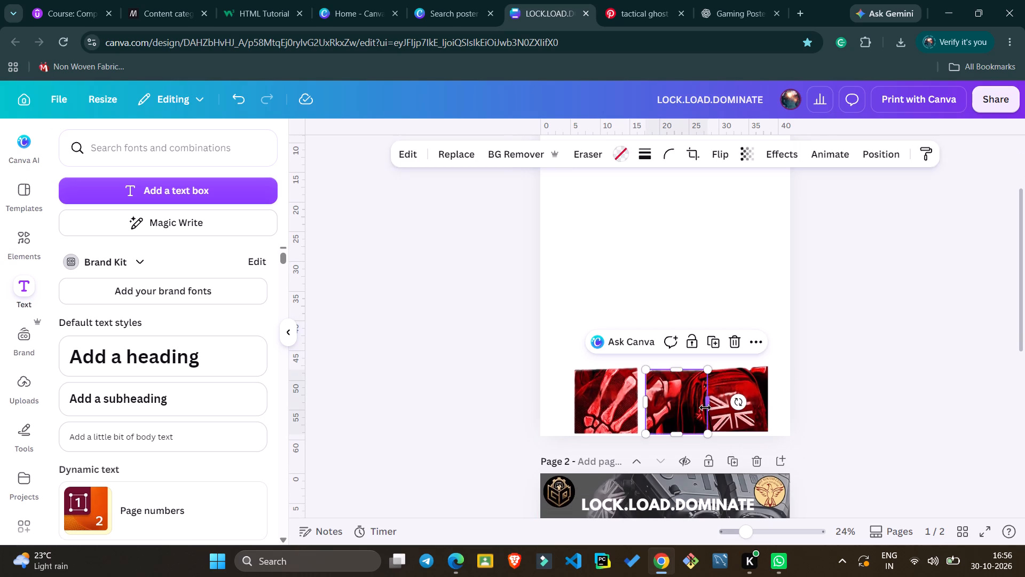
pyautogui.press('Delete')
pyautogui.press('Delete')
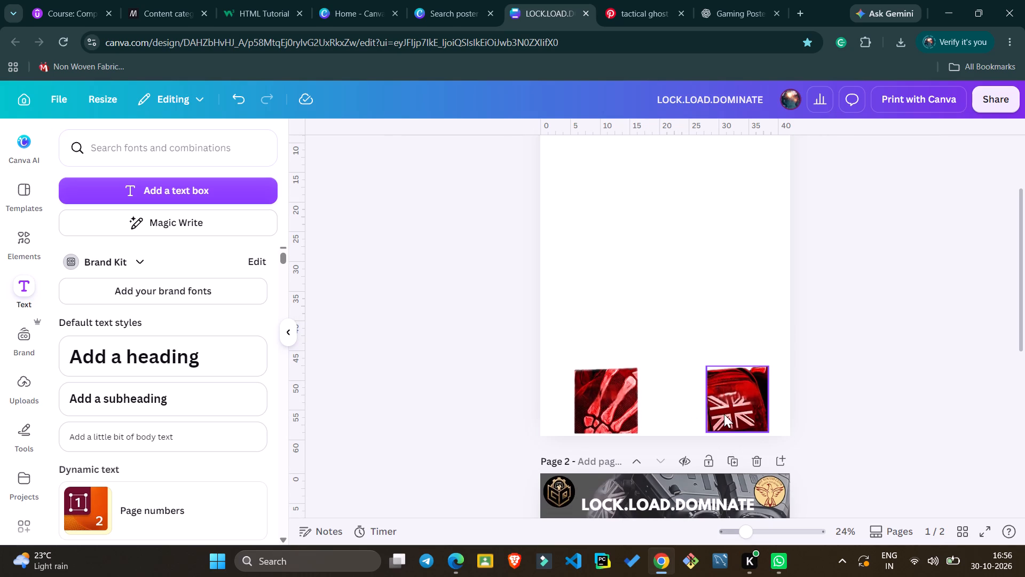
pyautogui.press('Delete')
pyautogui.press('Delete')
pyautogui.press('Delete')
pyautogui.press('Delete')
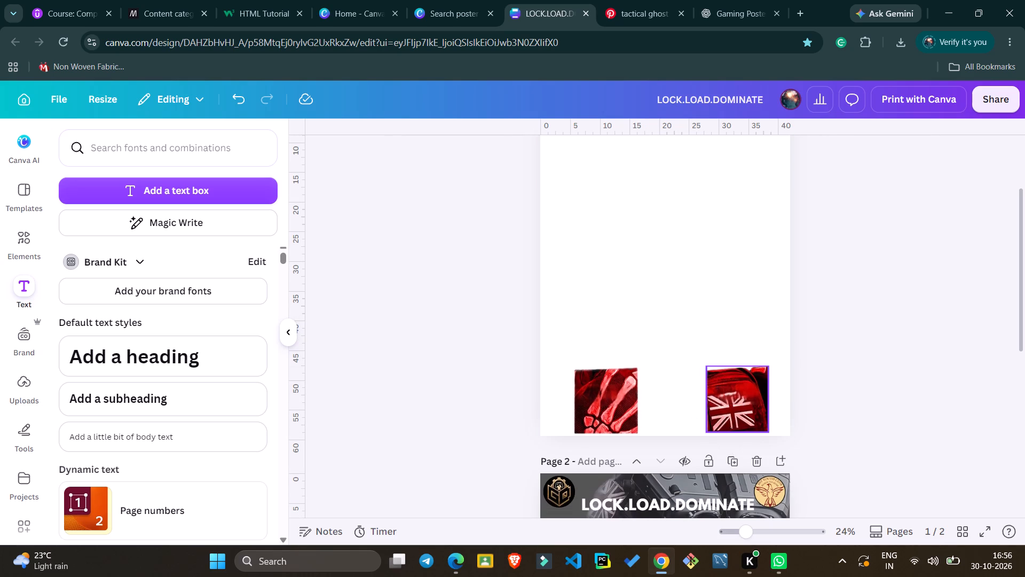
pyautogui.click(726, 414)
pyautogui.press('Delete')
pyautogui.click(726, 414)
pyautogui.press('Delete')
pyautogui.click(629, 403)
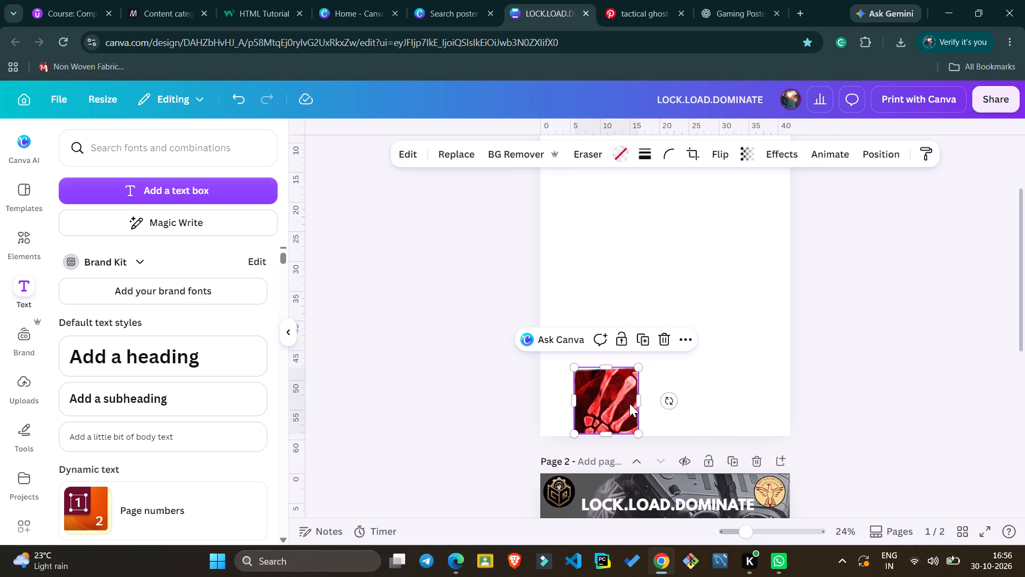
pyautogui.press('Delete')
pyautogui.press('Delete')
pyautogui.scroll(2, 687, 272)
pyautogui.press('Delete')
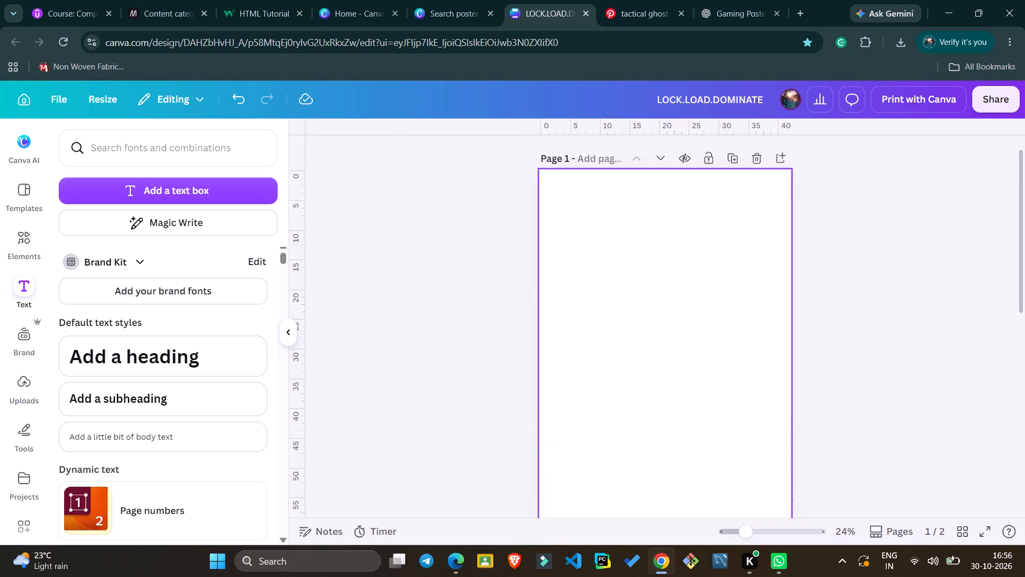
# Delete the blank page 1 from the design, keeping the Call of Duty poster page.
pyautogui.click(755, 190)
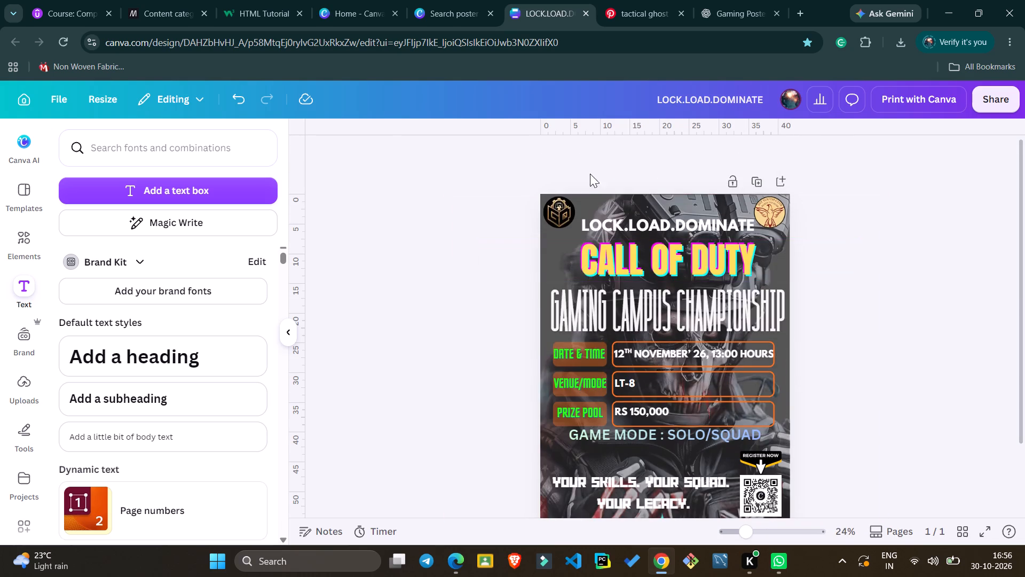
pyautogui.click(827, 271)
# Add the recently used GAME ON text style and place it over the "YOUR SKILLS. YOUR SQUAD. YOUR LEGACY." tagline.
pyautogui.scroll(1, 754, 187)
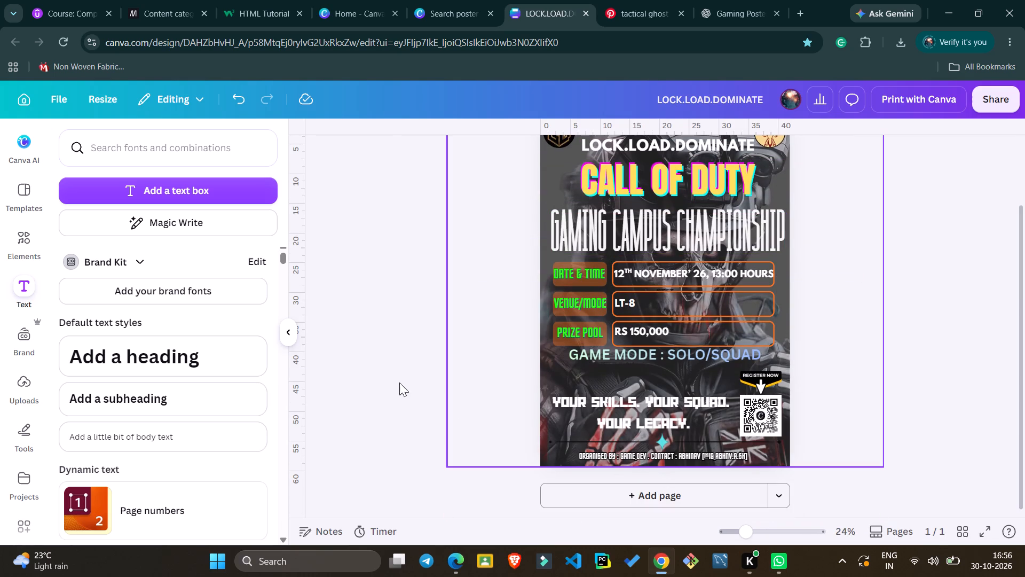
pyautogui.click(386, 364)
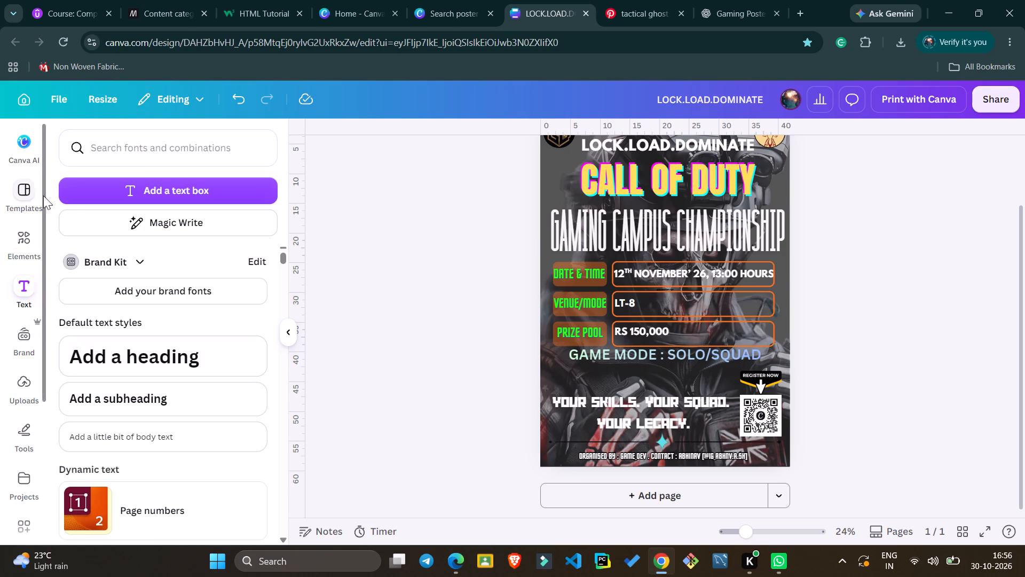
pyautogui.scroll(5, 162, 176)
pyautogui.scroll(-2, 108, 360)
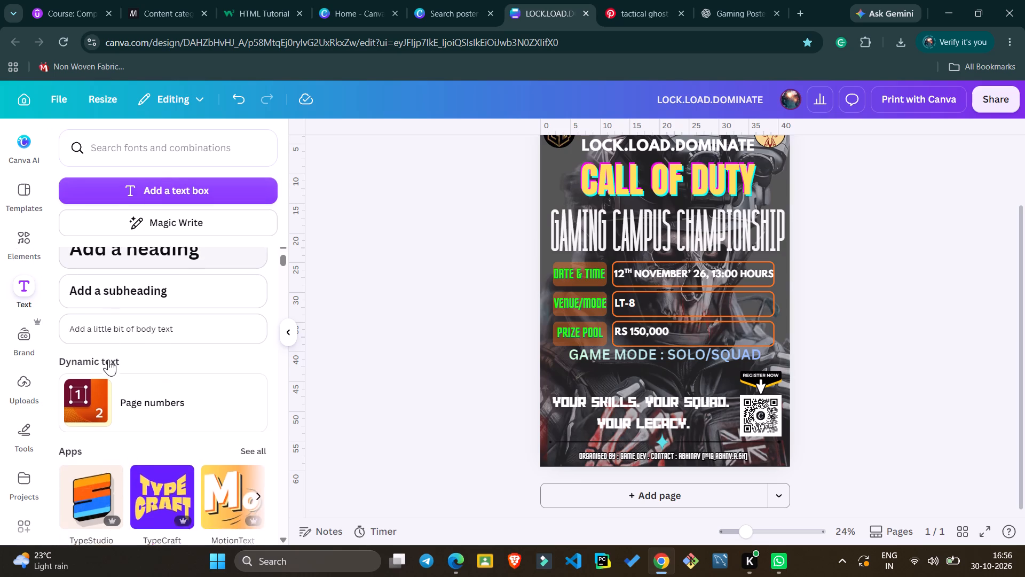
pyautogui.scroll(-3, 108, 360)
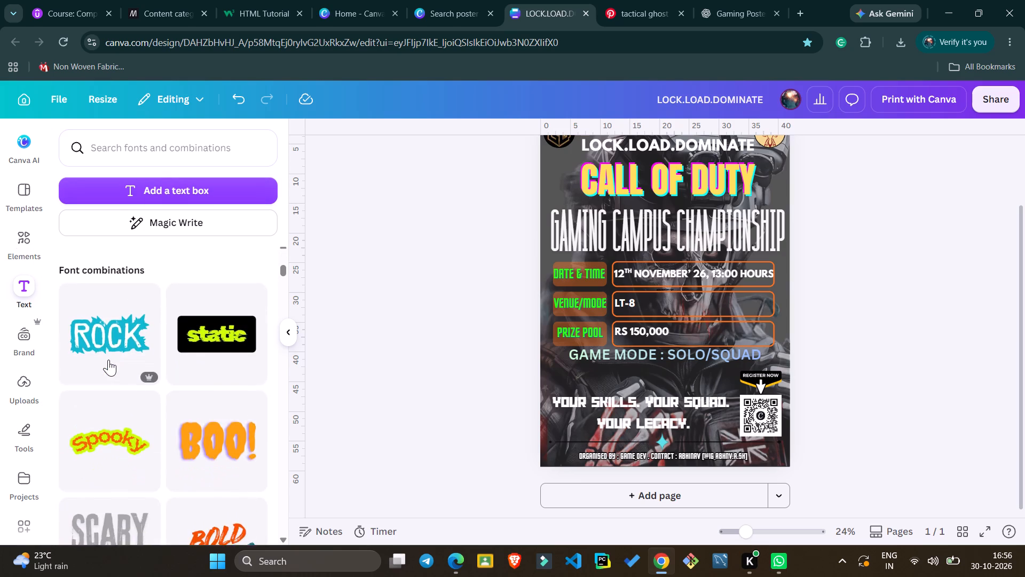
pyautogui.scroll(2, 108, 360)
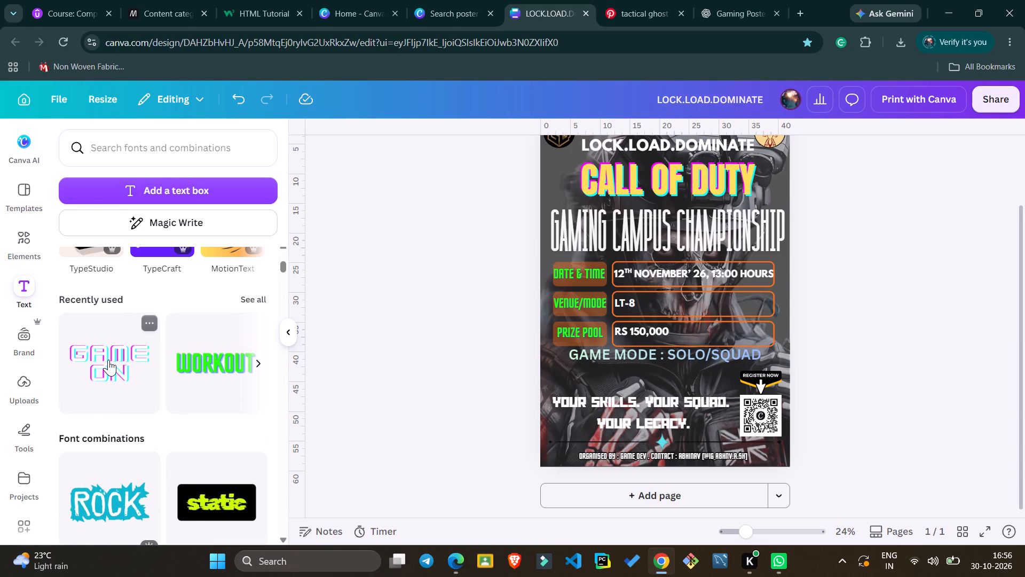
pyautogui.click(108, 360)
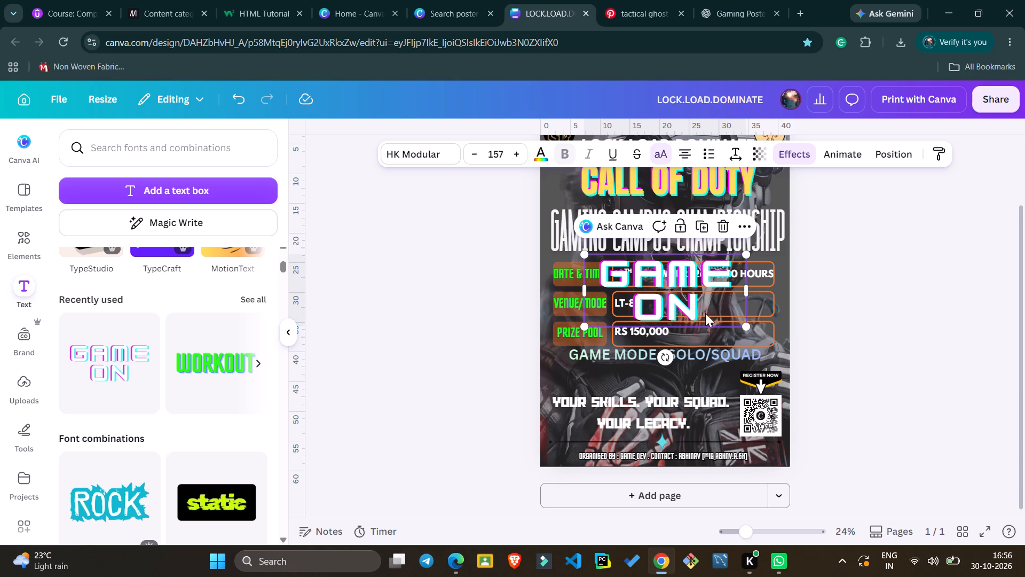
pyautogui.moveTo(677, 304); pyautogui.dragTo(661, 422)
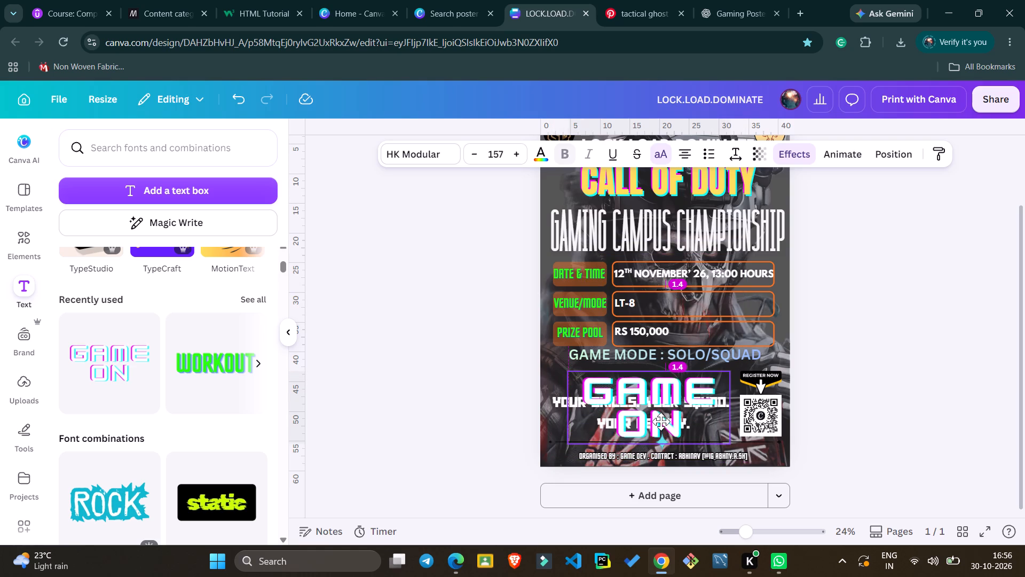
pyautogui.moveTo(661, 422); pyautogui.dragTo(658, 423)
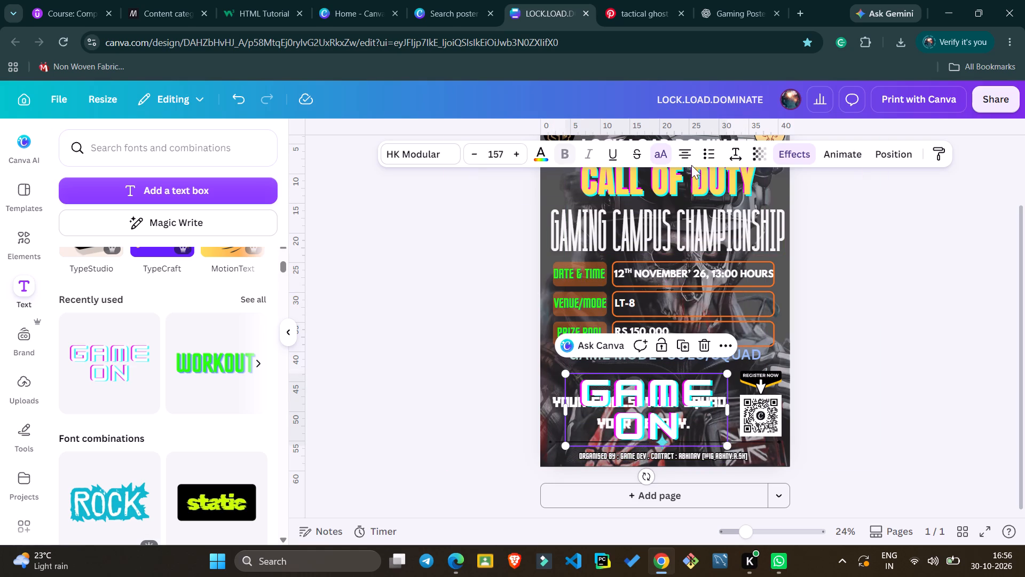
# Set the GAME ON text's transparency to 37.
pyautogui.click(758, 155)
pyautogui.moveTo(787, 208); pyautogui.dragTo(769, 208)
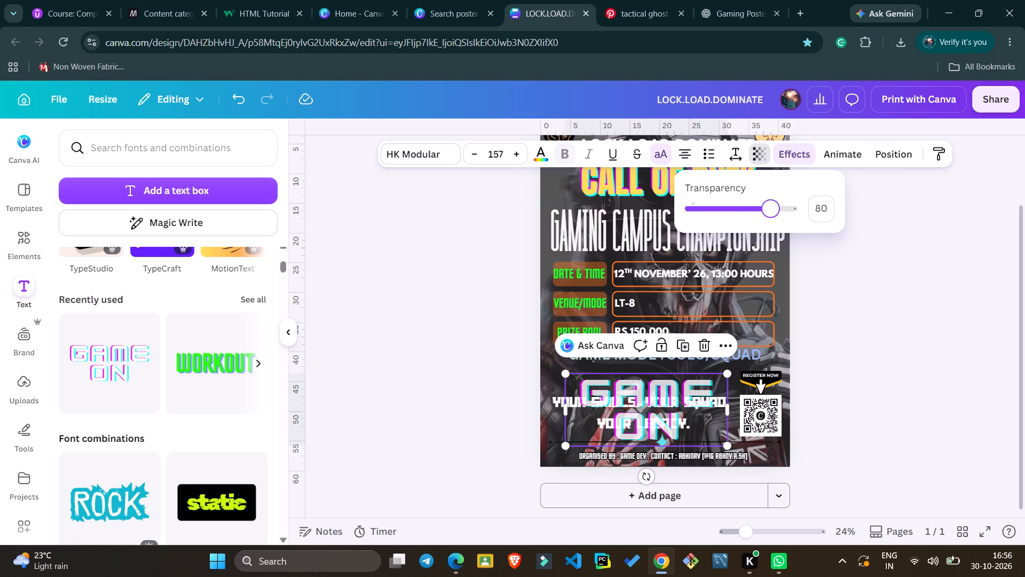
pyautogui.moveTo(769, 208); pyautogui.dragTo(729, 212)
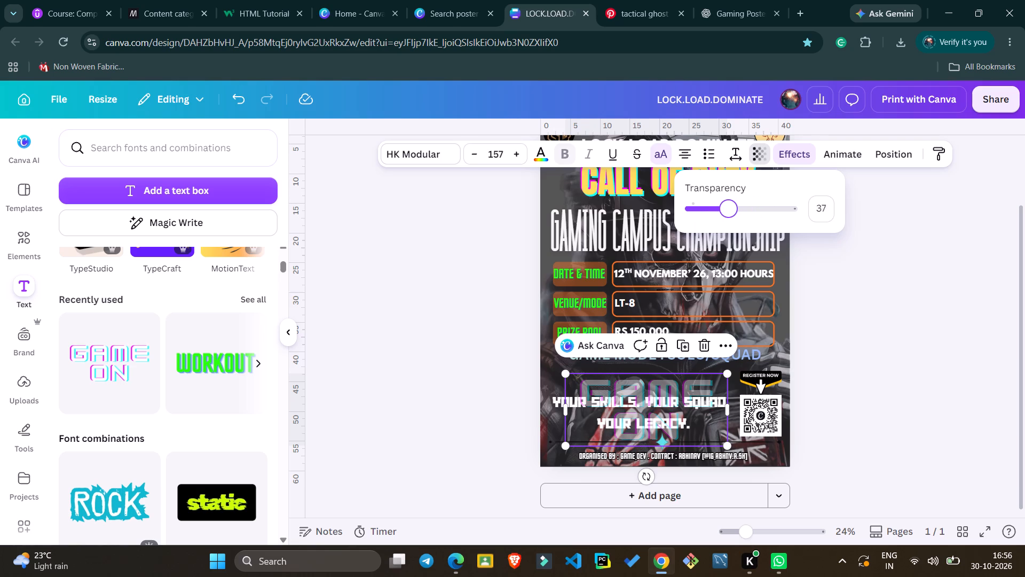
pyautogui.moveTo(729, 212); pyautogui.dragTo(728, 207)
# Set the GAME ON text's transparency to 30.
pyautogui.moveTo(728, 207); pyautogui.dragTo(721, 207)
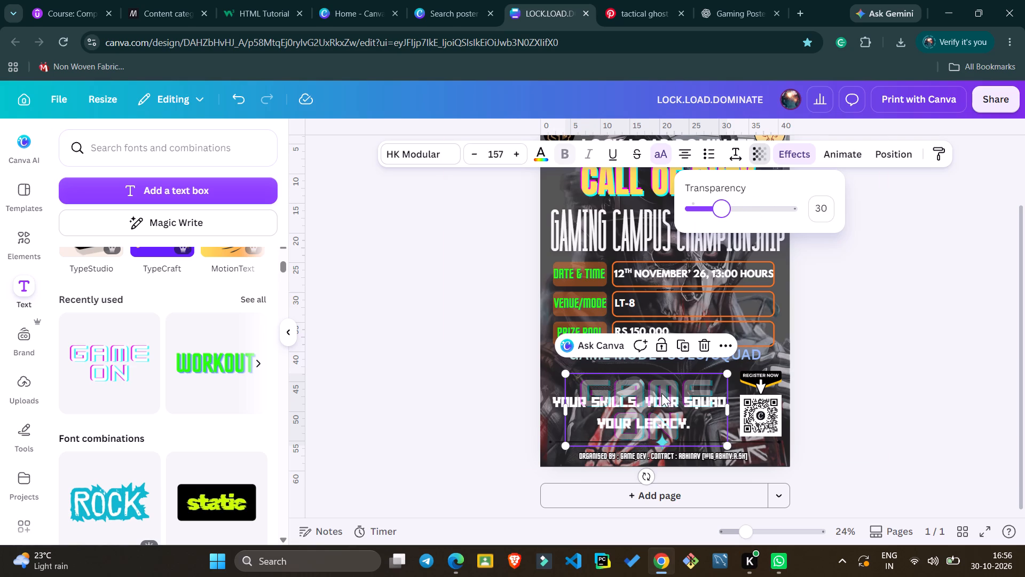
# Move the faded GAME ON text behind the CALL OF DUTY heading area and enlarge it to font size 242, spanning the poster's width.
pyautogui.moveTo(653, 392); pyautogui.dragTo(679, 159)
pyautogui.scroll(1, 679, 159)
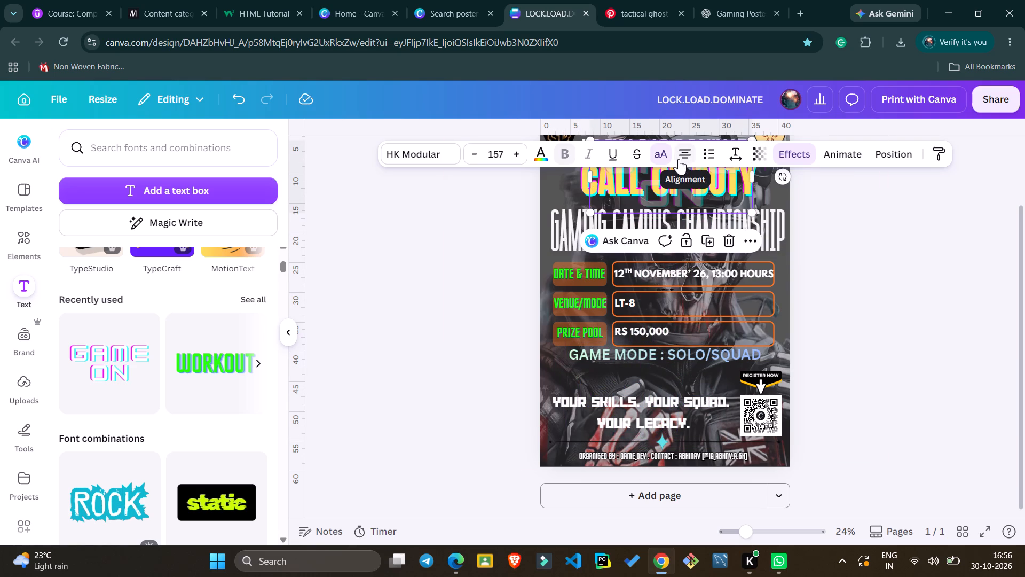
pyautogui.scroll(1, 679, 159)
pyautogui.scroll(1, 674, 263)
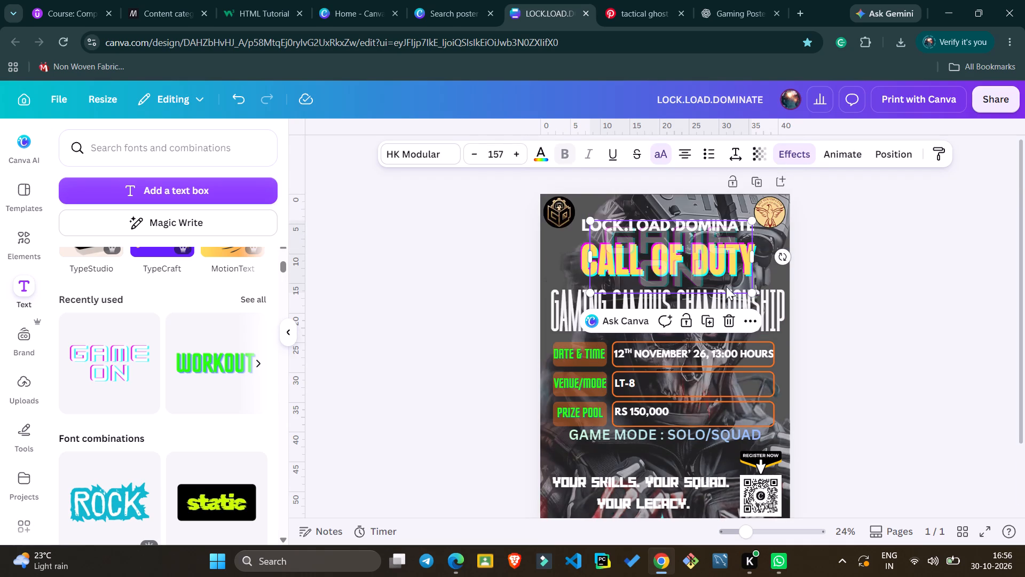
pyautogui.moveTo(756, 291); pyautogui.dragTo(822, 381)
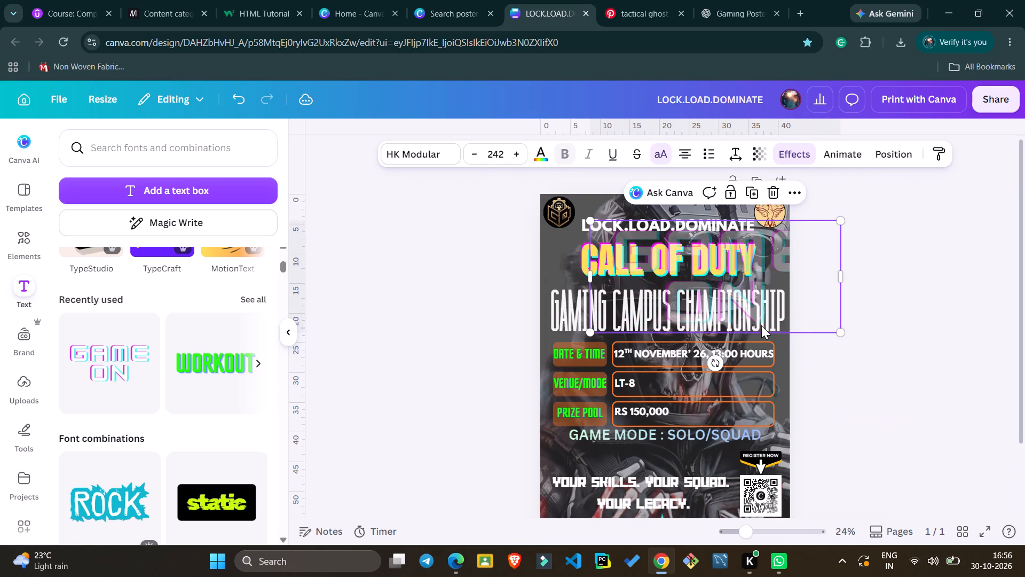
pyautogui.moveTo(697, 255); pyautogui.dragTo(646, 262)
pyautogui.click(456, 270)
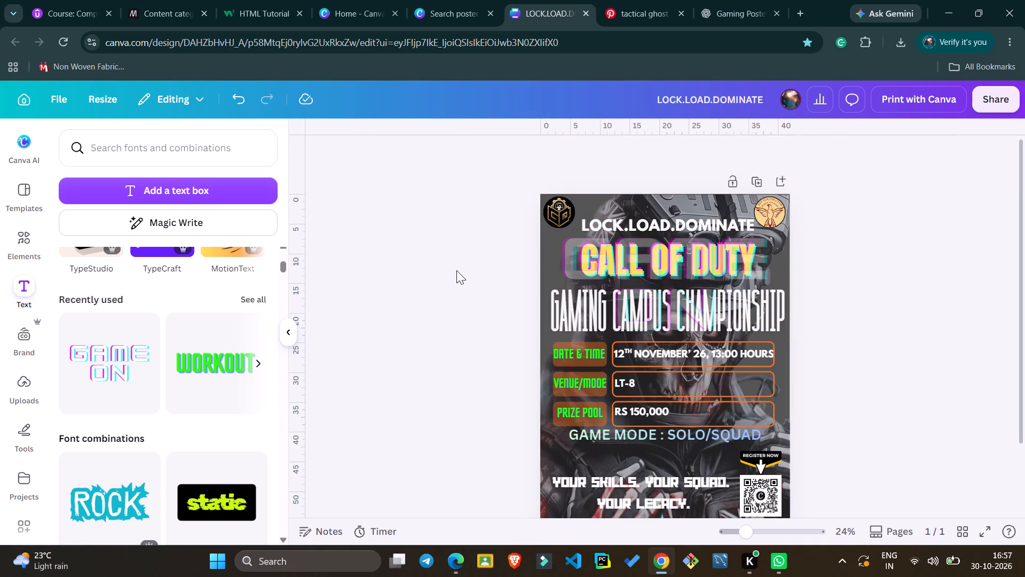
# Delete the faded GAME ON text overlapping the CALL OF DUTY heading.
pyautogui.click(562, 264)
pyautogui.press('Delete')
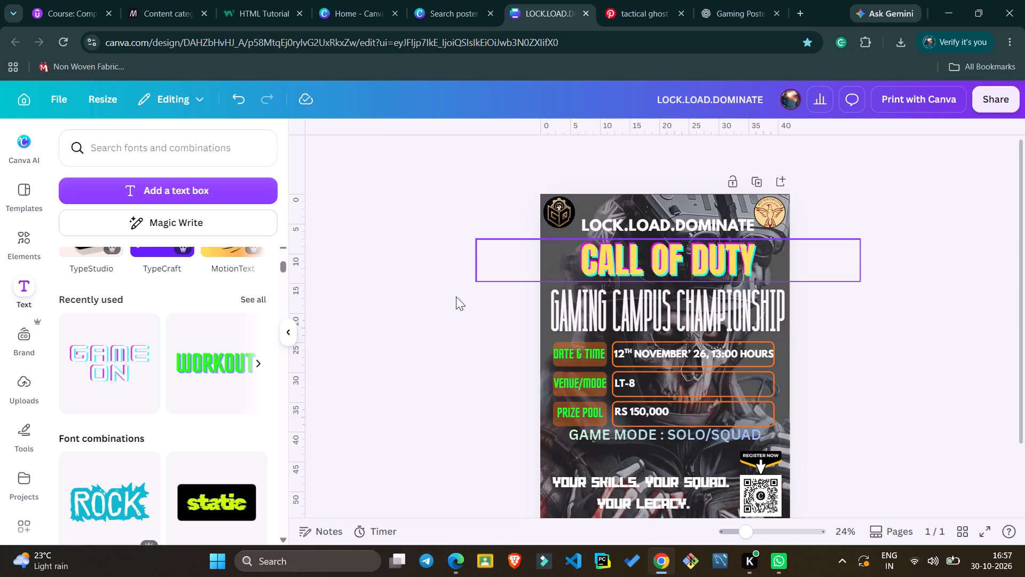
# Select the grey page background layer beneath the soldier image and bring up its default gradient colours.
pyautogui.scroll(-1, 448, 321)
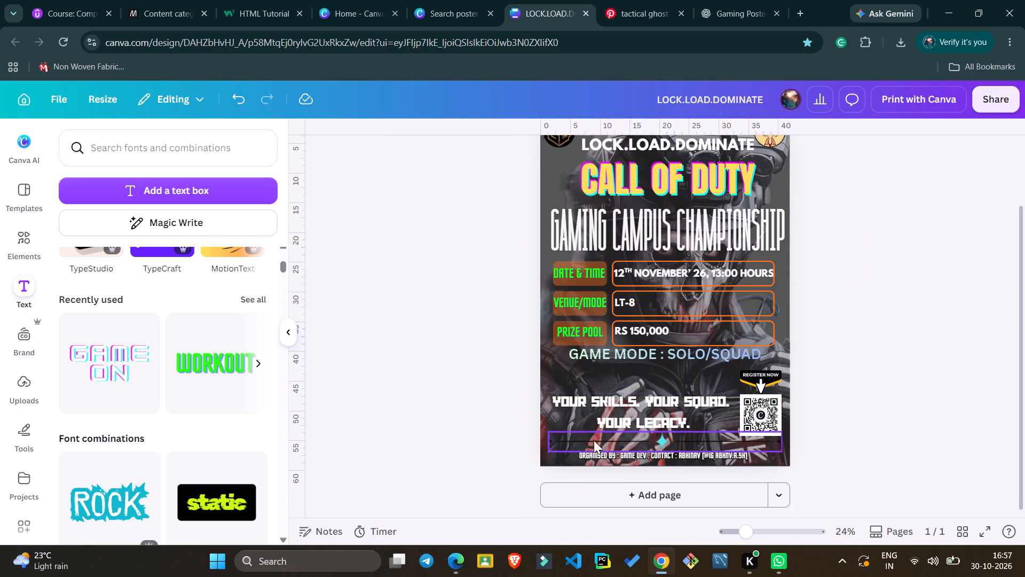
pyautogui.scroll(1, 583, 305)
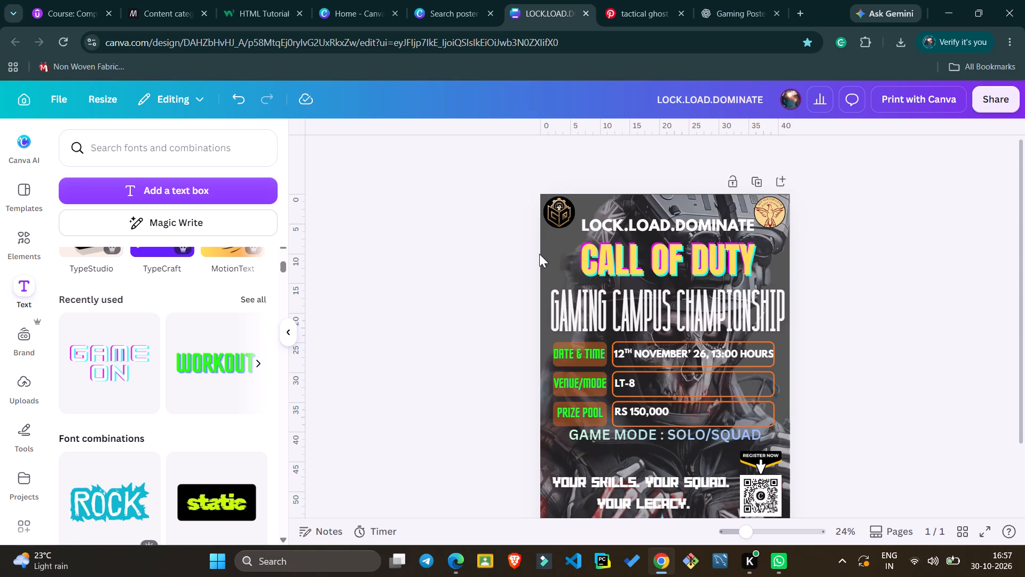
pyautogui.click(565, 232)
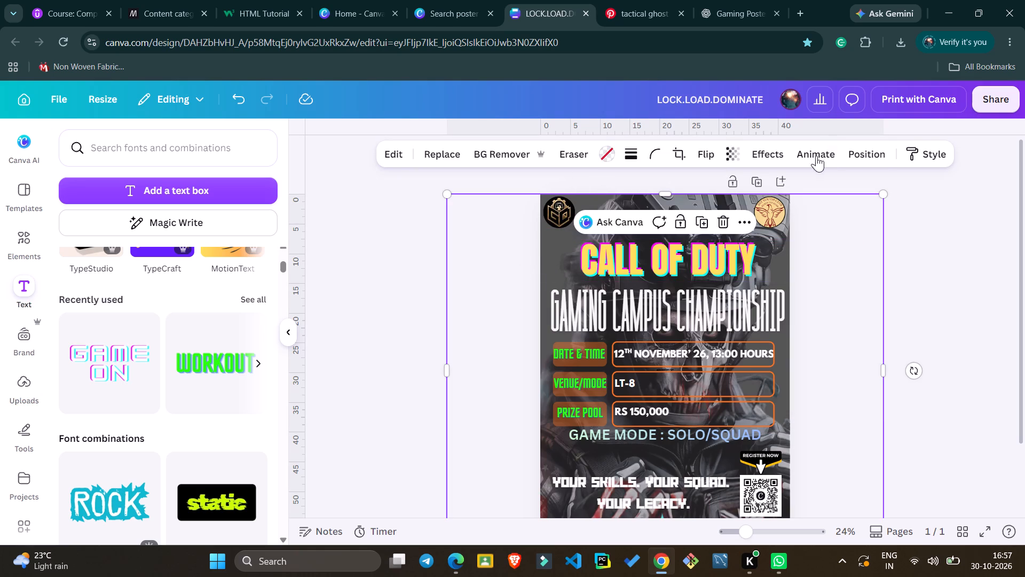
pyautogui.click(856, 154)
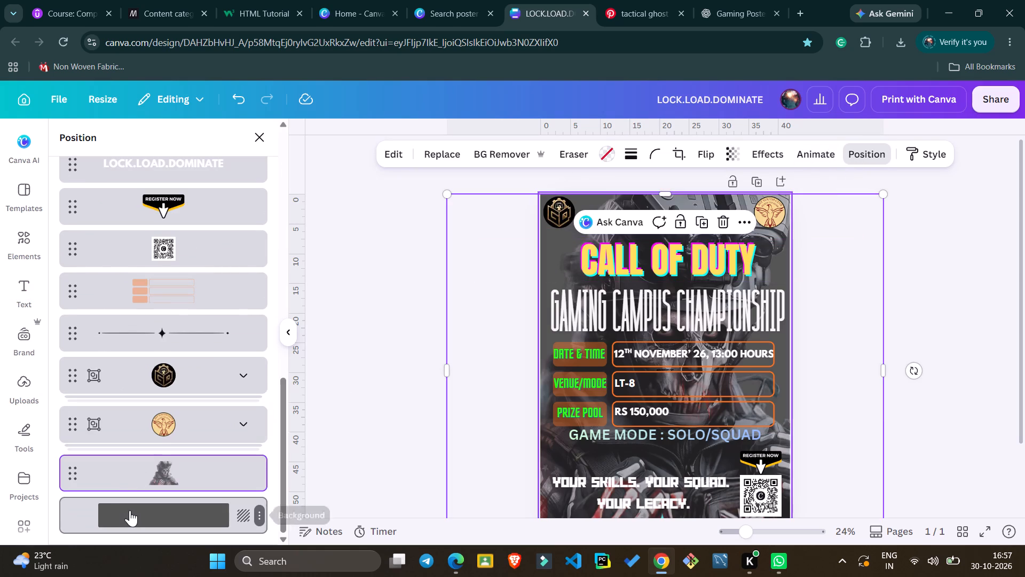
pyautogui.click(130, 510)
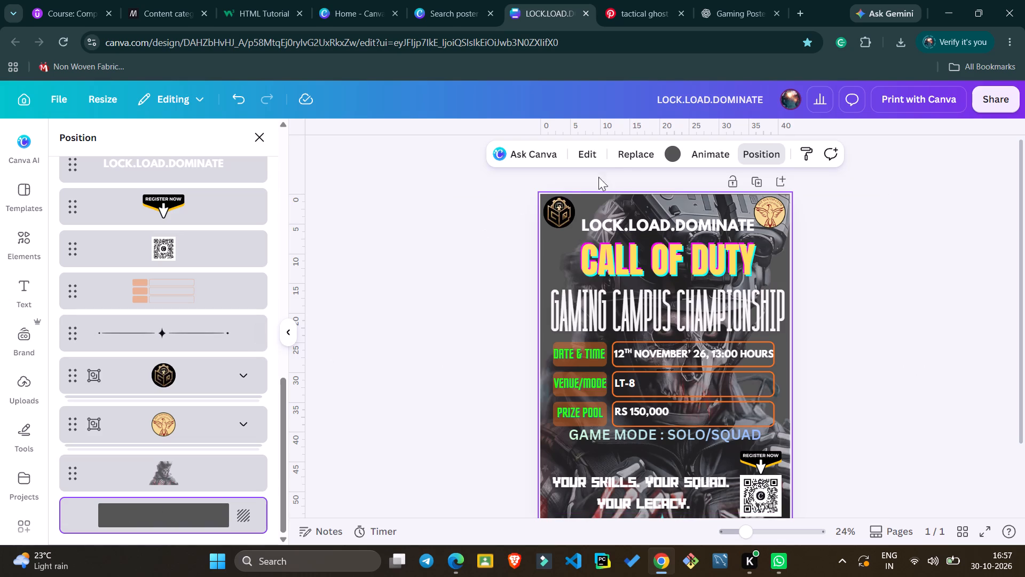
pyautogui.click(674, 155)
pyautogui.scroll(-6, 136, 418)
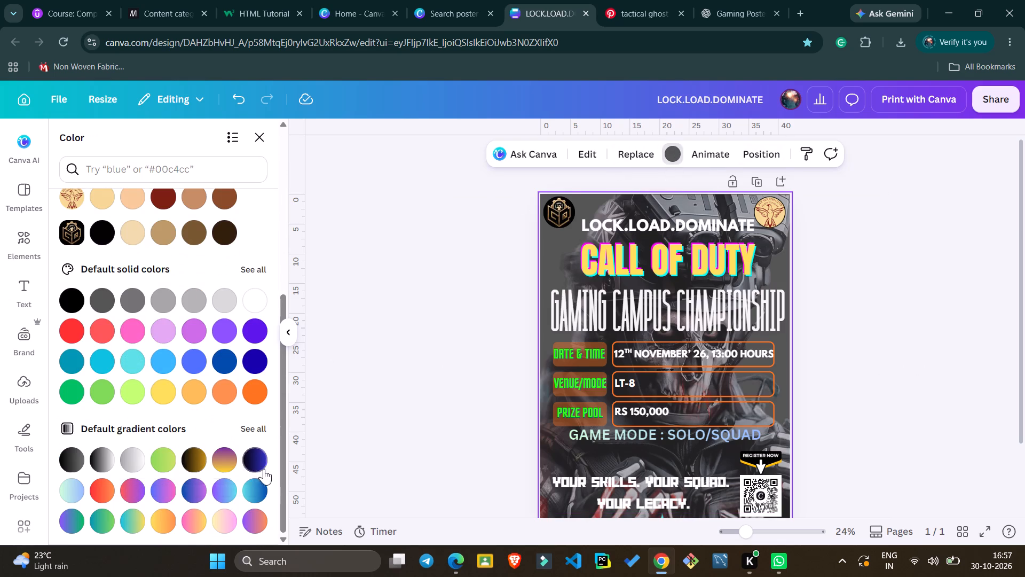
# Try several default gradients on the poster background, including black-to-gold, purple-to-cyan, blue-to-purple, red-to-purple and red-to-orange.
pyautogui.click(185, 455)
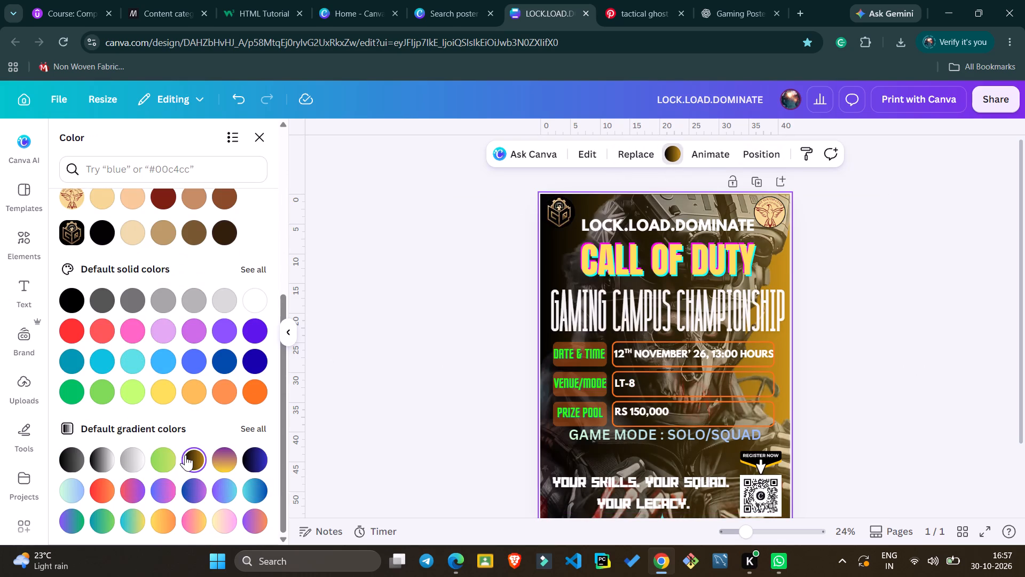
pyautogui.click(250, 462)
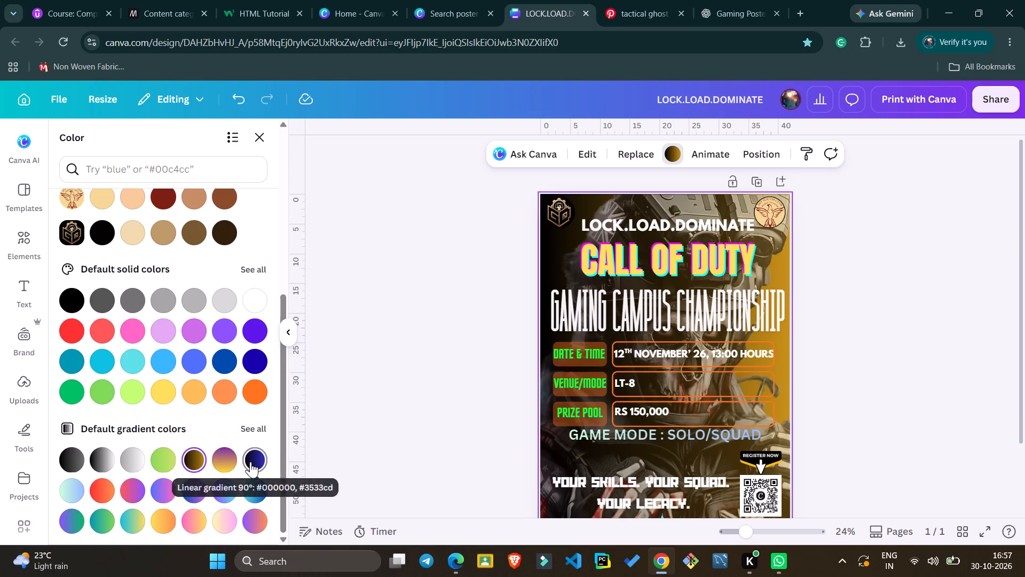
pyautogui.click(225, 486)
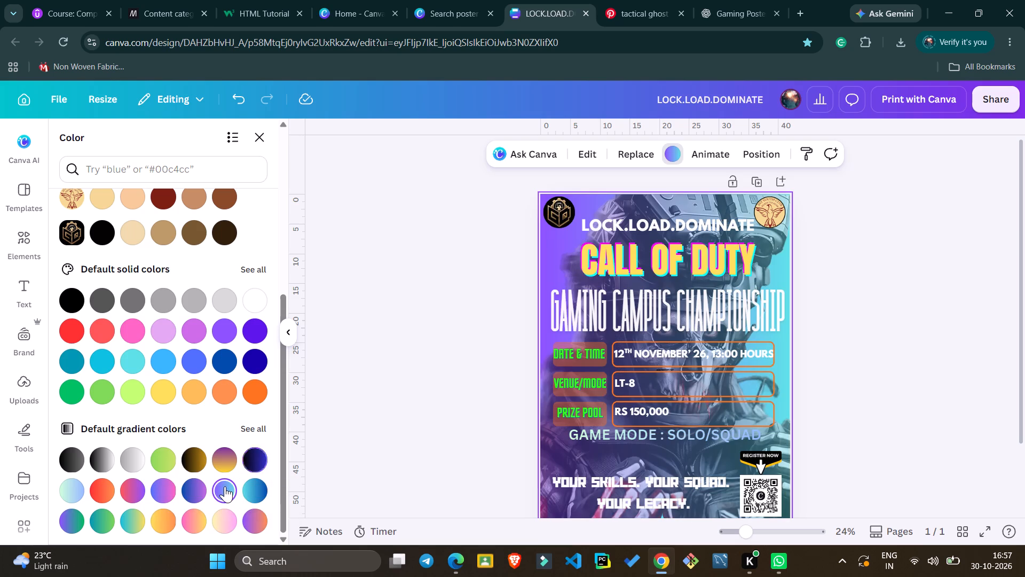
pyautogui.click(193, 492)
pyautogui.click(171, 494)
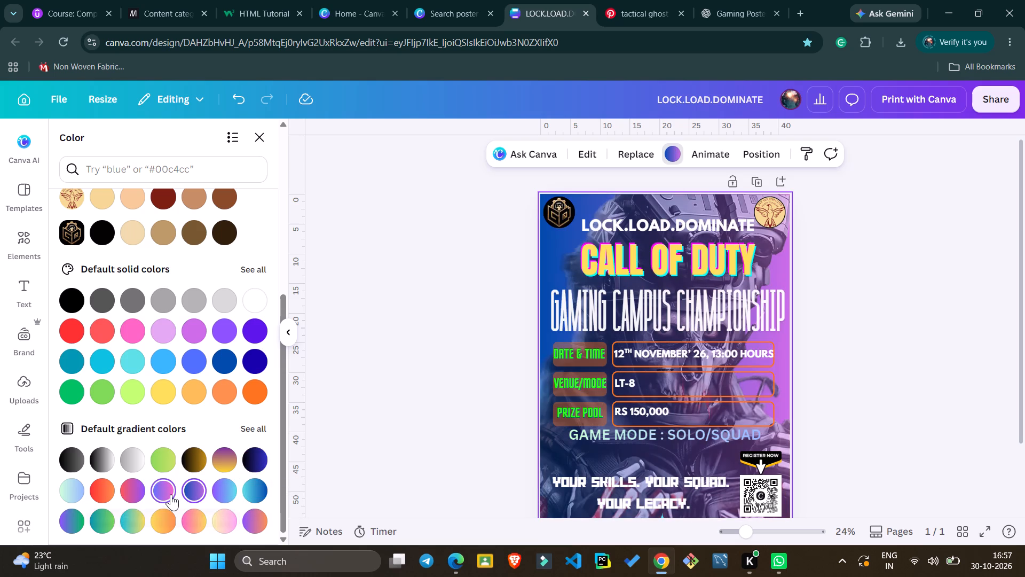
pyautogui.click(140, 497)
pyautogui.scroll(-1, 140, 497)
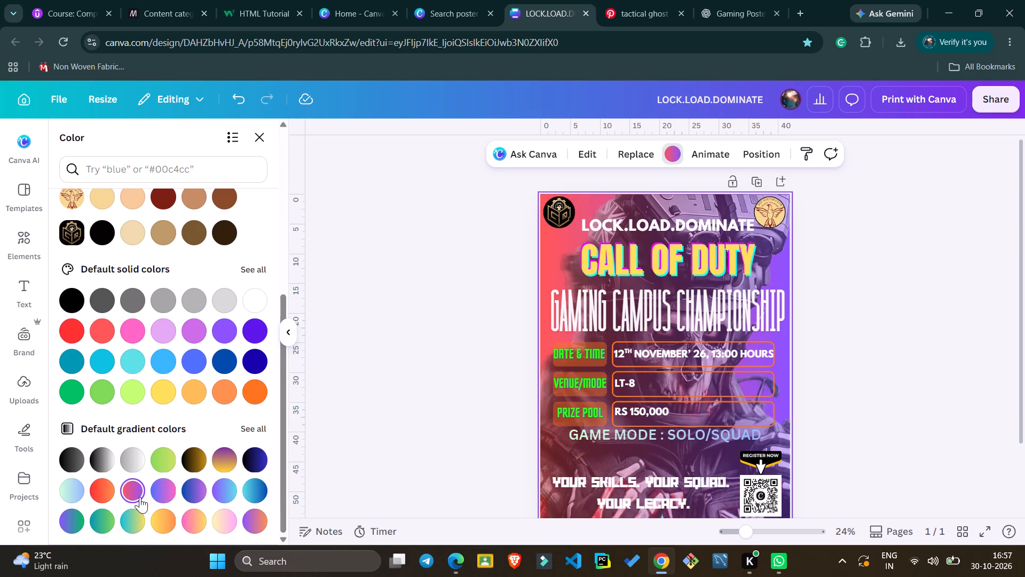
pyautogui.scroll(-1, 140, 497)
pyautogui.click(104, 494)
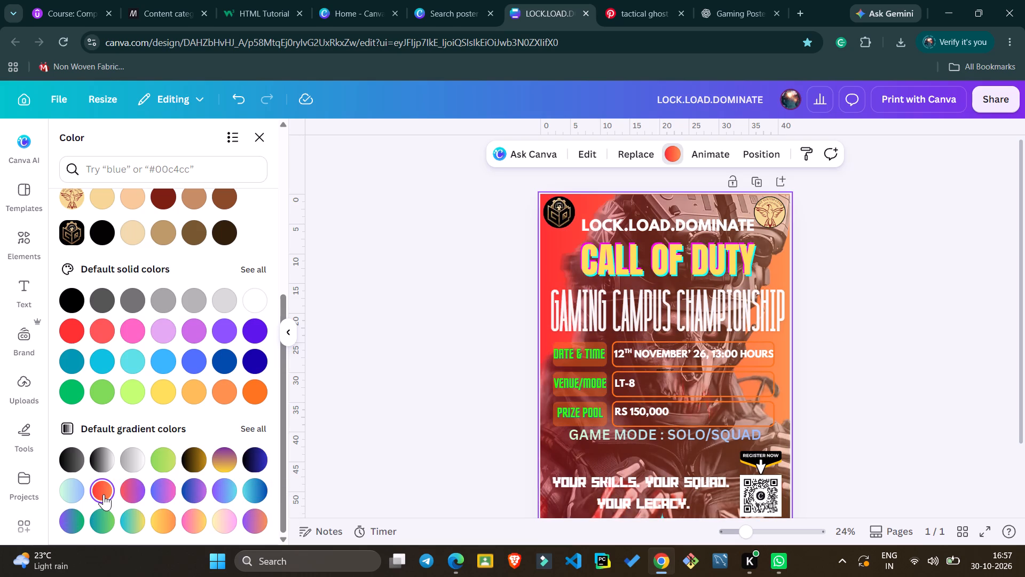
# From the full default gradient collection, compare a few options and apply the diagonal dark blue-to-pale yellow gradient to the poster background.
pyautogui.click(247, 426)
pyautogui.scroll(-1, 175, 425)
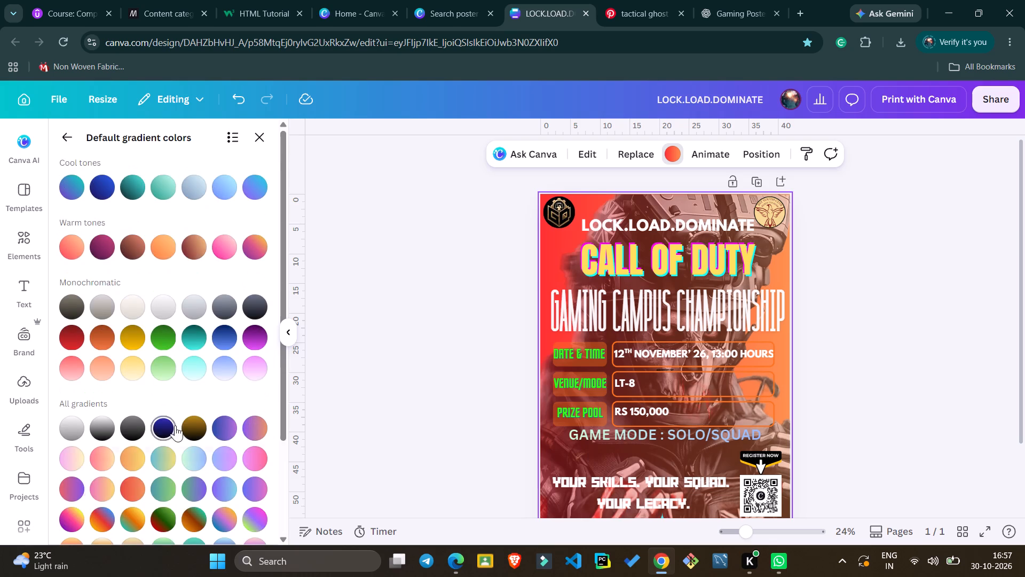
pyautogui.scroll(-5, 175, 425)
pyautogui.click(189, 510)
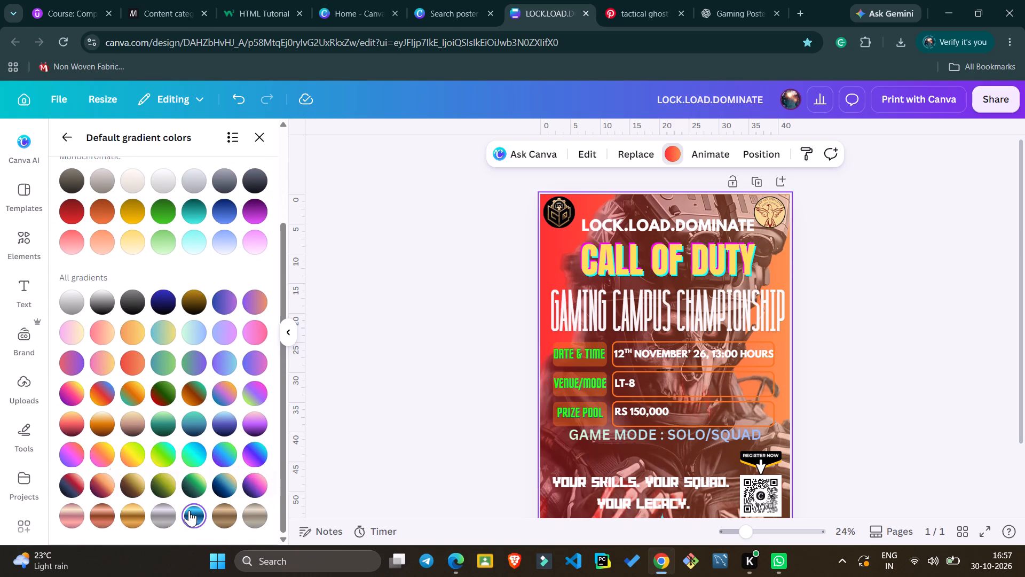
pyautogui.click(228, 480)
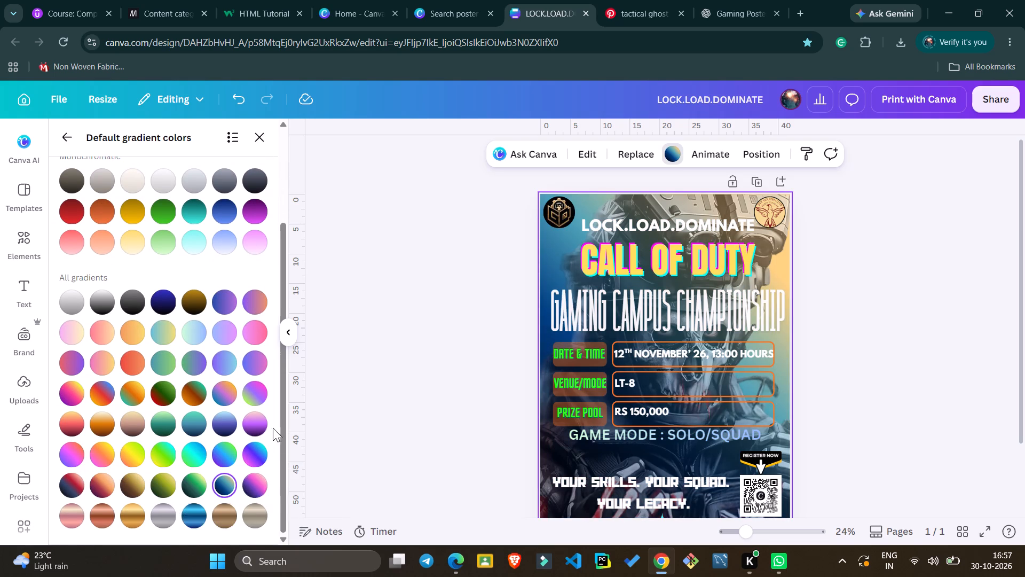
pyautogui.click(251, 479)
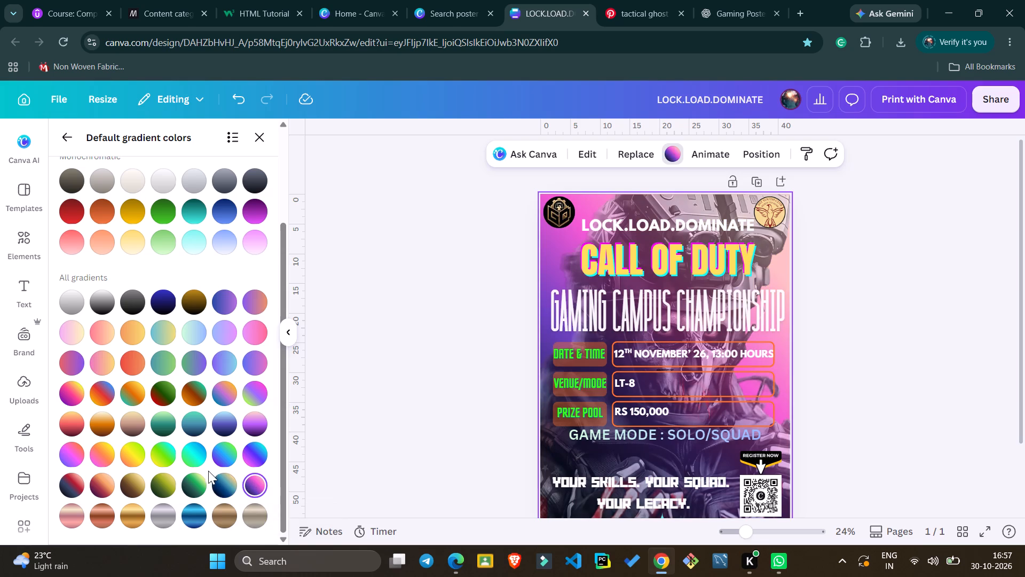
pyautogui.click(217, 493)
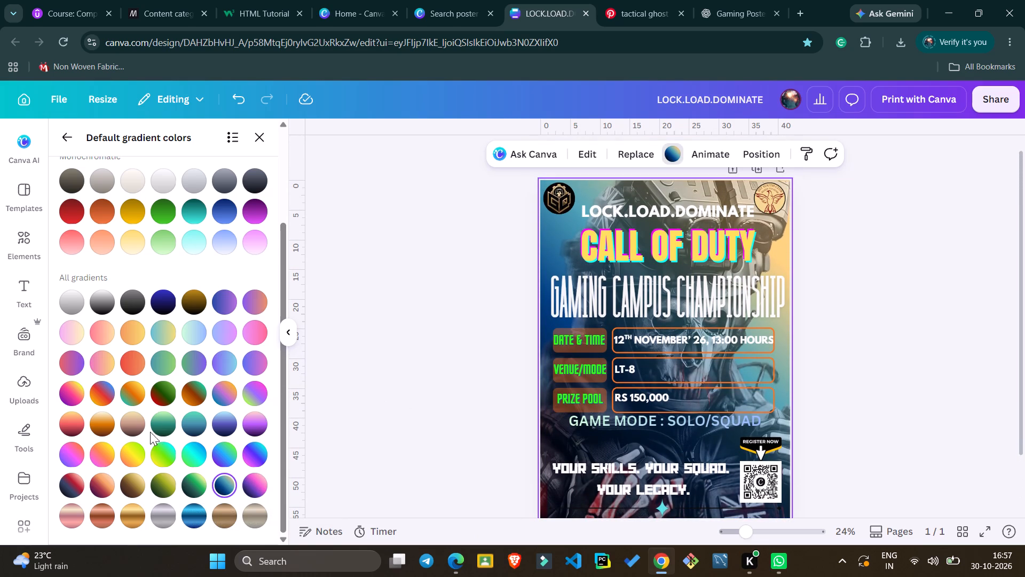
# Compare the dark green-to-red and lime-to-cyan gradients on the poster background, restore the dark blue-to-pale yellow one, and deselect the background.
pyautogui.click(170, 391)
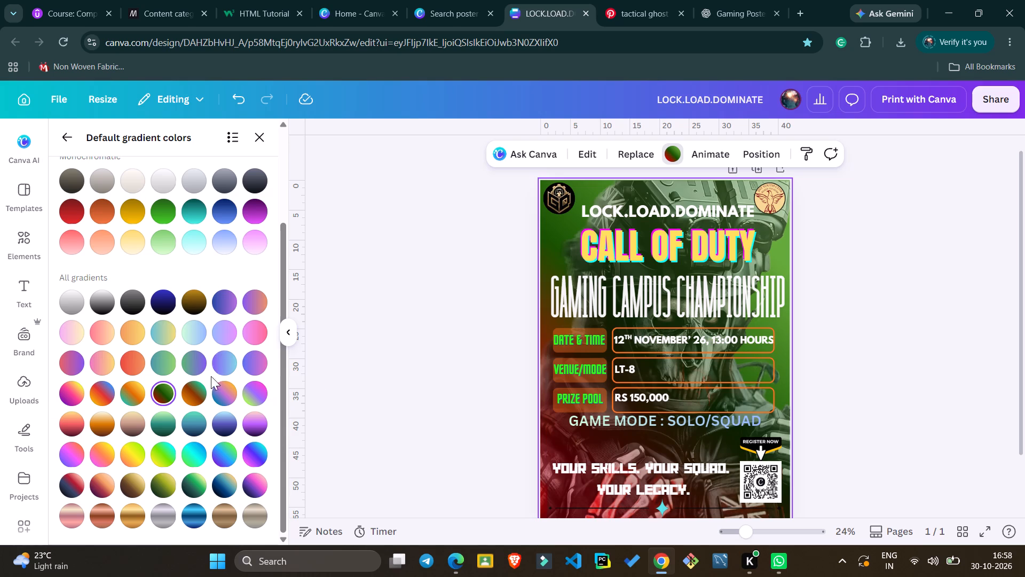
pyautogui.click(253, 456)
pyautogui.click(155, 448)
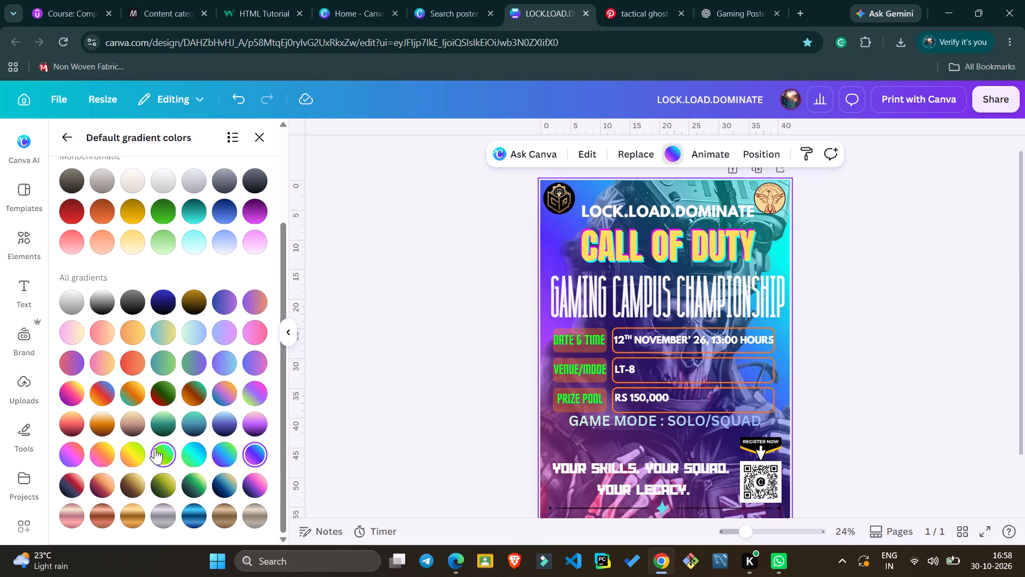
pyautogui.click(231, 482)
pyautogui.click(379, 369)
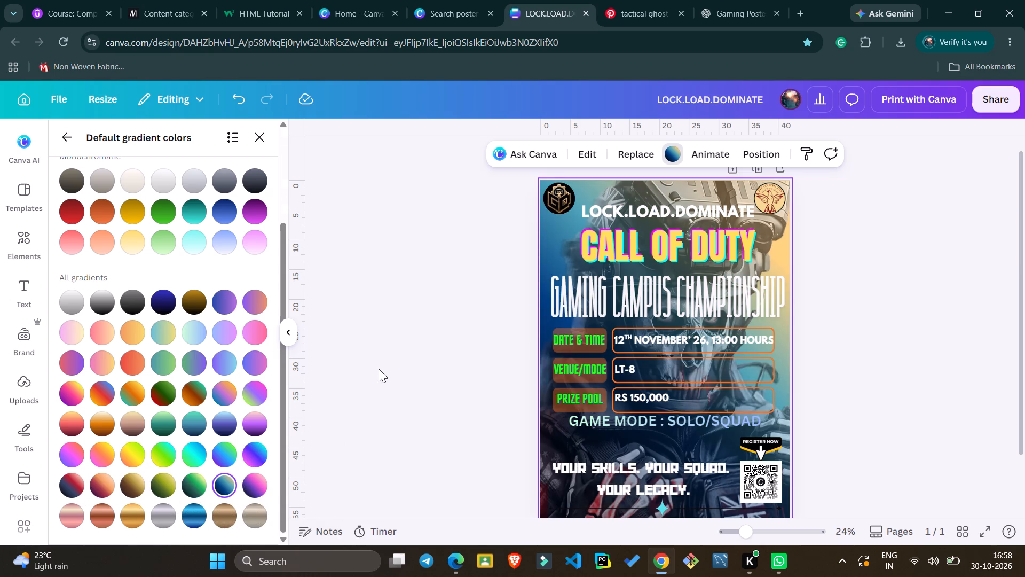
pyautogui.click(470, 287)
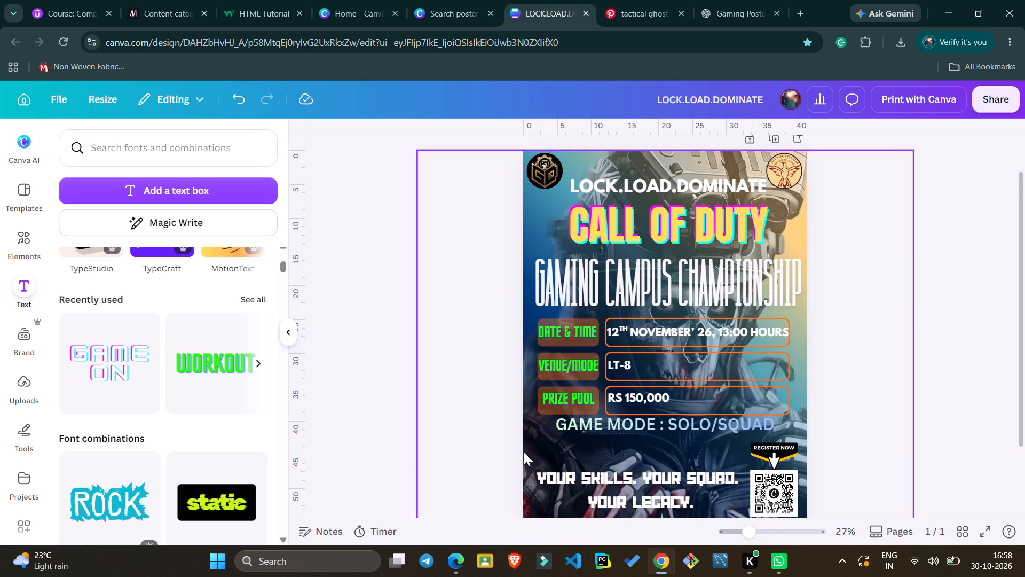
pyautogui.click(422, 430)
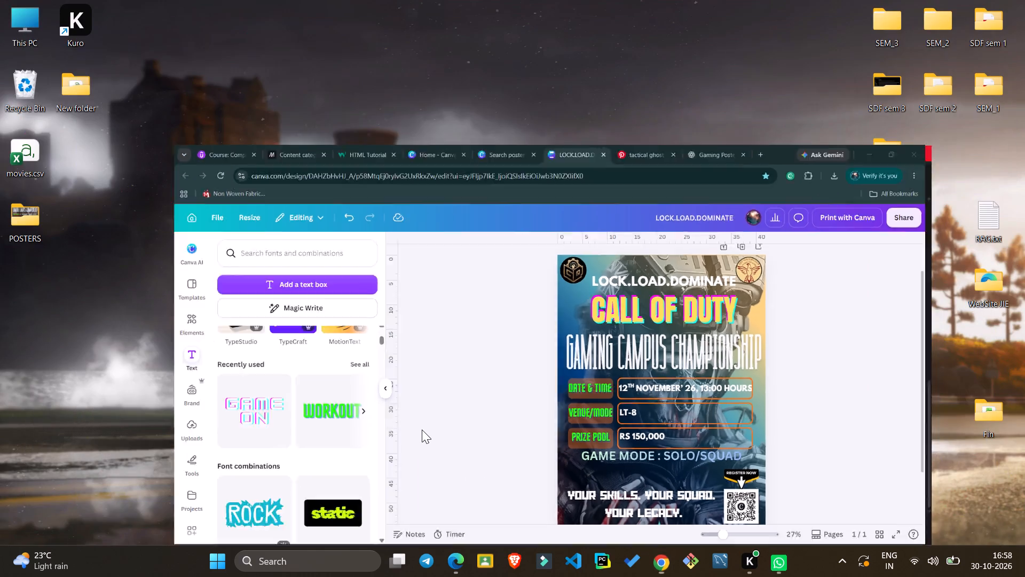
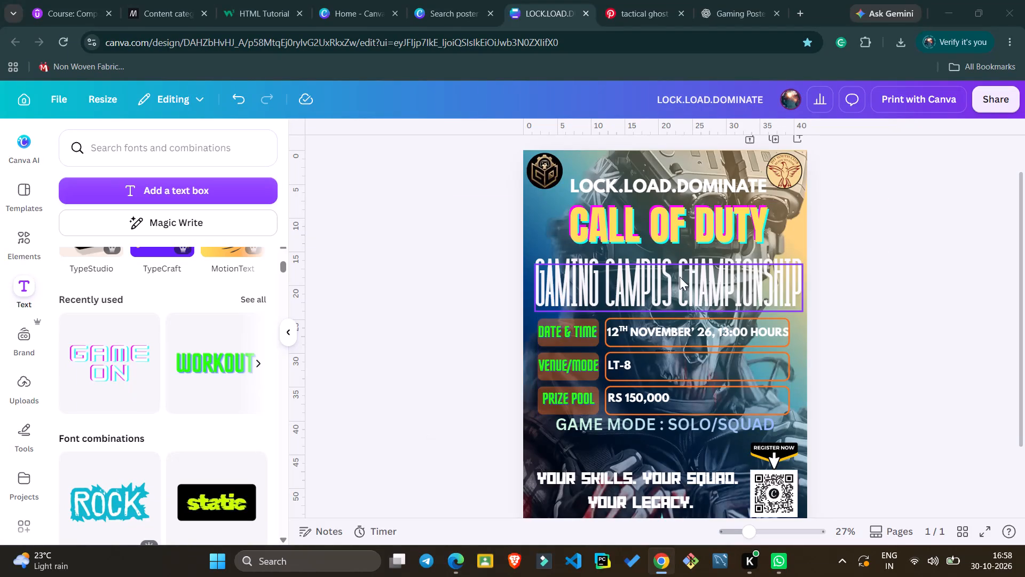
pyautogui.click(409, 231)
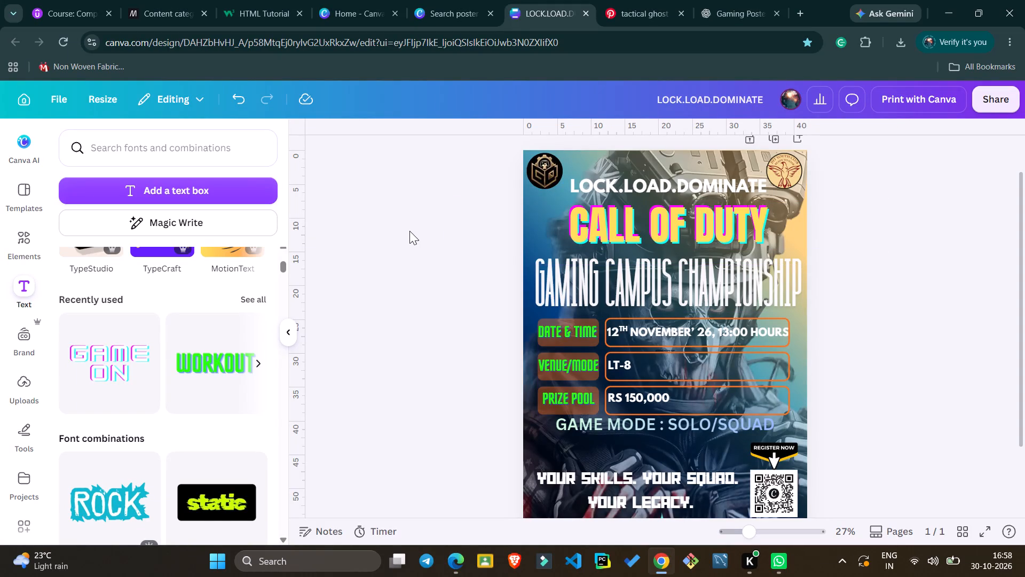
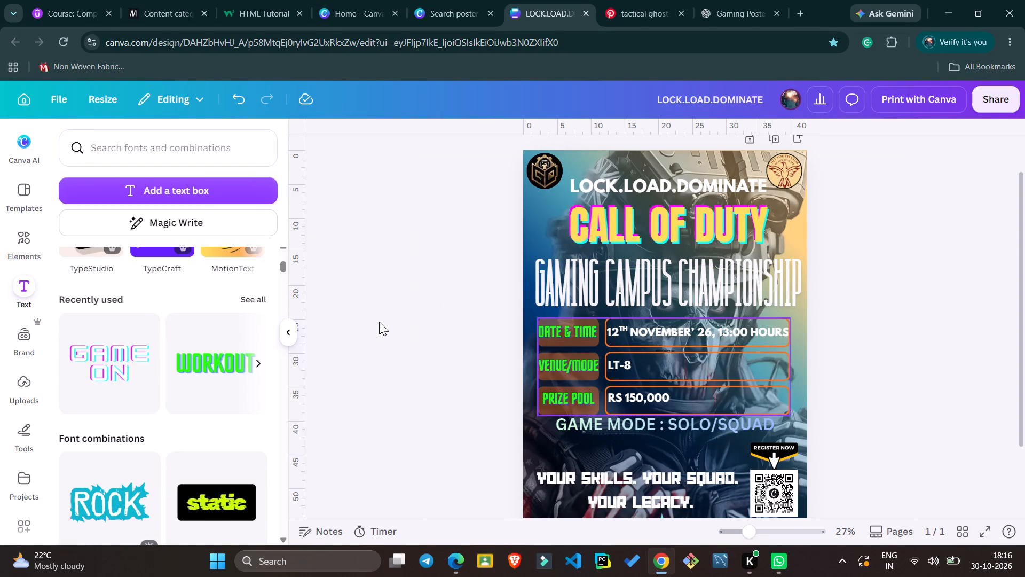
# Set the transparency of the REGISTER NOW arrow badge above the QR code to 64.
pyautogui.scroll(-1, 381, 336)
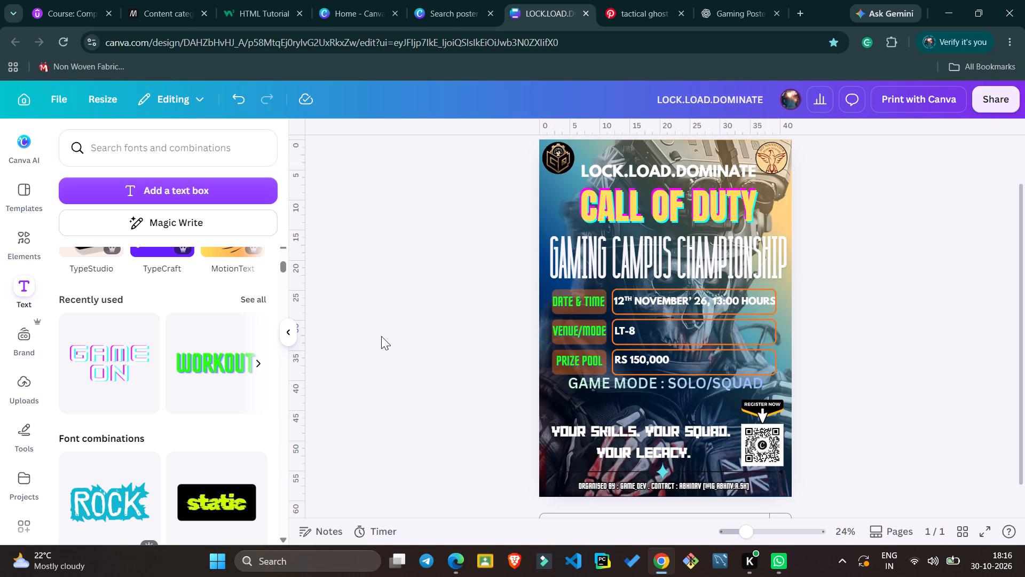
pyautogui.click(768, 421)
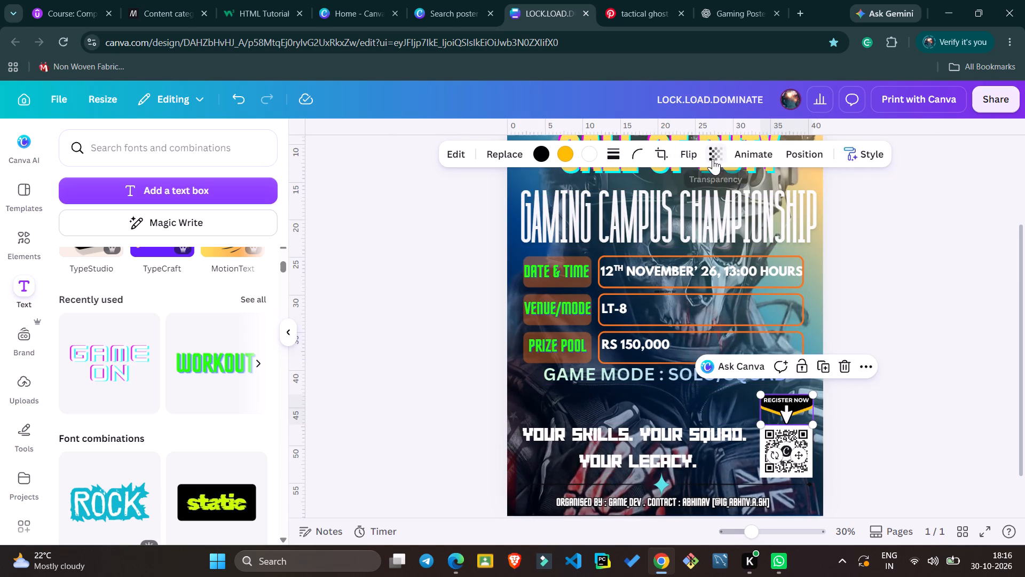
pyautogui.click(713, 159)
pyautogui.moveTo(740, 203); pyautogui.dragTo(739, 203)
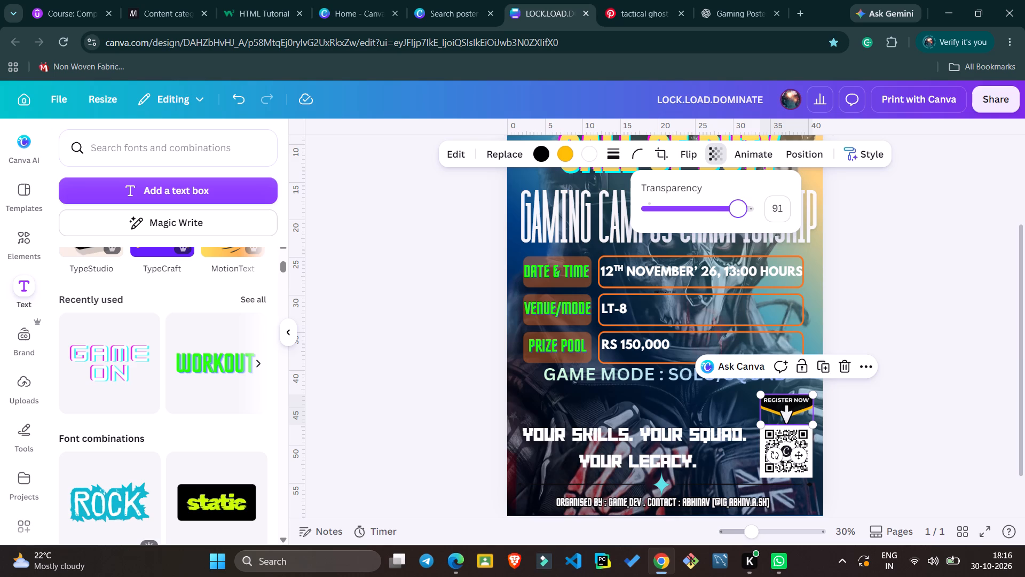
pyautogui.moveTo(739, 203); pyautogui.dragTo(705, 213)
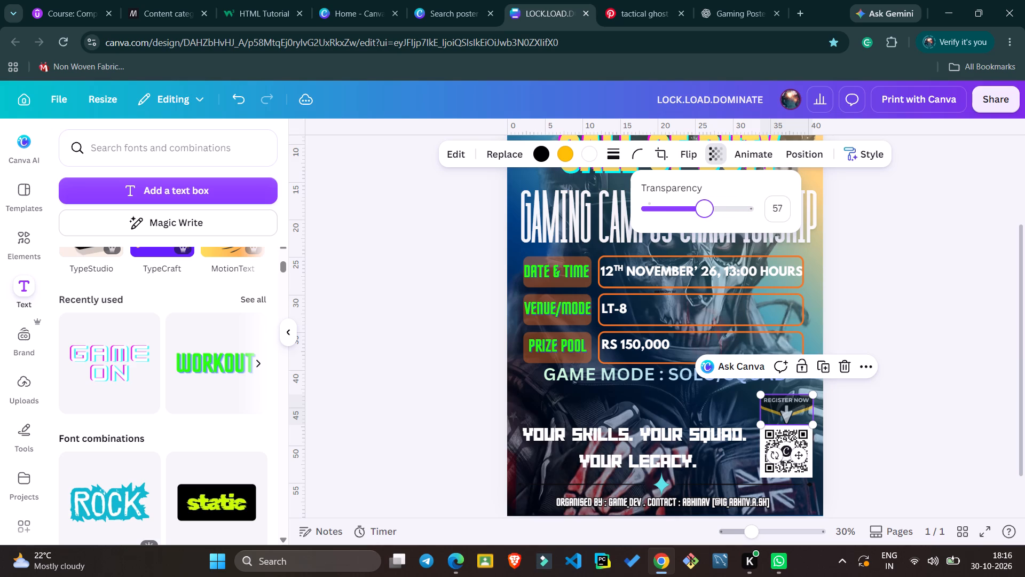
pyautogui.moveTo(705, 213); pyautogui.dragTo(712, 217)
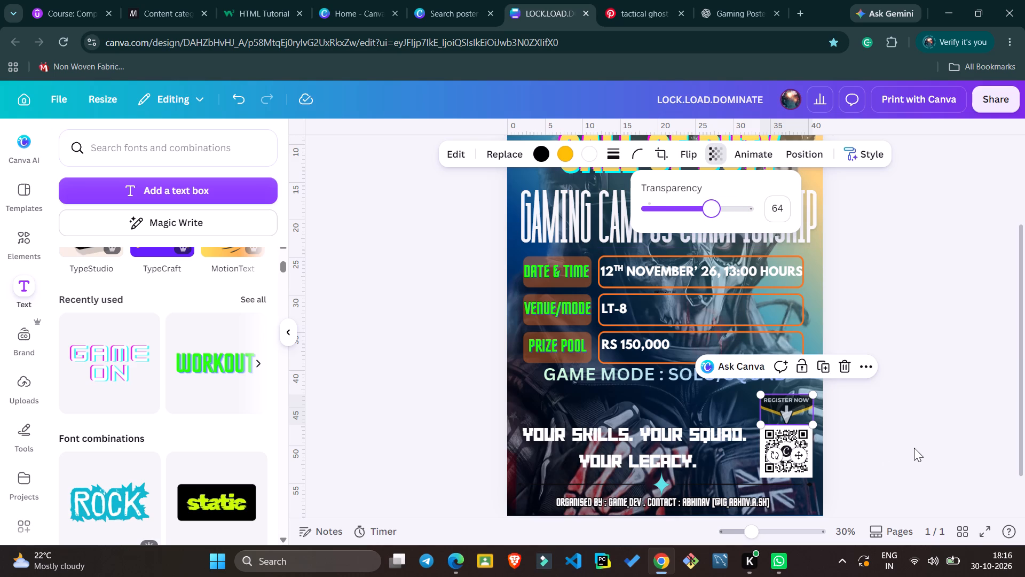
pyautogui.click(914, 448)
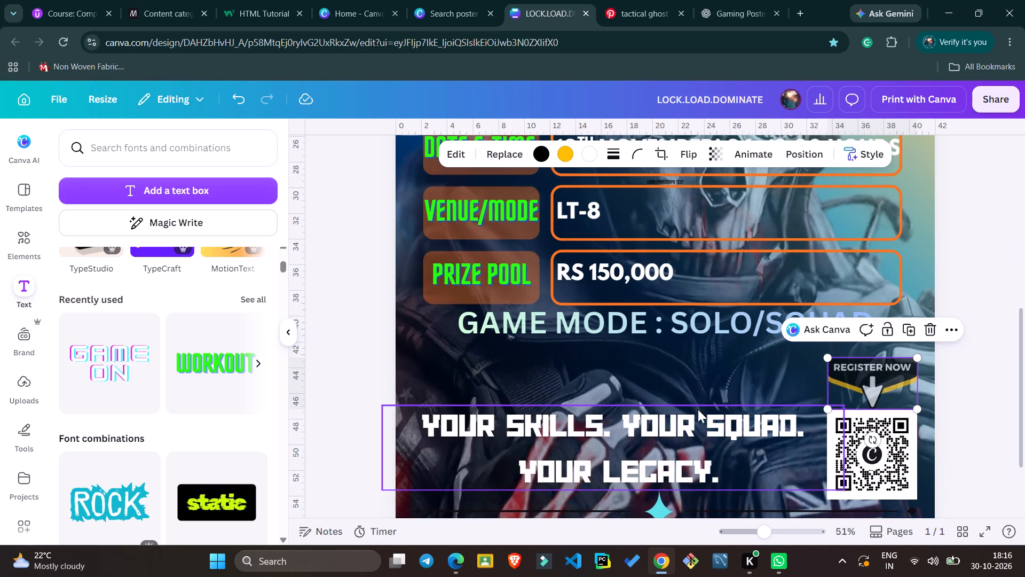
pyautogui.click(475, 379)
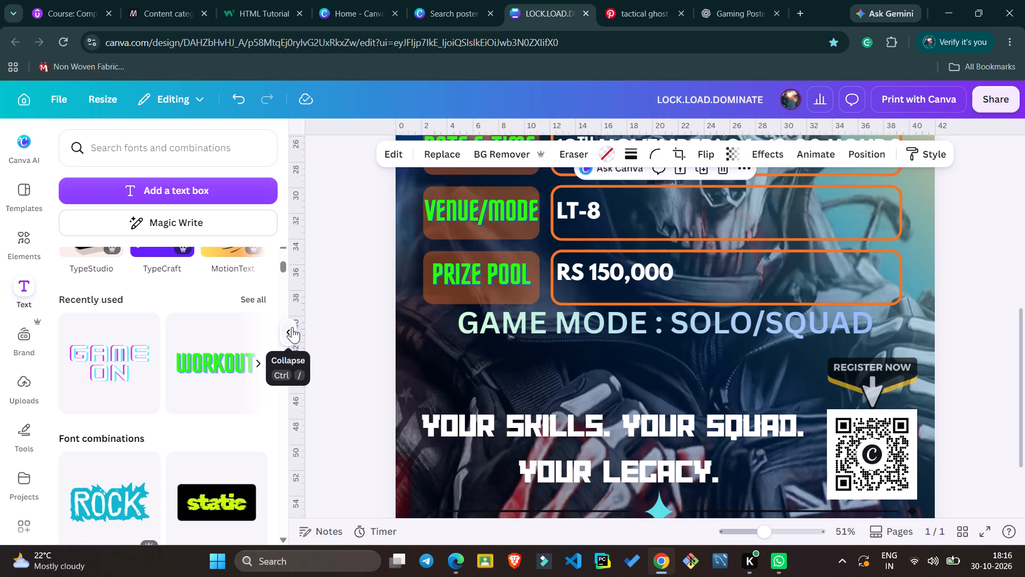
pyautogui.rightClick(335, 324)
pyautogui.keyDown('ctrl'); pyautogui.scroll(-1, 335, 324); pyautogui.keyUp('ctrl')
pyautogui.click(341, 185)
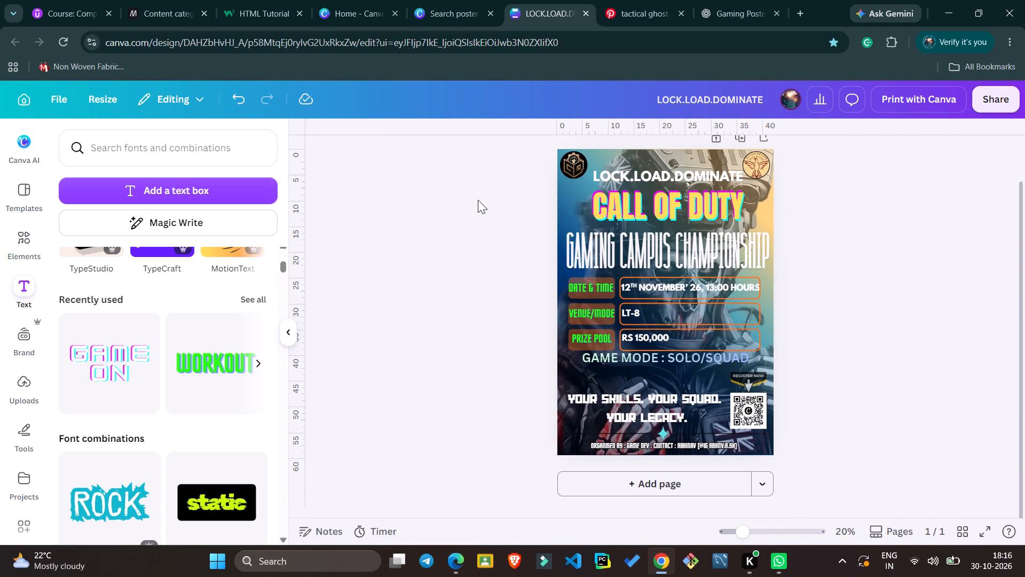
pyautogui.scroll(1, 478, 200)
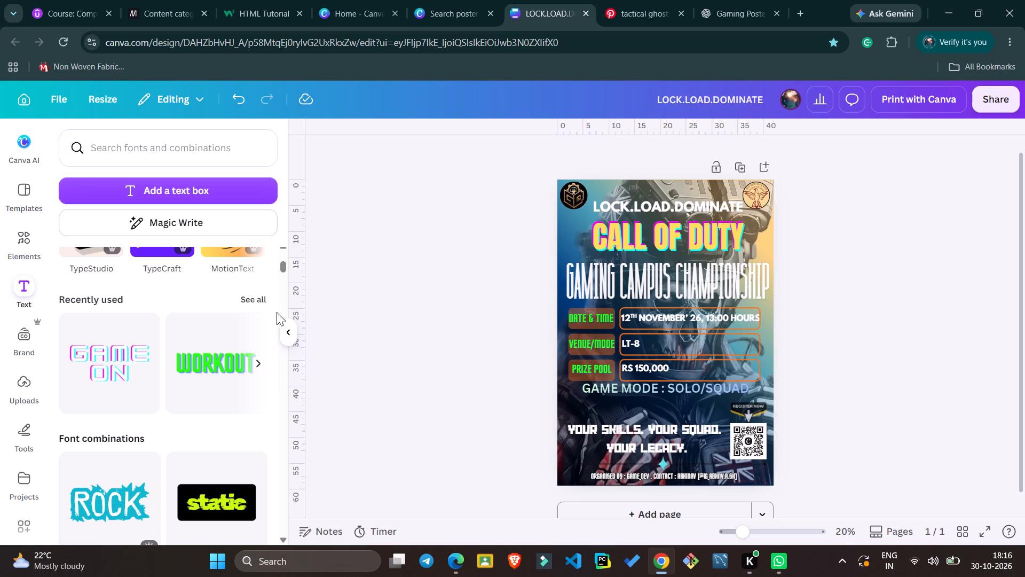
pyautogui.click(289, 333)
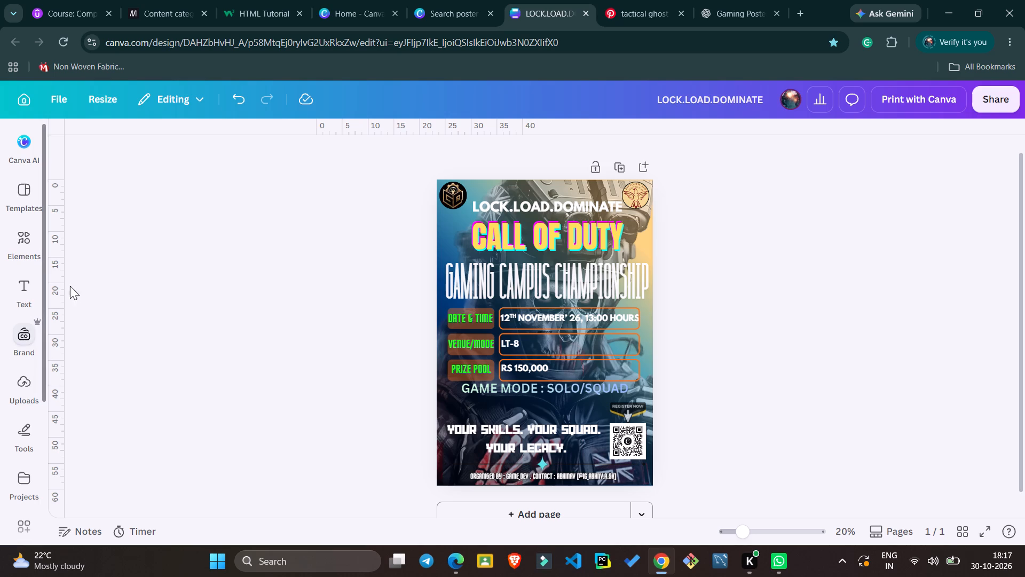
# Look through the REGISTER HERE results in the elements library, covering graphics and all element types.
pyautogui.click(30, 268)
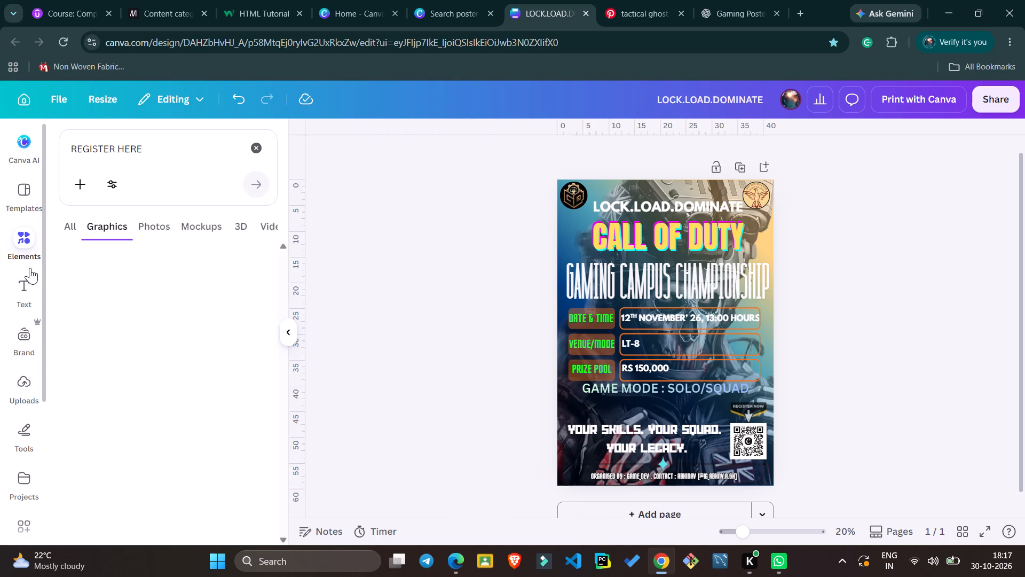
pyautogui.click(358, 277)
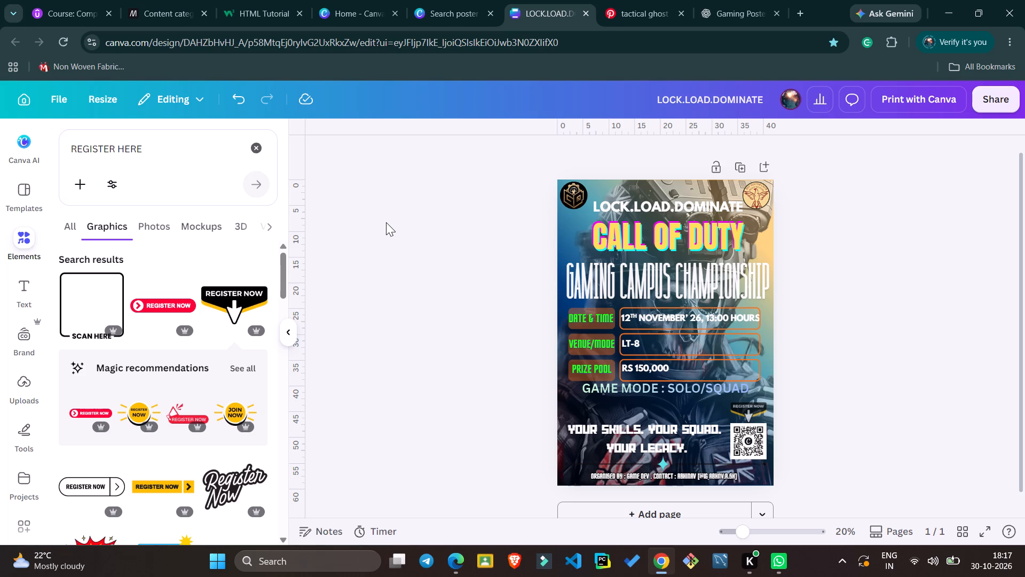
pyautogui.click(339, 245)
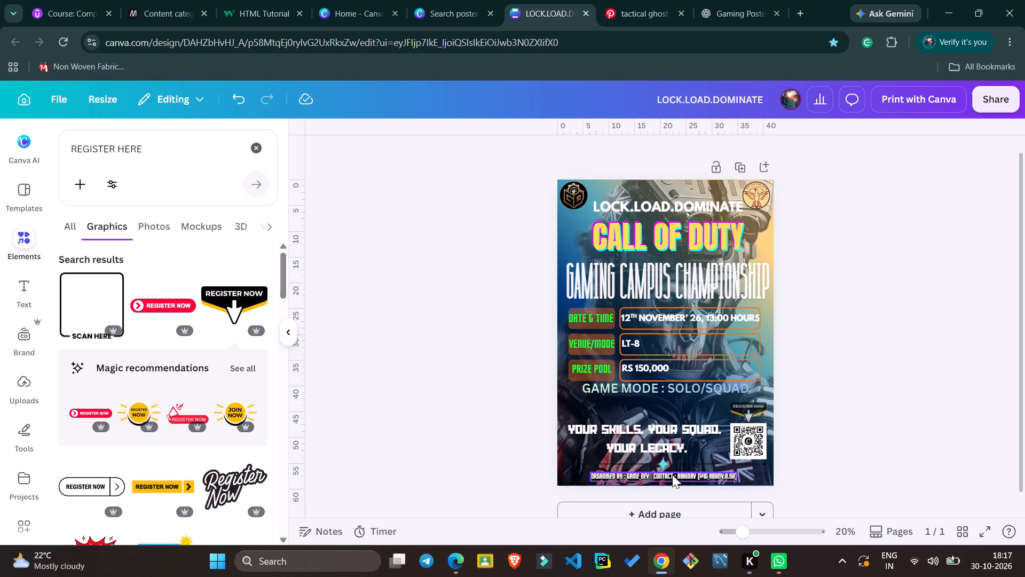
pyautogui.click(642, 459)
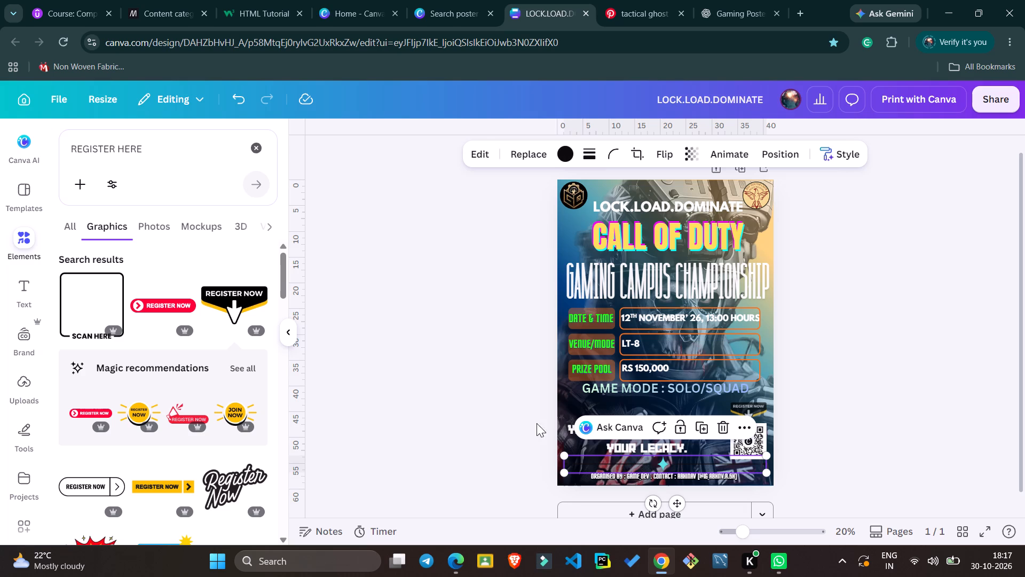
pyautogui.click(513, 400)
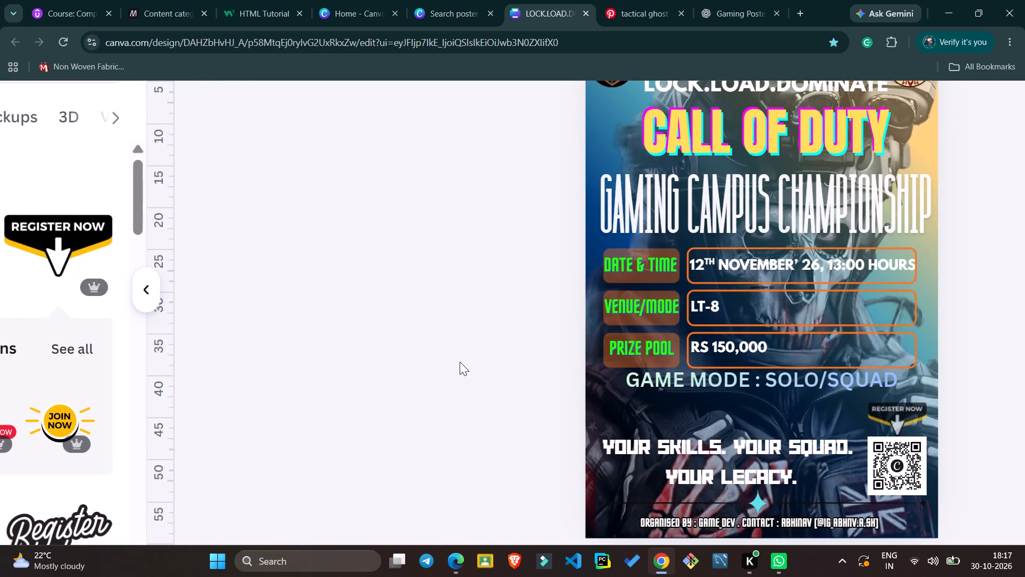
pyautogui.click(460, 362)
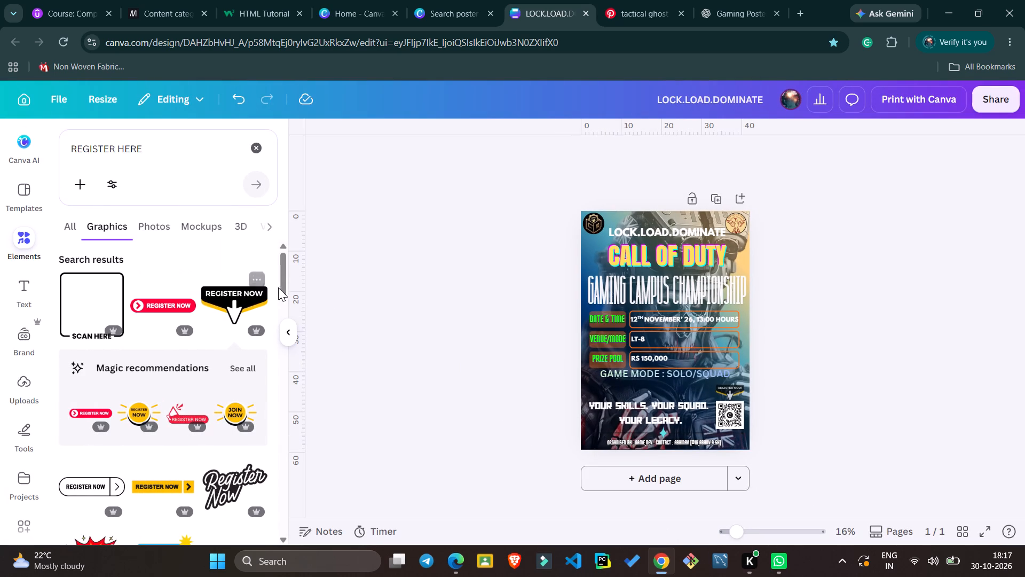
pyautogui.moveTo(283, 288); pyautogui.dragTo(360, 497)
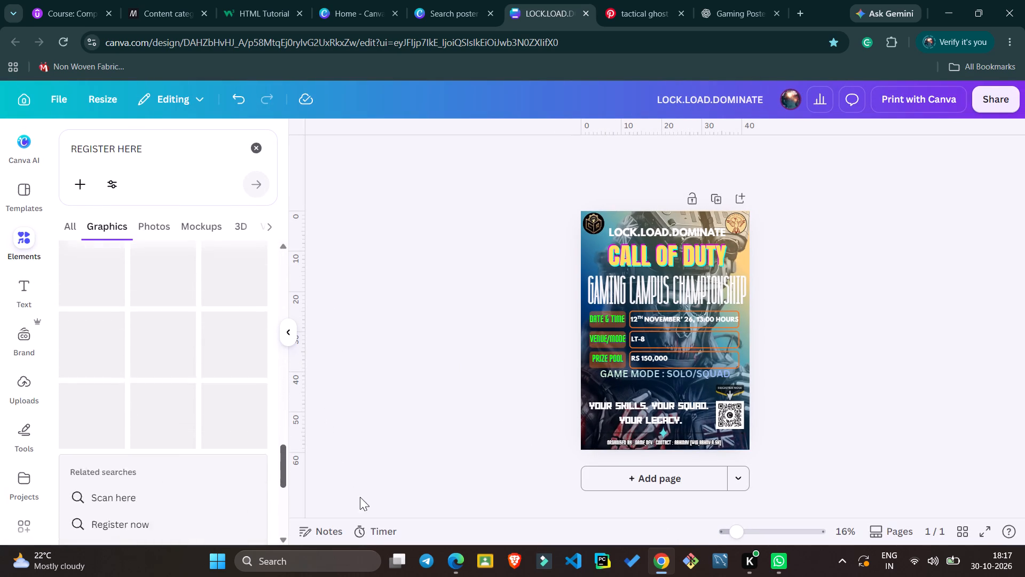
pyautogui.moveTo(360, 497); pyautogui.dragTo(243, 273)
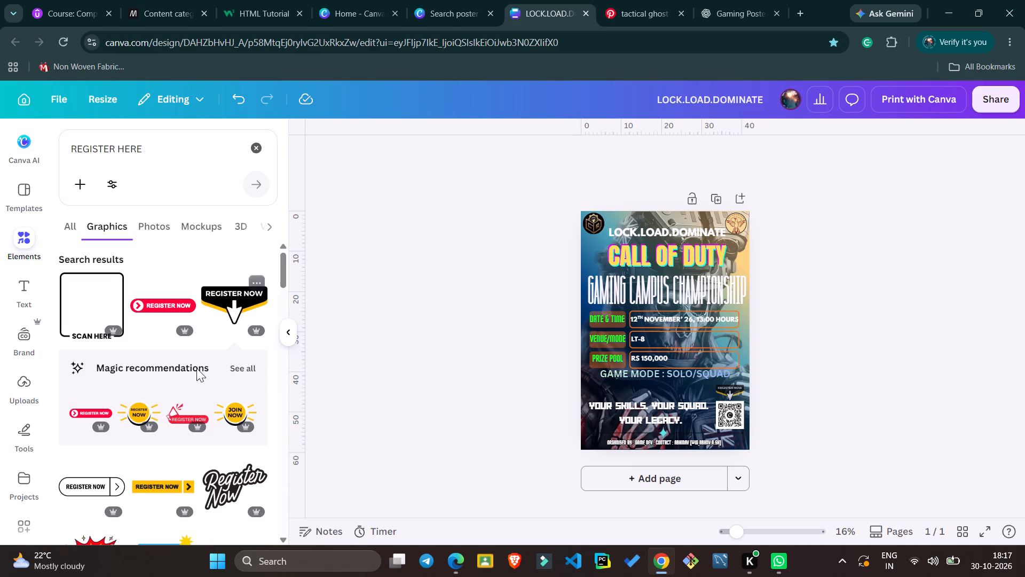
pyautogui.click(405, 364)
pyautogui.scroll(4, 405, 364)
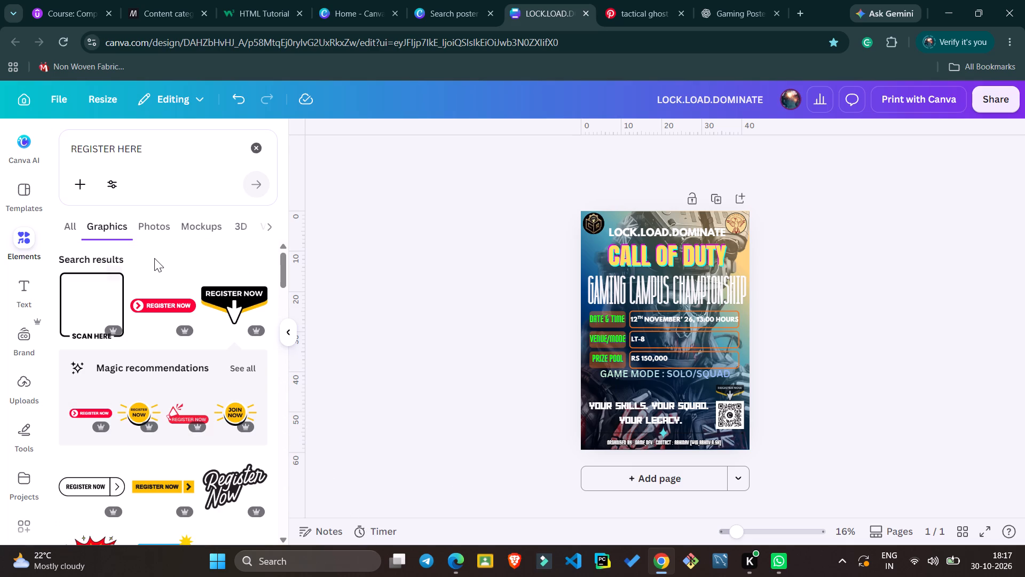
pyautogui.click(154, 258)
pyautogui.click(78, 227)
pyautogui.scroll(-4, 174, 427)
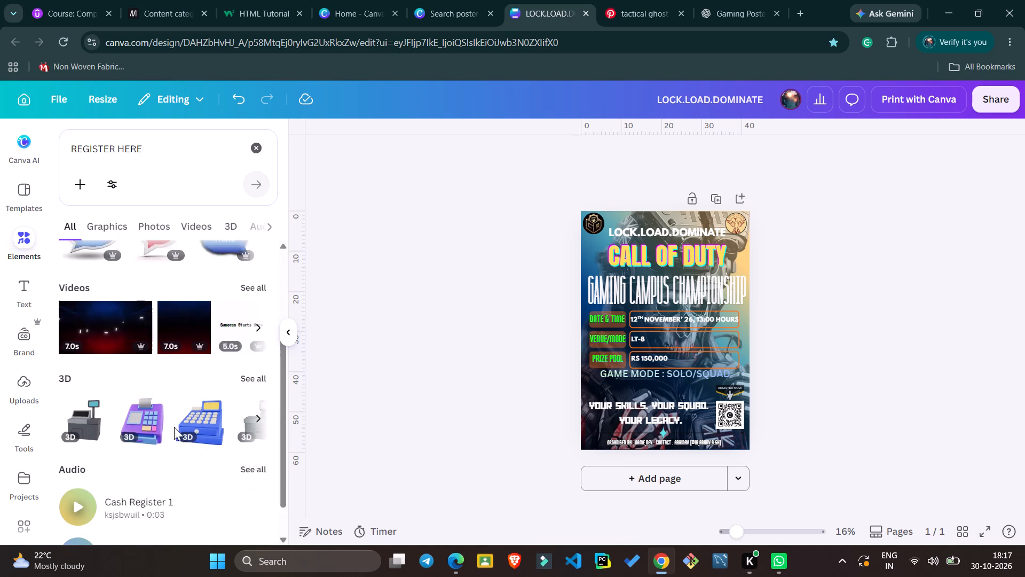
pyautogui.scroll(-4, 174, 427)
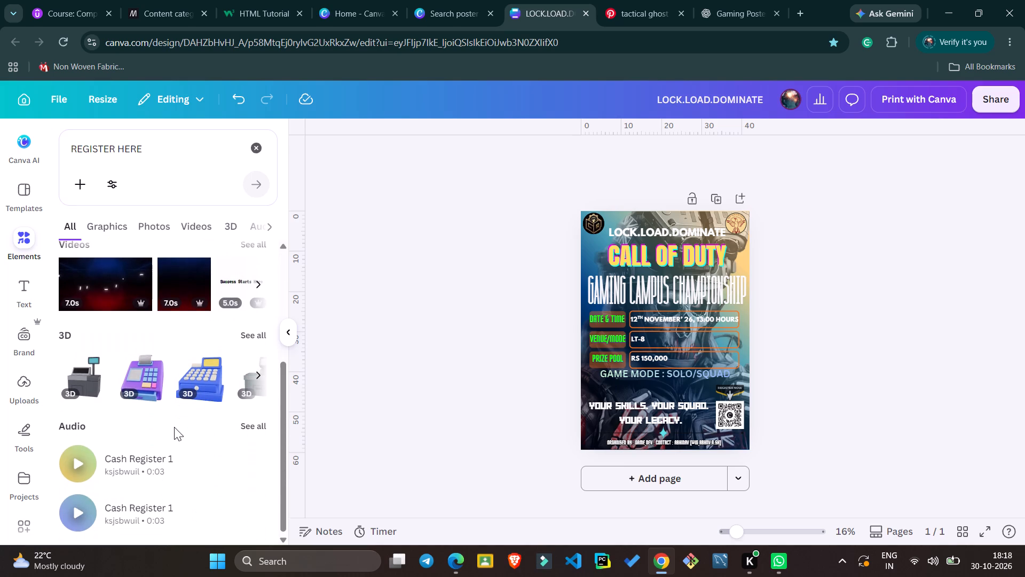
pyautogui.scroll(-1, 174, 427)
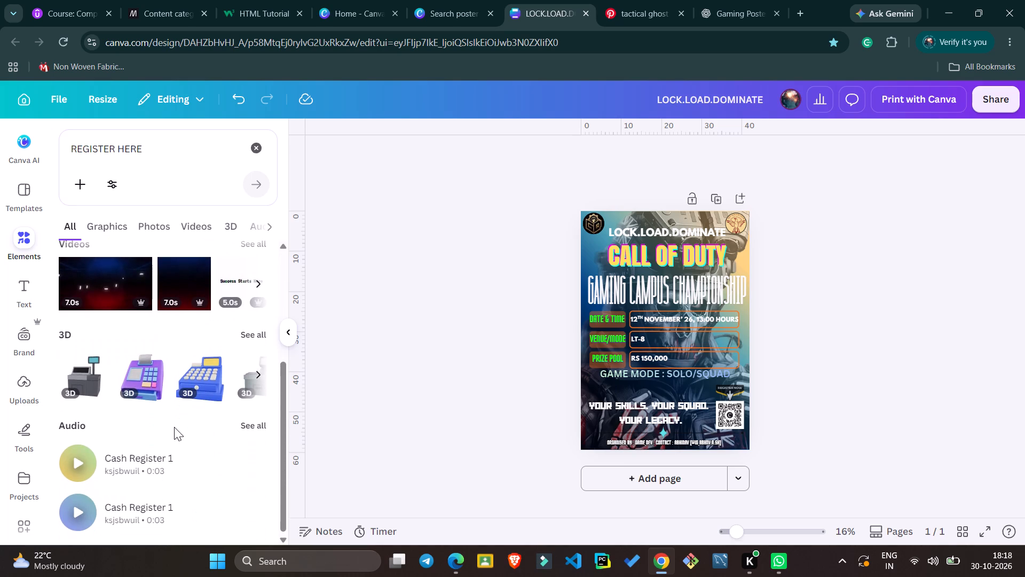
pyautogui.scroll(-2, 174, 427)
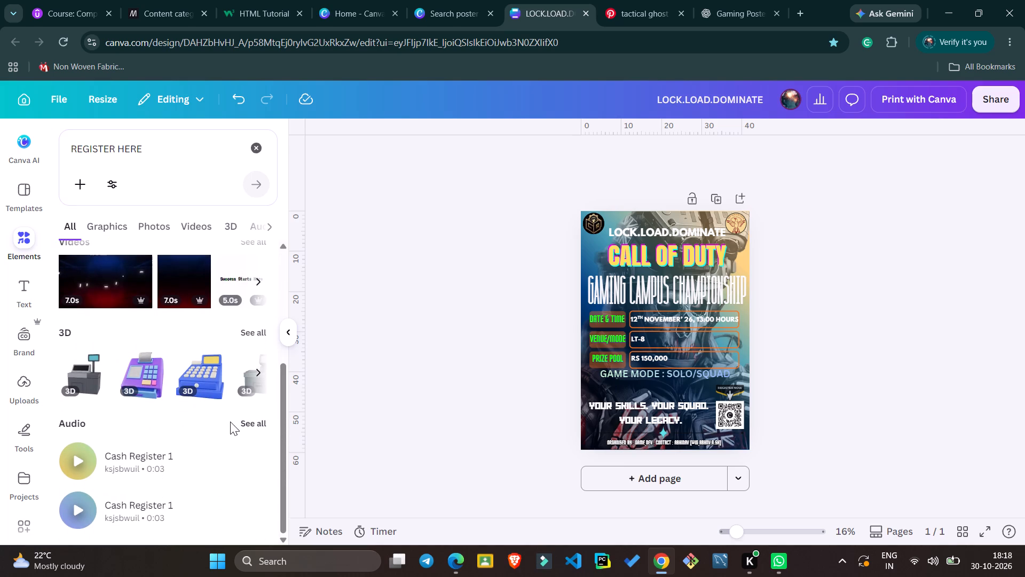
pyautogui.click(222, 421)
pyautogui.scroll(8, 222, 421)
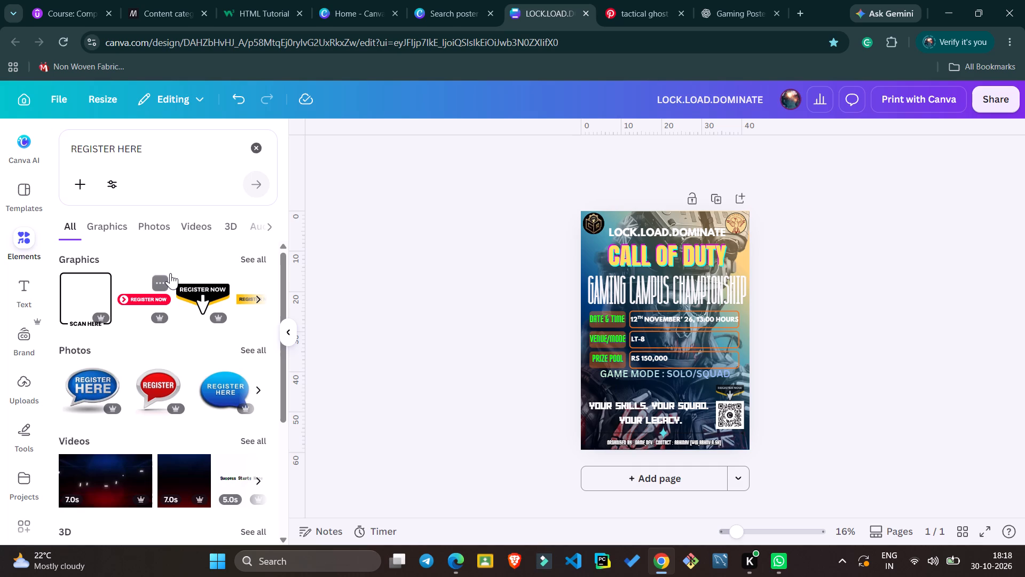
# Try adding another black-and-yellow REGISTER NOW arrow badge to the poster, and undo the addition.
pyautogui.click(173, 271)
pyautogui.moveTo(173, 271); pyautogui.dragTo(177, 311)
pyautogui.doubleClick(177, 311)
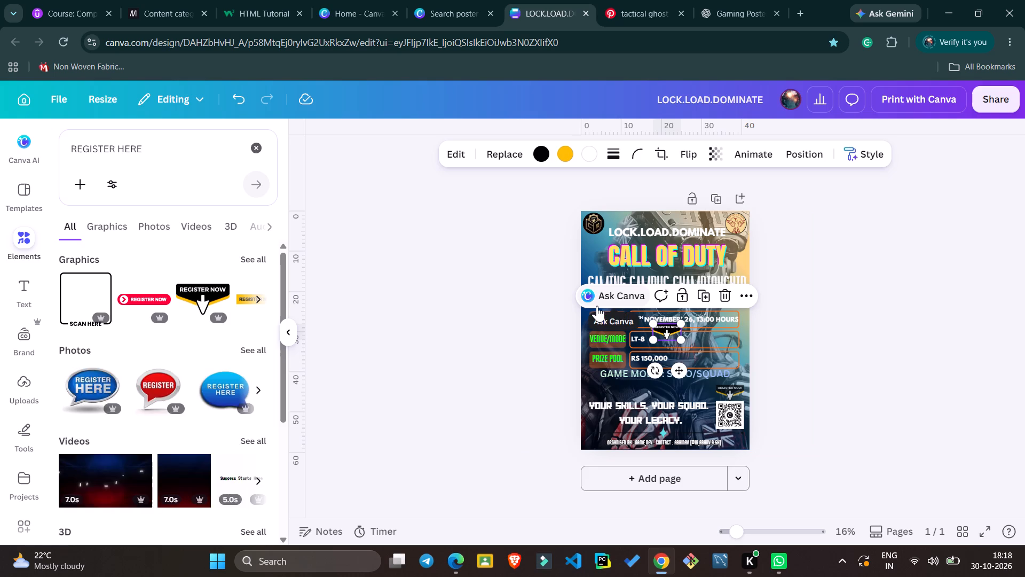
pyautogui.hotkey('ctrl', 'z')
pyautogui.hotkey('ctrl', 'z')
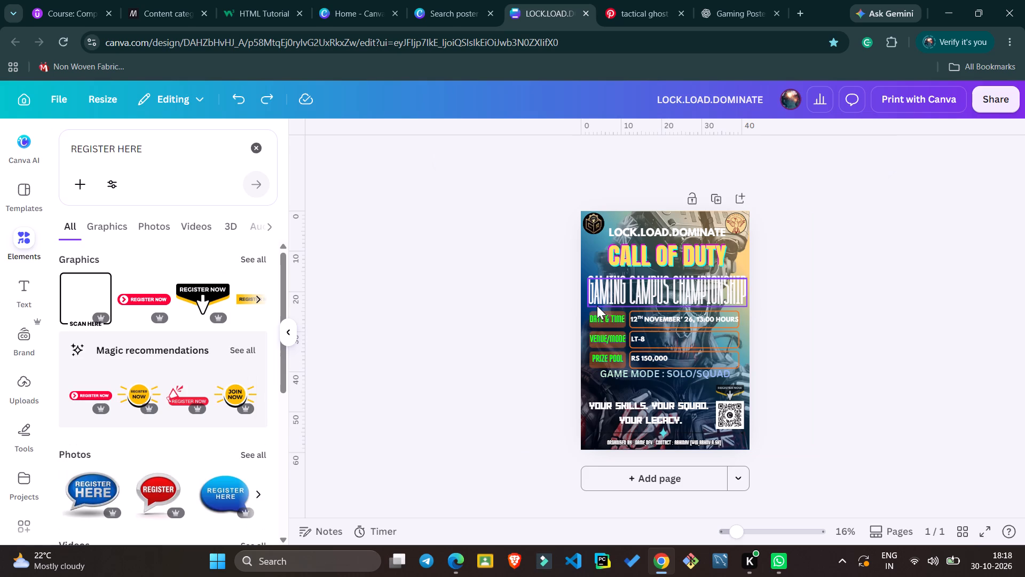
# Move the GAME MODE : SOLO/SQUAD line slightly down, away from the PRIZE POOL row.
pyautogui.click(513, 319)
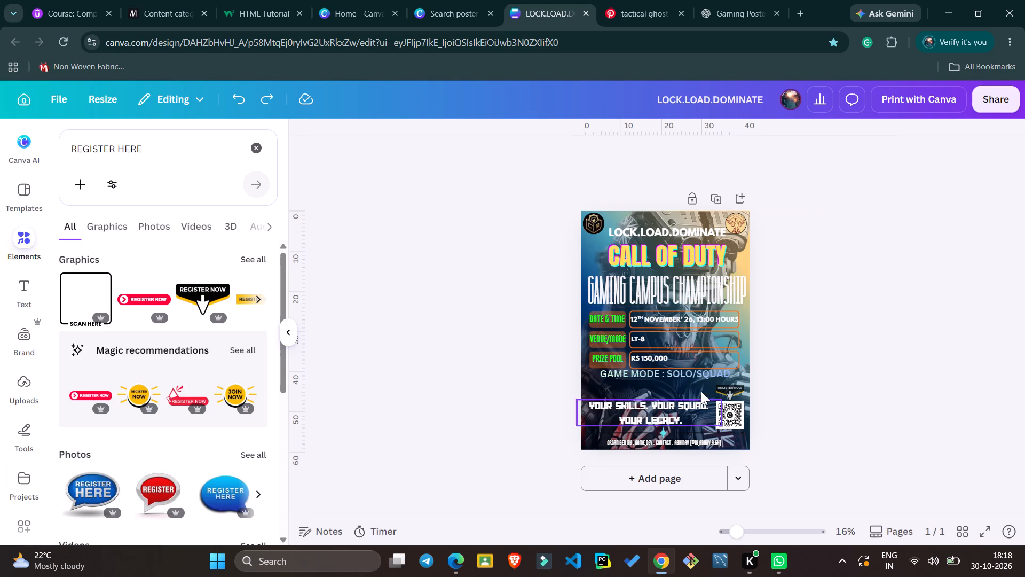
pyautogui.click(689, 377)
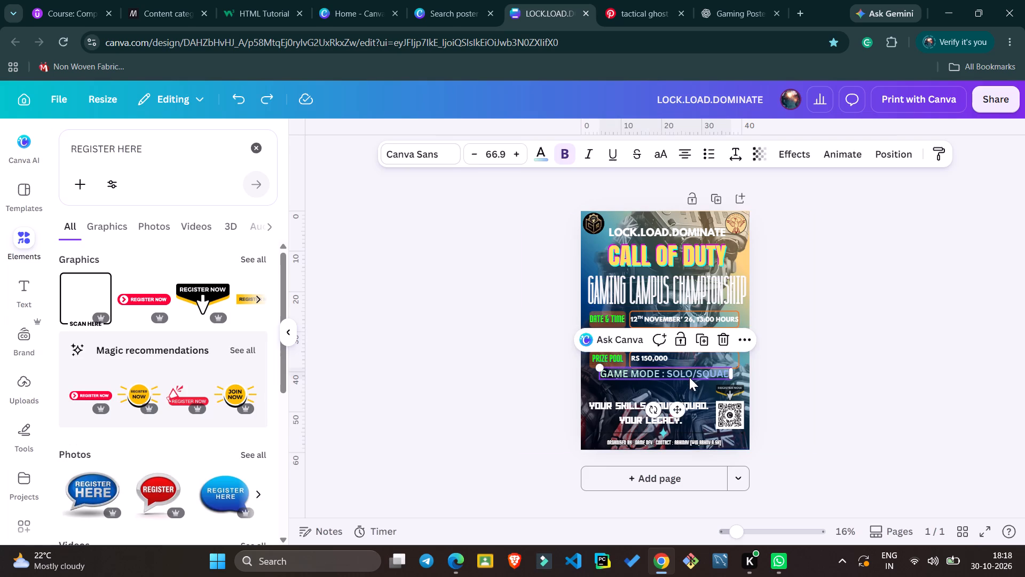
pyautogui.click(526, 306)
# Look over the remaining REGISTER HERE results and clear that search from the elements library.
pyautogui.scroll(-1, 439, 354)
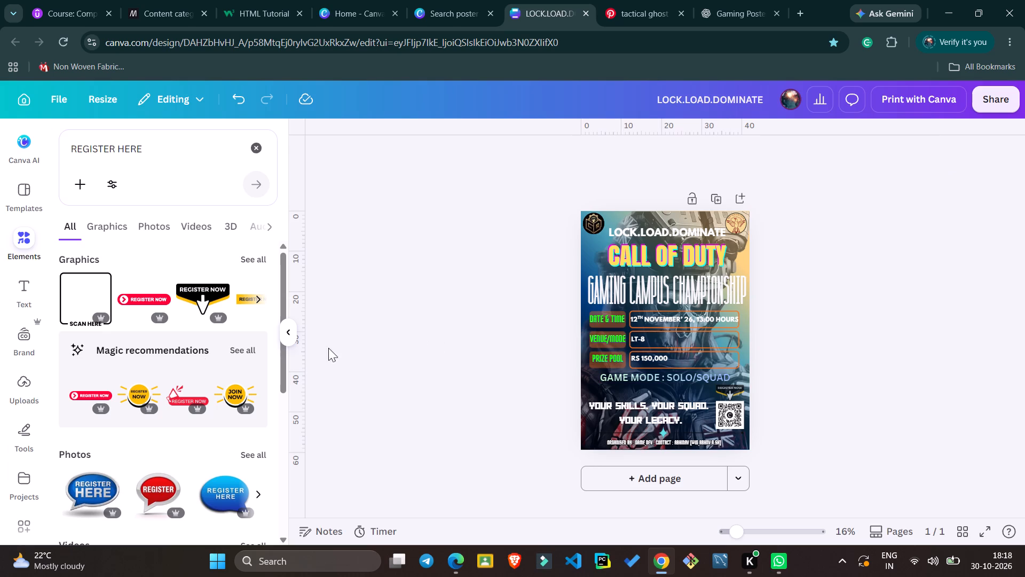
pyautogui.scroll(-5, 167, 432)
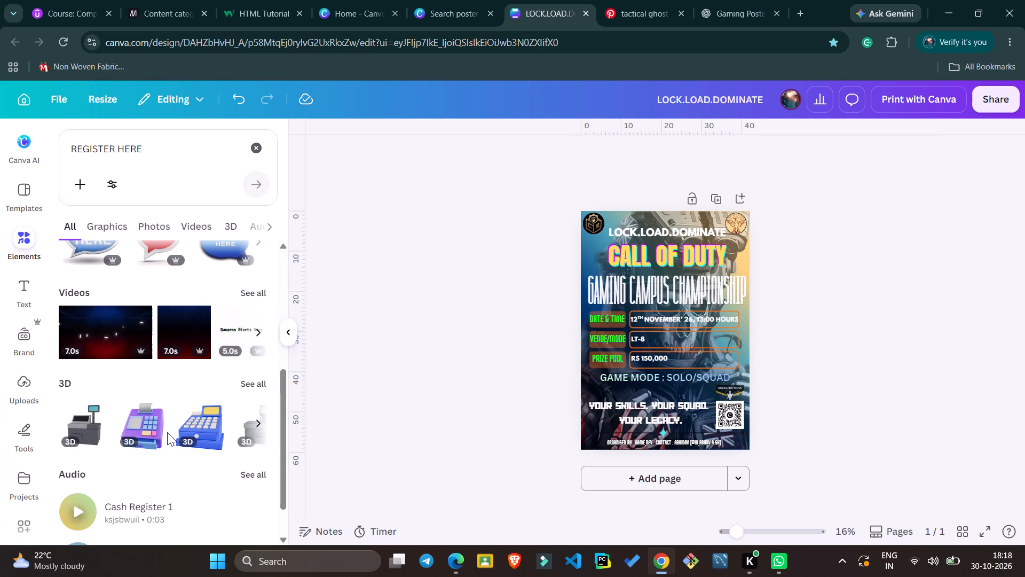
pyautogui.scroll(3, 167, 432)
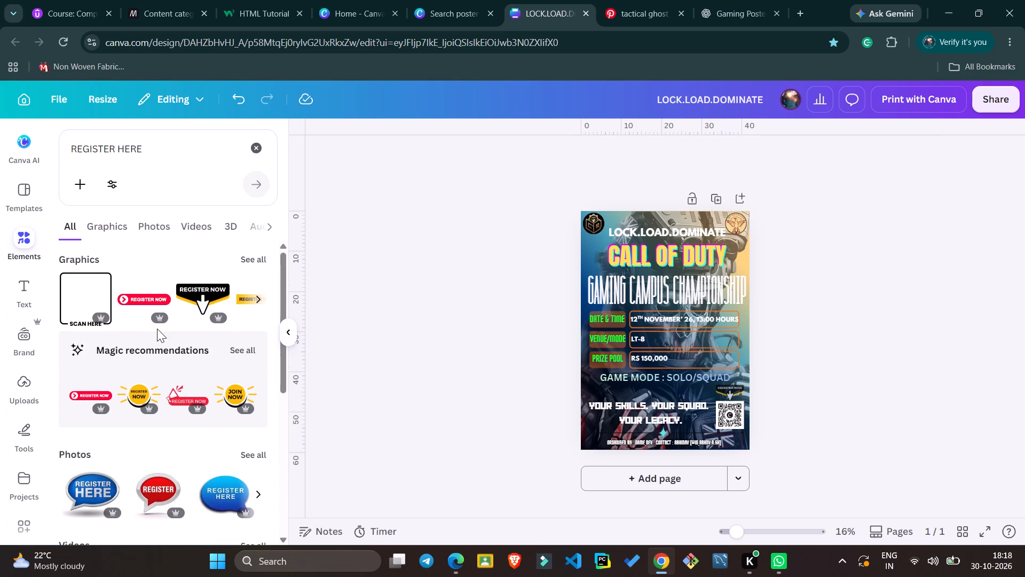
pyautogui.scroll(3, 173, 246)
pyautogui.click(254, 141)
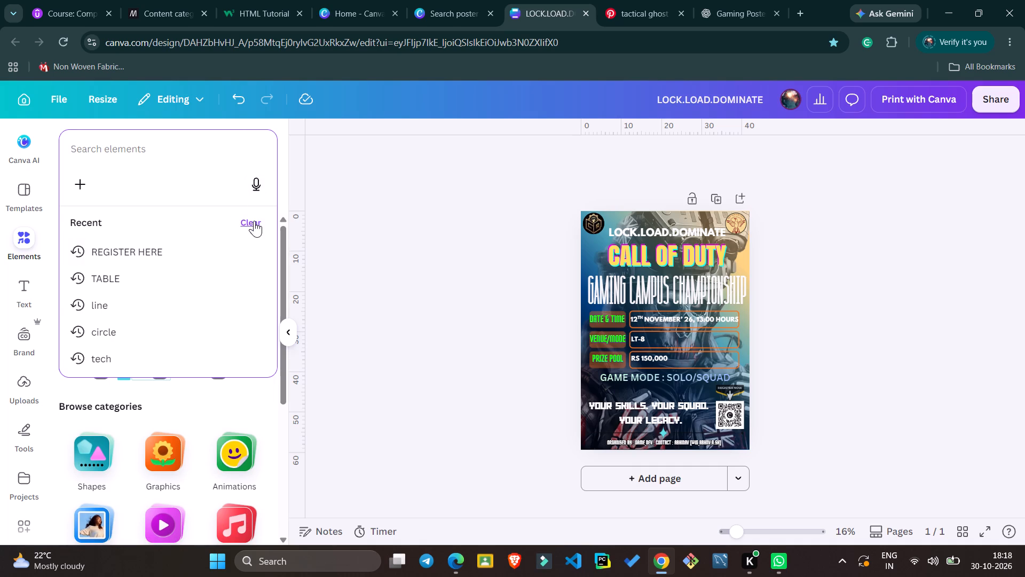
# Clear the recent searches list in the elements library.
pyautogui.click(254, 221)
pyautogui.scroll(2, 432, 280)
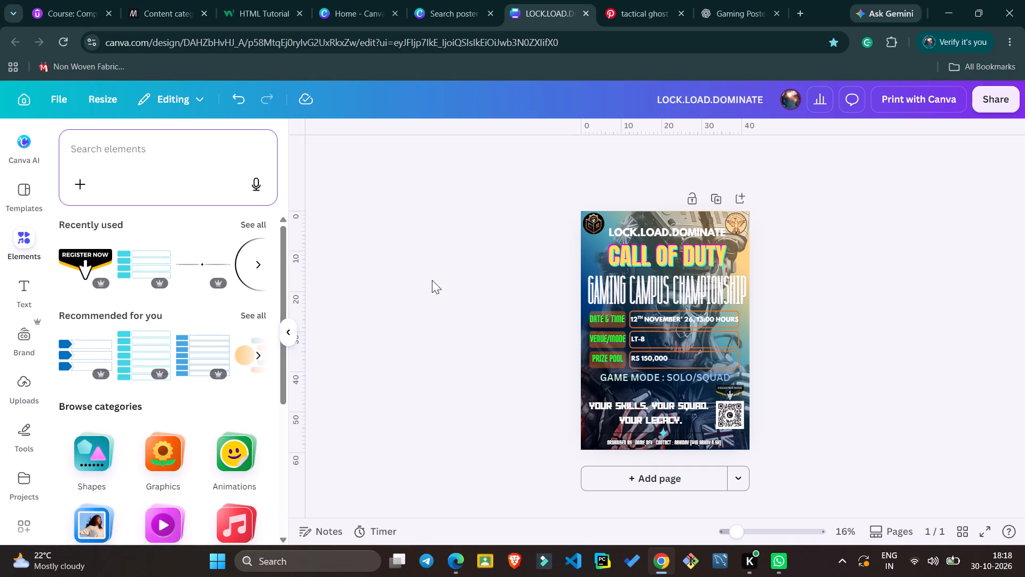
# Rename the design as GAME_DEV POSTER.
pyautogui.click(708, 108)
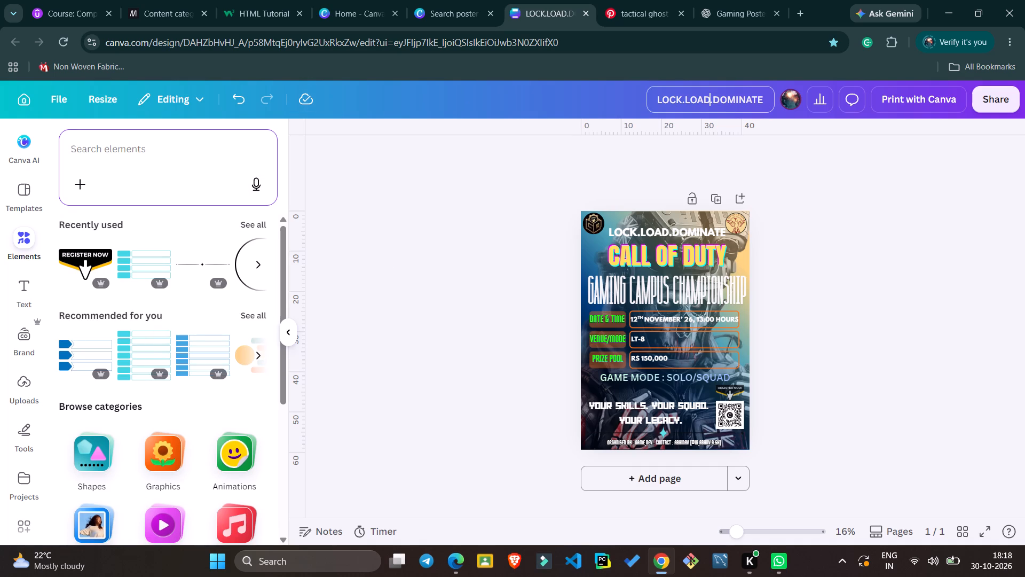
pyautogui.hotkey('ctrl', 'a')
pyautogui.press('BackSpace')
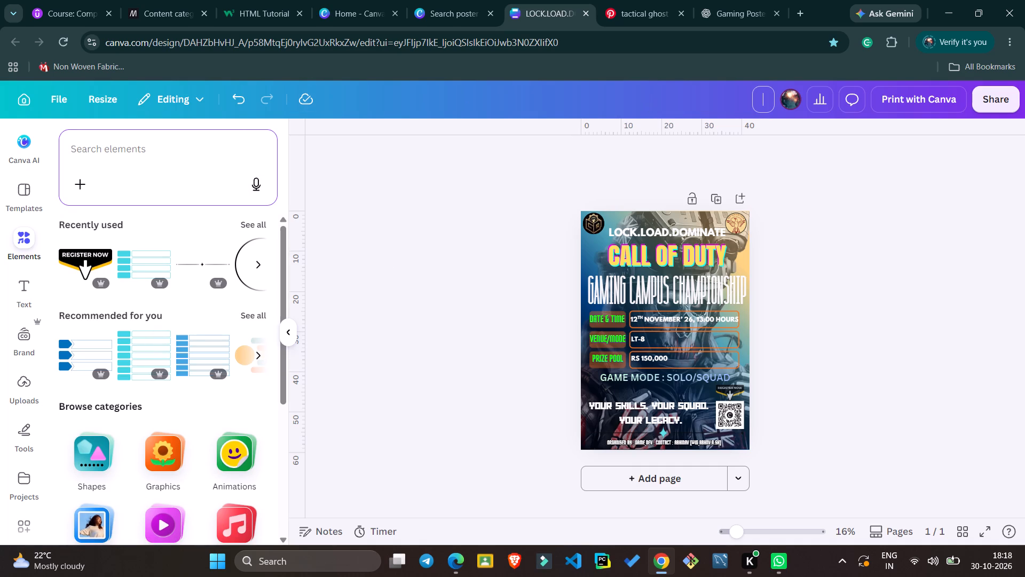
pyautogui.press('BackSpace')
pyautogui.press('BackSpace')
pyautogui.write('_DEV POSTER')
pyautogui.press('Return')
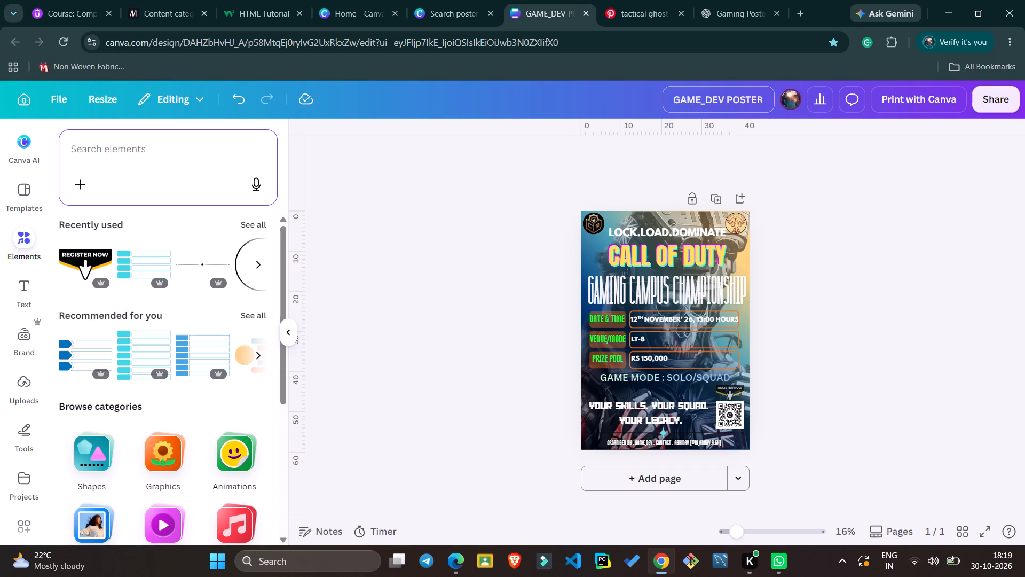
pyautogui.click(504, 168)
# Leave the poster editor and return to the Canva home page.
pyautogui.scroll(2, 169, 278)
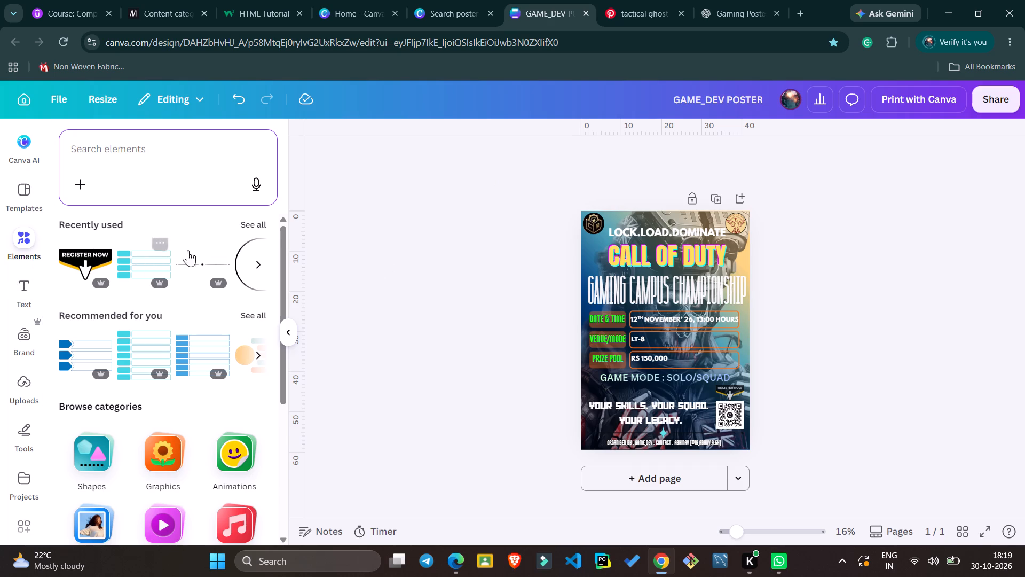
pyautogui.hscroll(-1, 89, 408)
pyautogui.click(28, 98)
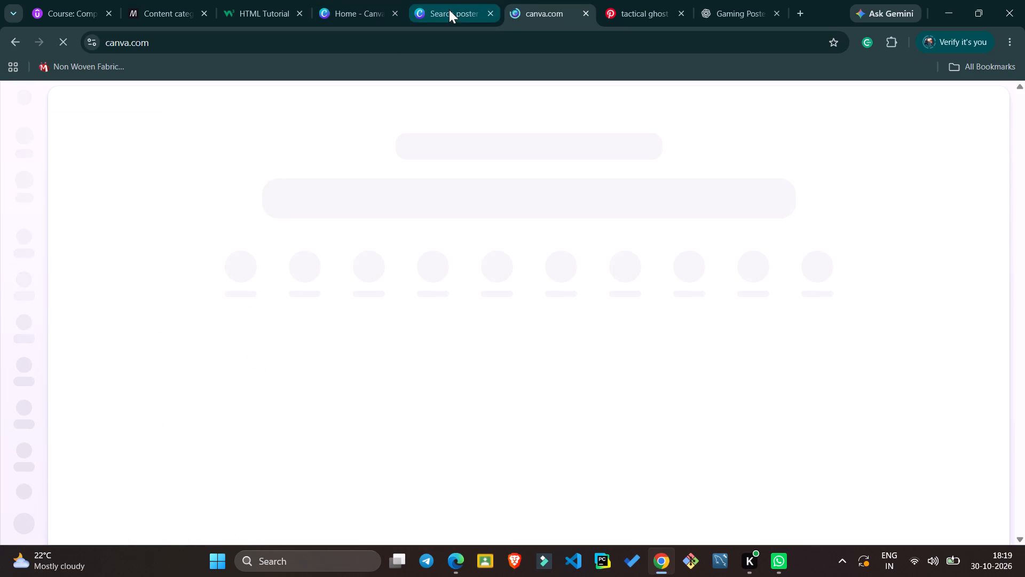
# Close the poster search tab and the duplicate Canva home tab, keeping a single Canva tab open.
pyautogui.click(451, 11)
pyautogui.click(492, 15)
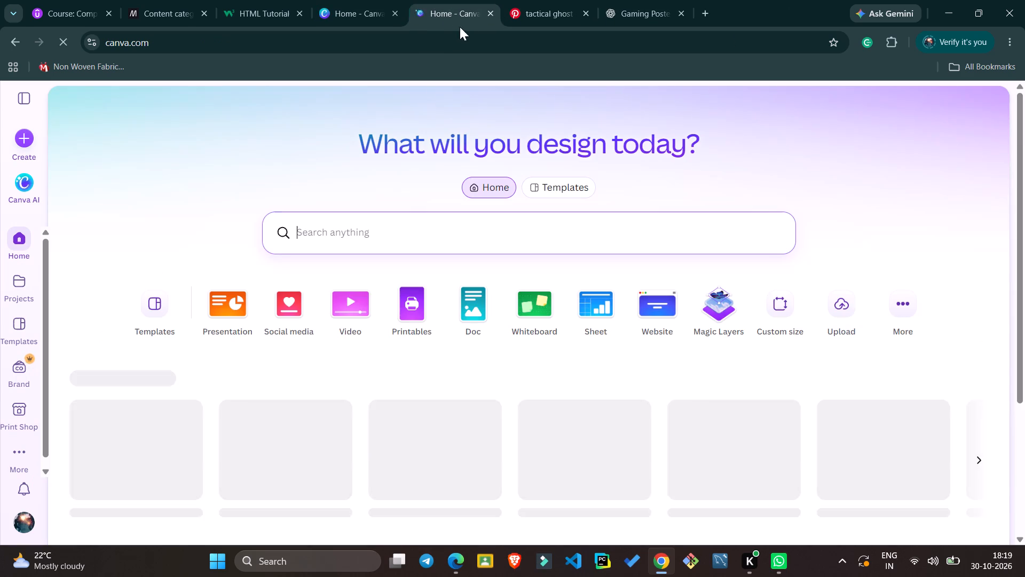
pyautogui.click(399, 16)
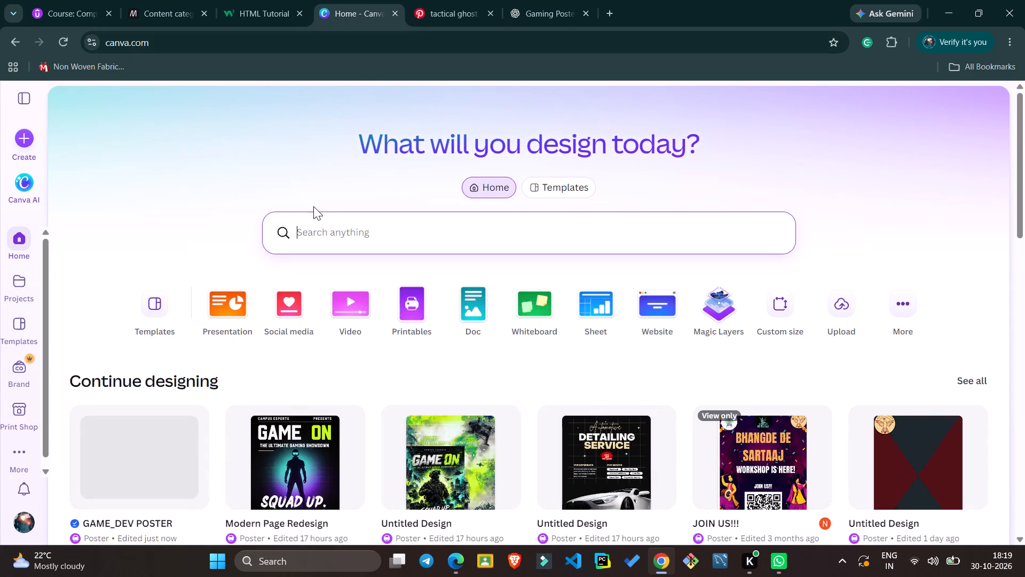
# Start a search from the Canva home page.
pyautogui.scroll(-1, 294, 258)
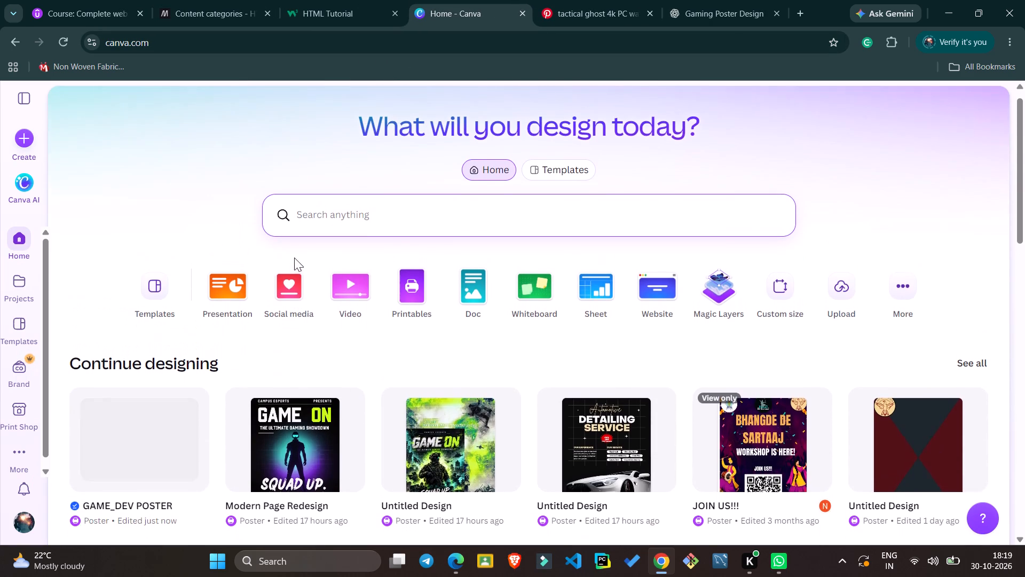
pyautogui.click(379, 214)
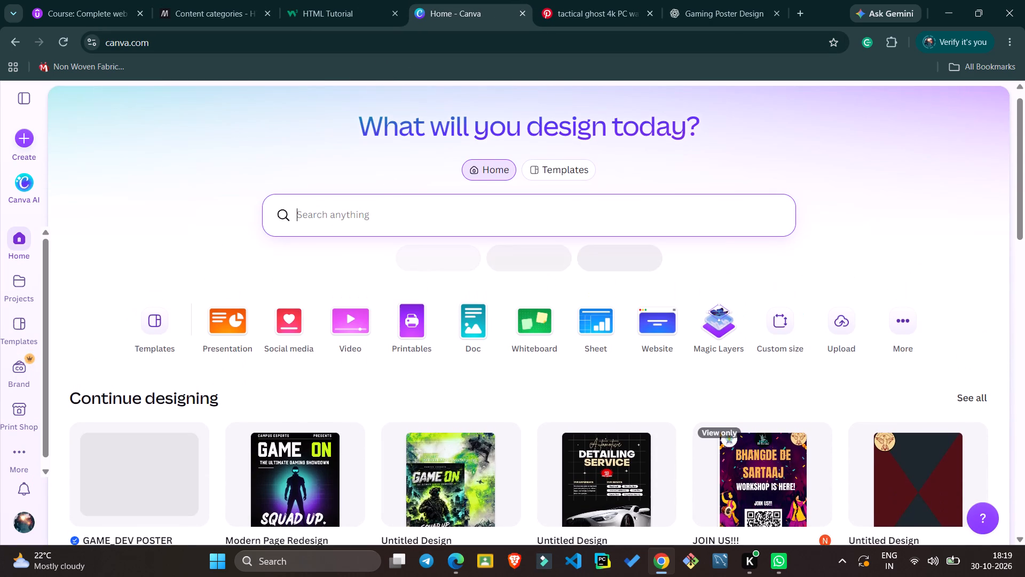
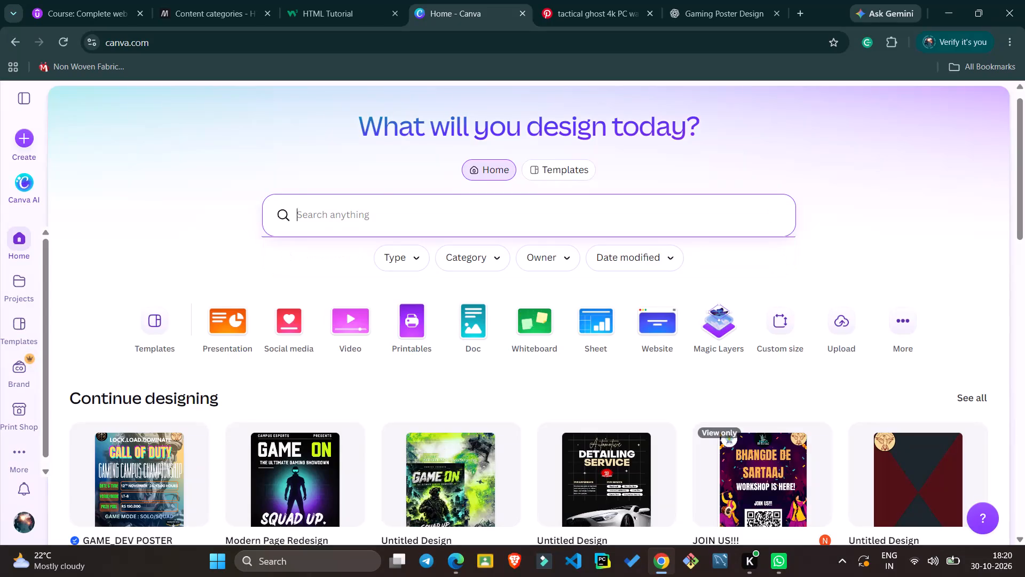
# Search Canva for "coding contest".
pyautogui.press('BackSpace')
pyautogui.write('coding contest')
pyautogui.press('Return')
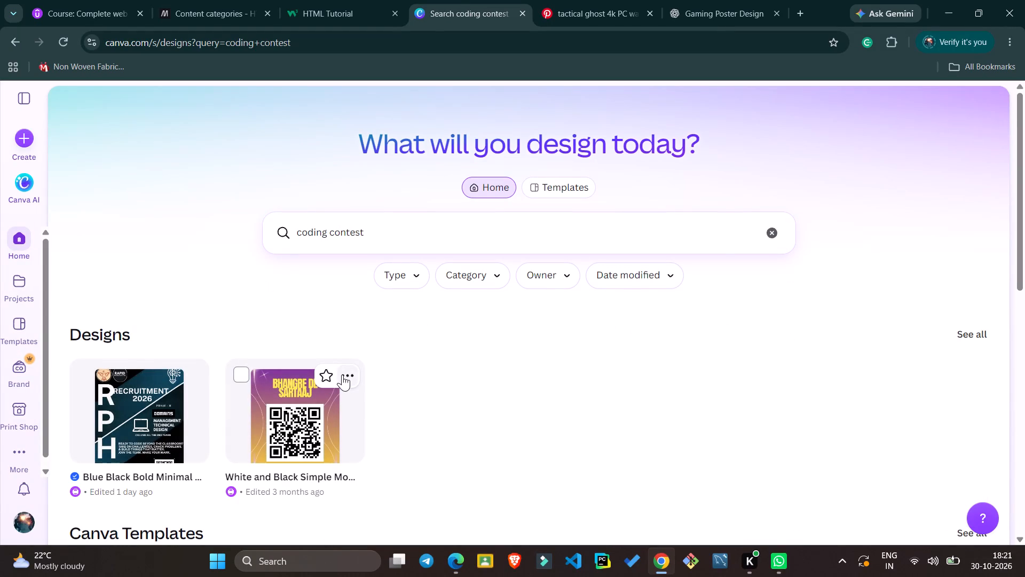
# Look through the Canva Templates results for coding contest and expand the list with more templates.
pyautogui.scroll(-5, 425, 372)
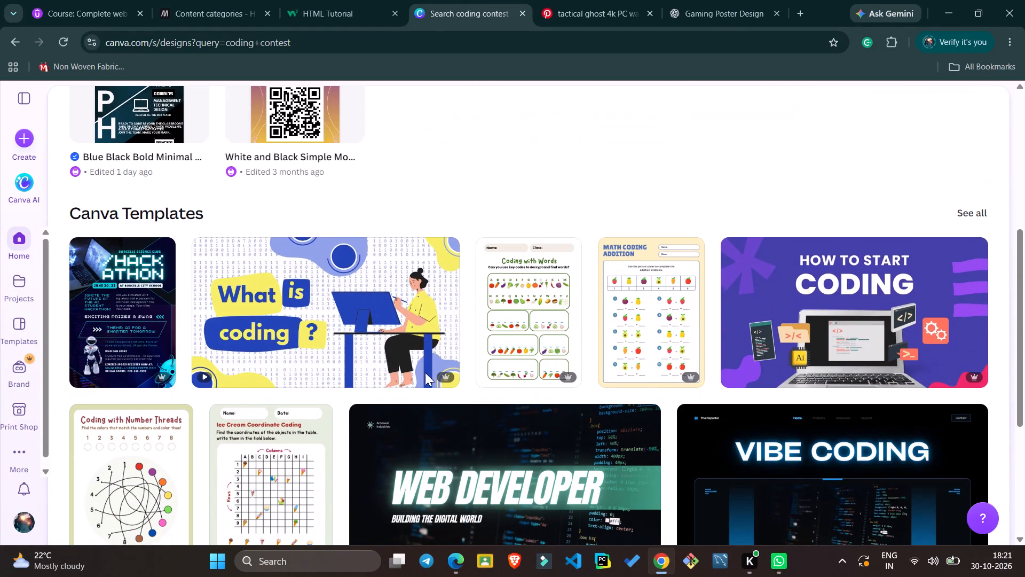
pyautogui.scroll(-1, 425, 372)
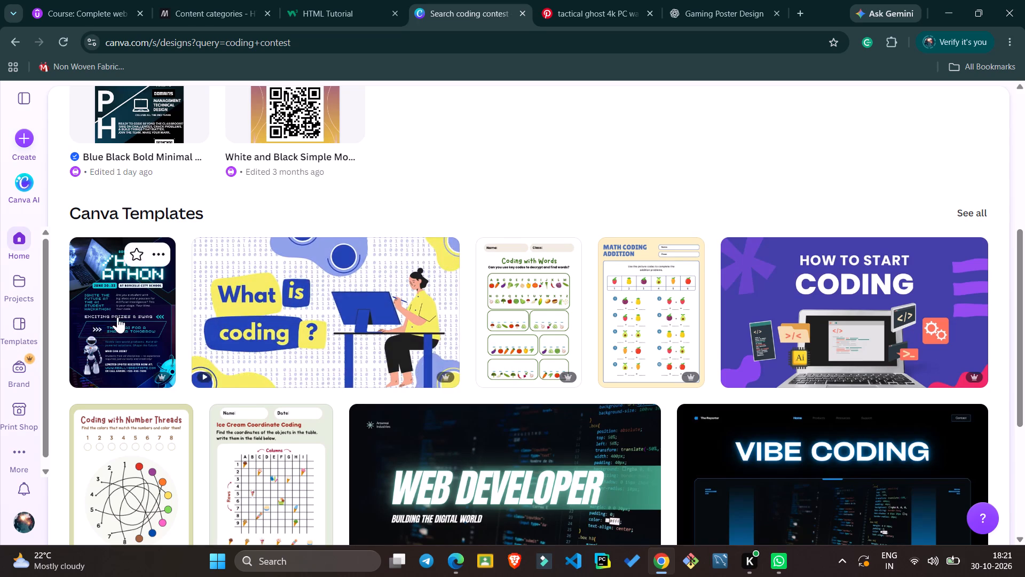
pyautogui.scroll(-1, 327, 326)
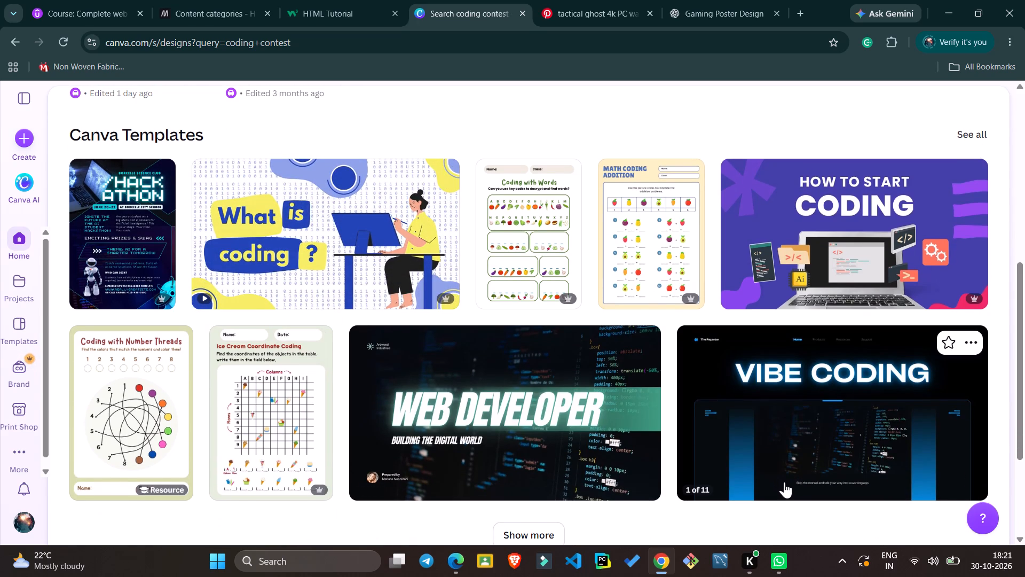
pyautogui.scroll(-4, 784, 482)
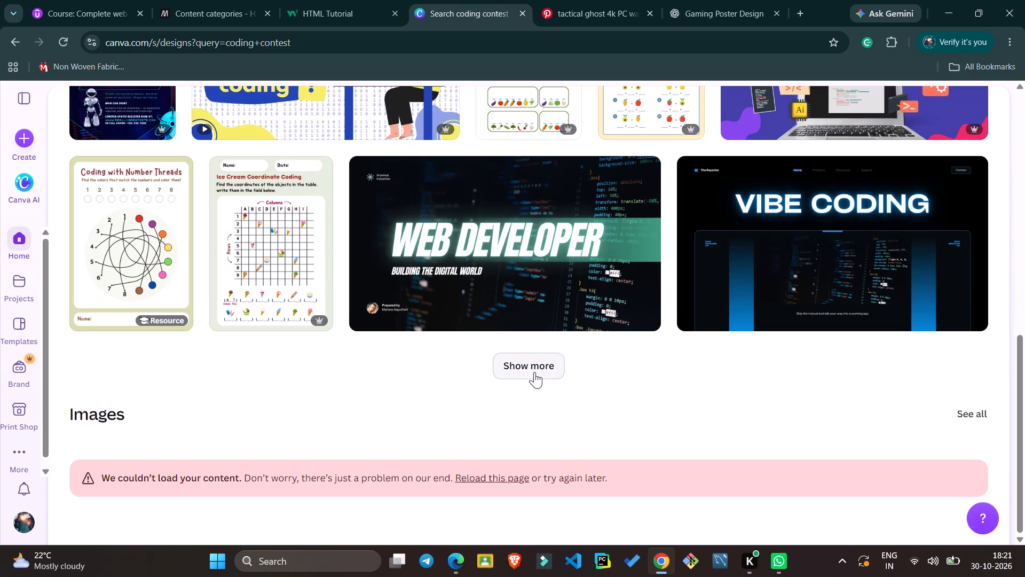
pyautogui.click(534, 372)
pyautogui.scroll(-6, 373, 411)
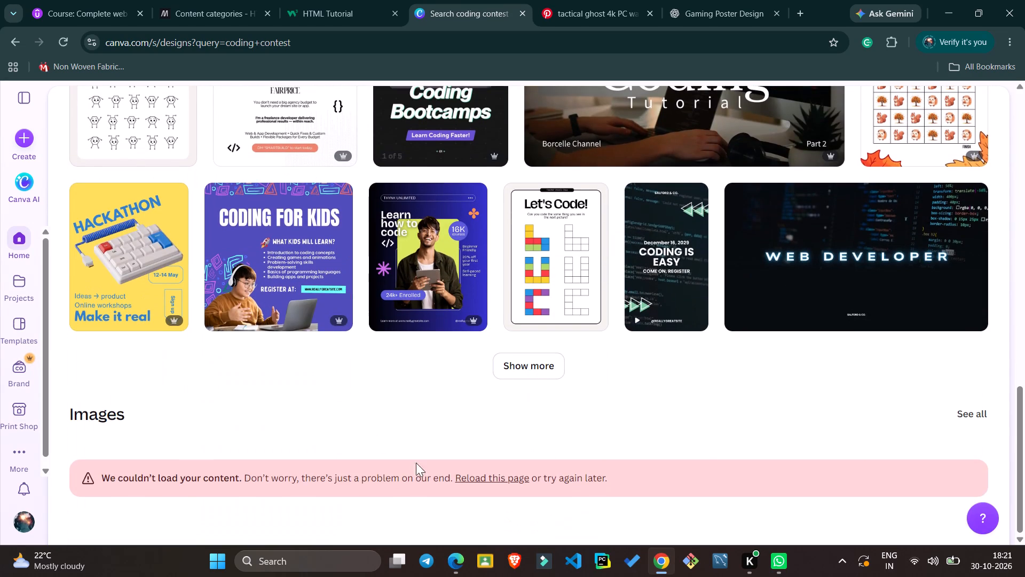
# Reload the search results page from the error notice in the Images section.
pyautogui.click(476, 477)
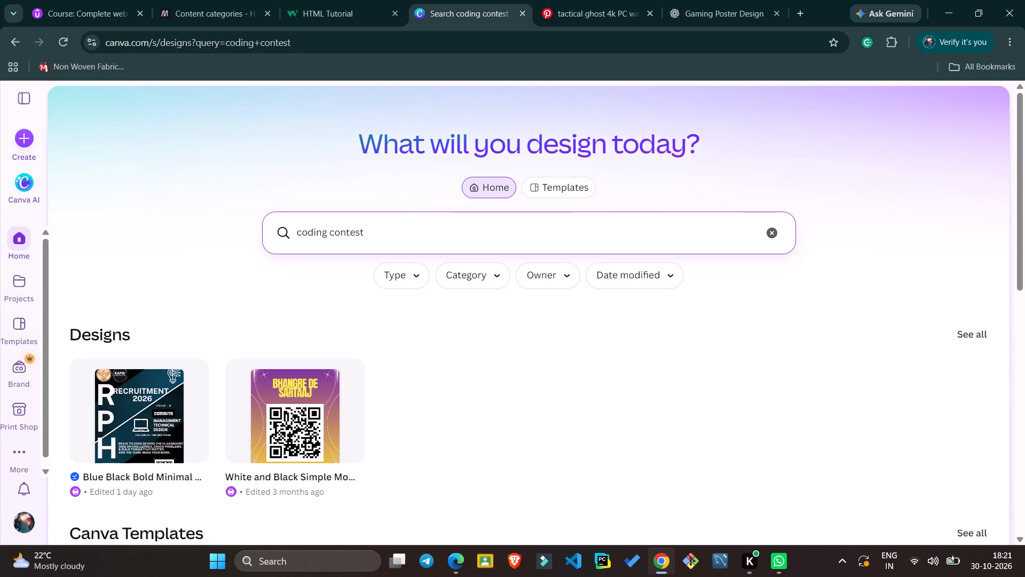
# Examine the Canva Templates results for a suitable coding contest poster design, repeatedly loading more templates.
pyautogui.scroll(-1, 403, 222)
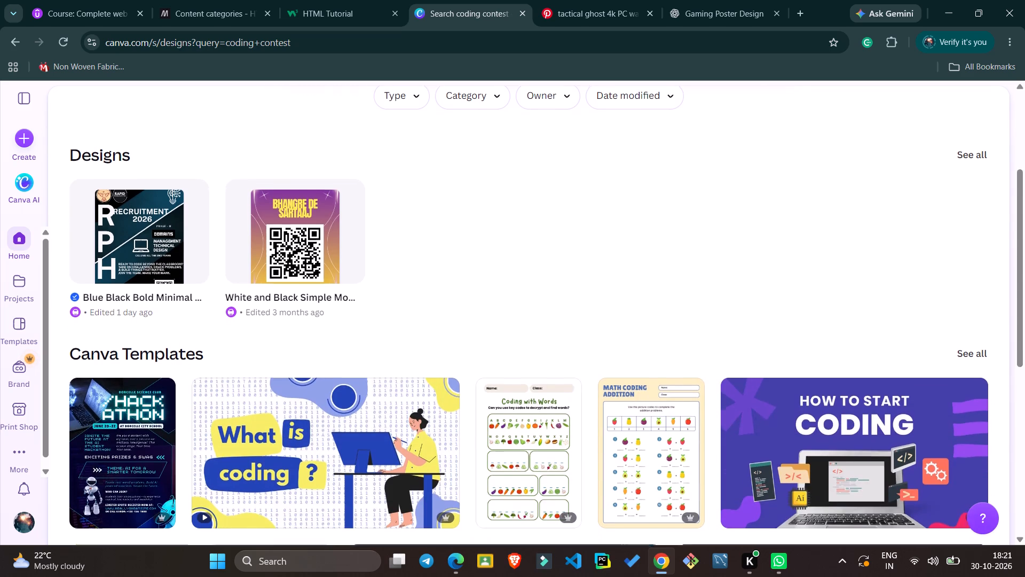
pyautogui.scroll(-7, 403, 222)
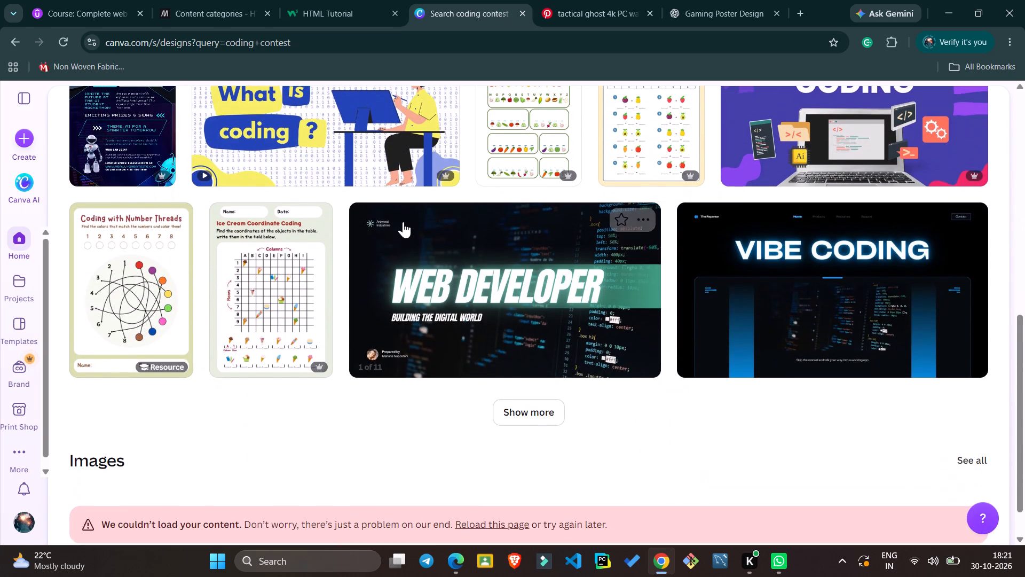
pyautogui.scroll(-2, 590, 438)
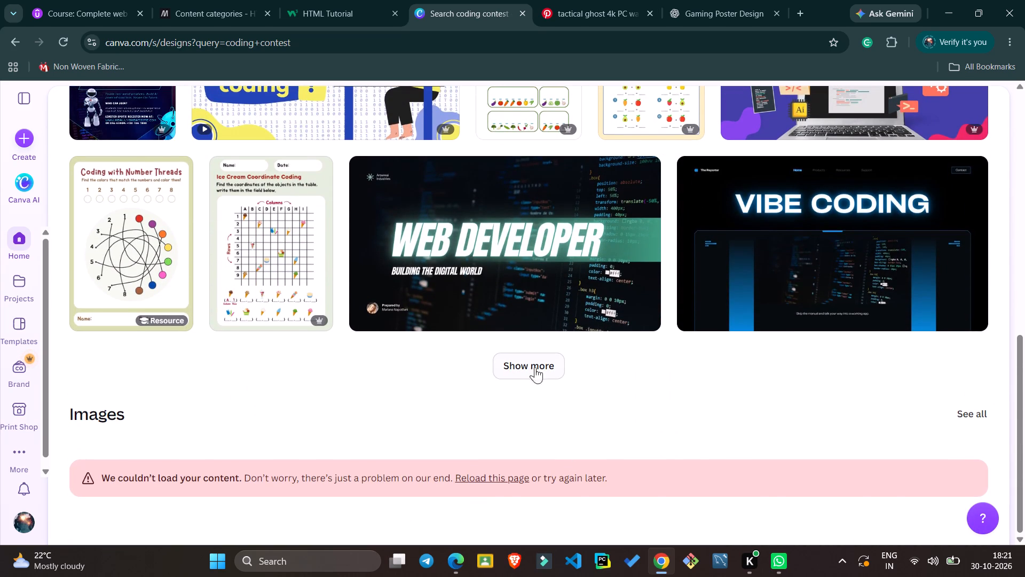
pyautogui.click(531, 370)
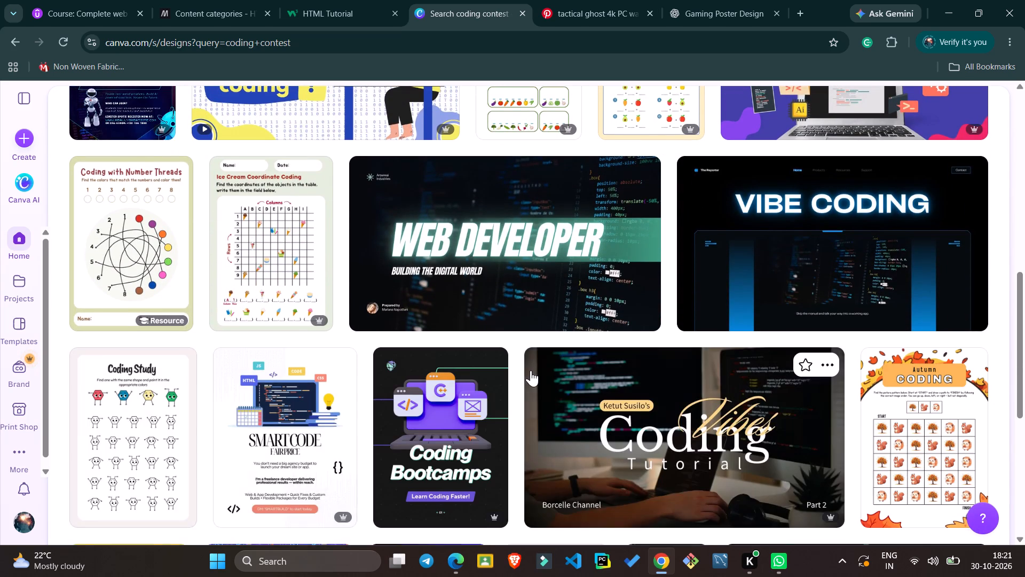
pyautogui.scroll(-4, 531, 370)
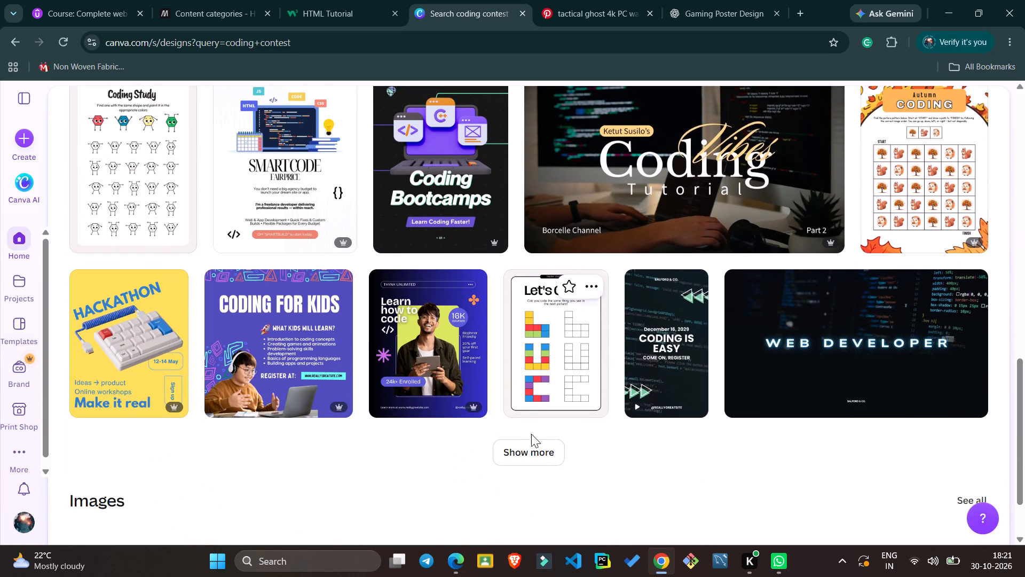
pyautogui.click(533, 440)
pyautogui.scroll(-4, 533, 440)
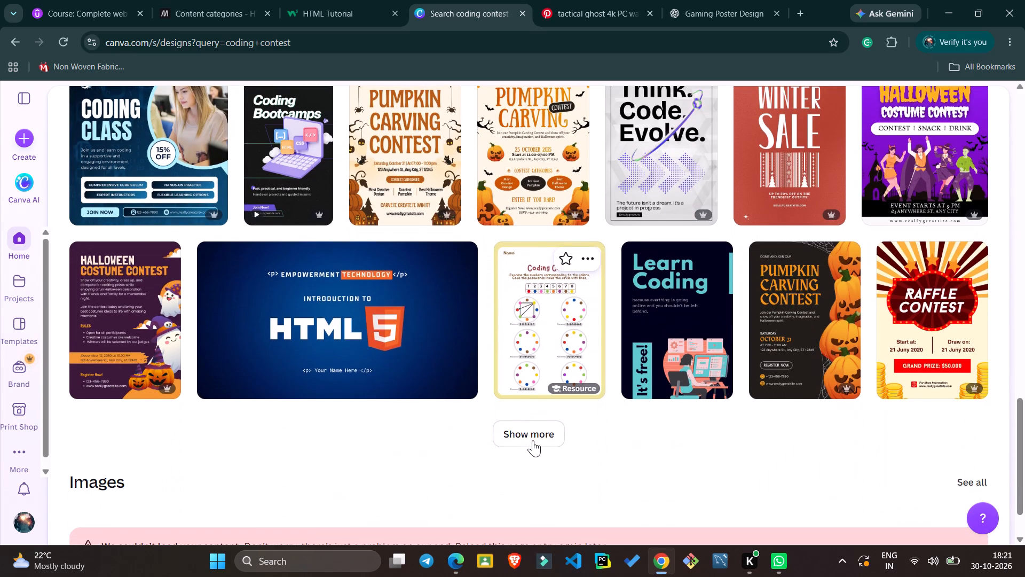
pyautogui.click(533, 440)
pyautogui.scroll(-6, 533, 440)
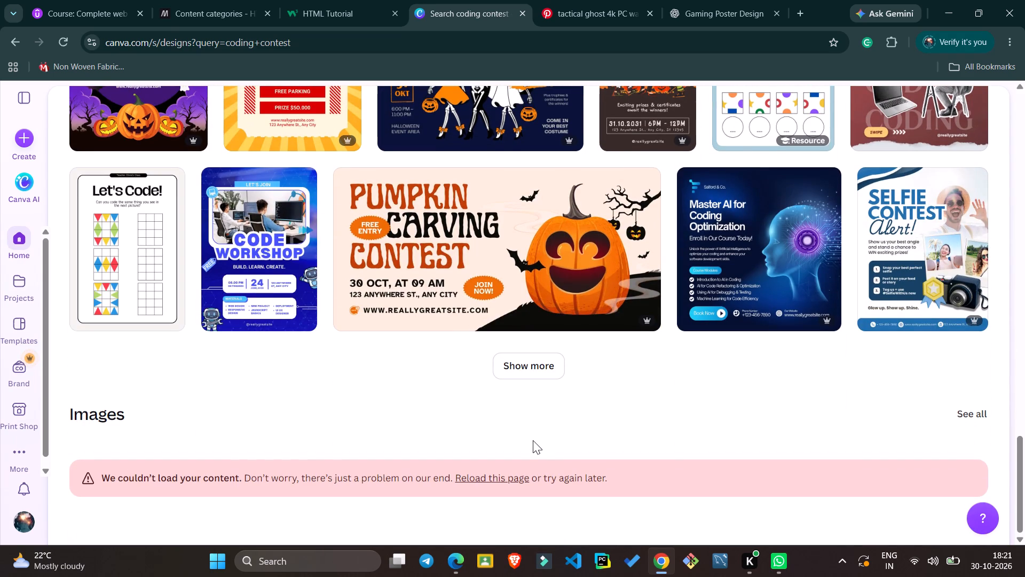
pyautogui.click(545, 377)
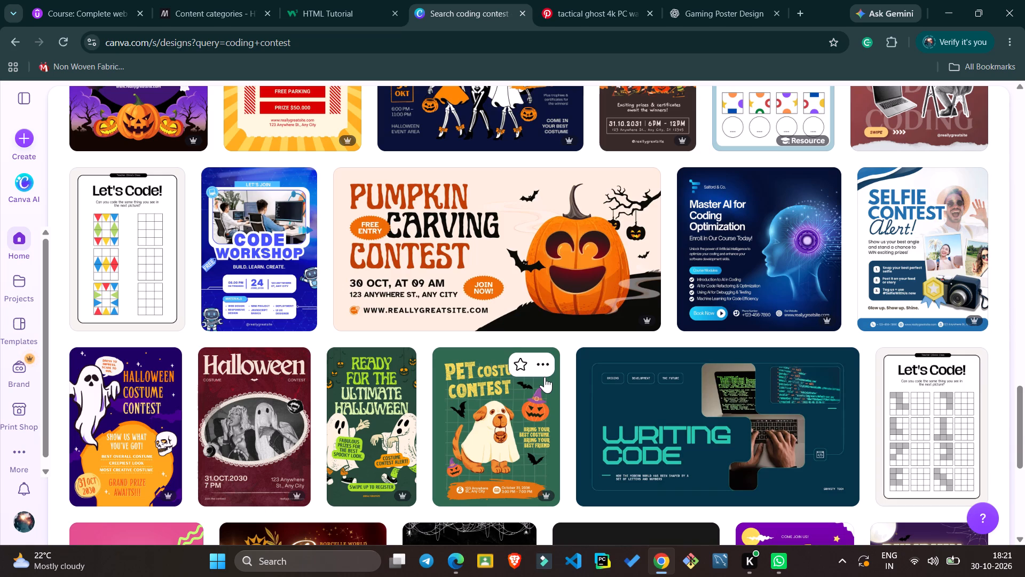
pyautogui.scroll(-3, 545, 377)
pyautogui.click(530, 440)
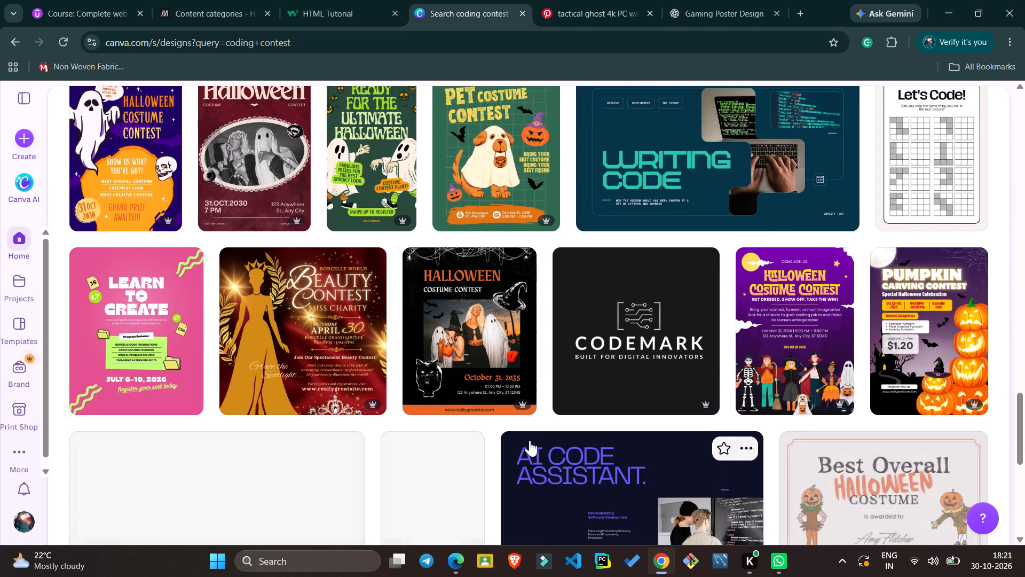
pyautogui.scroll(-2, 530, 440)
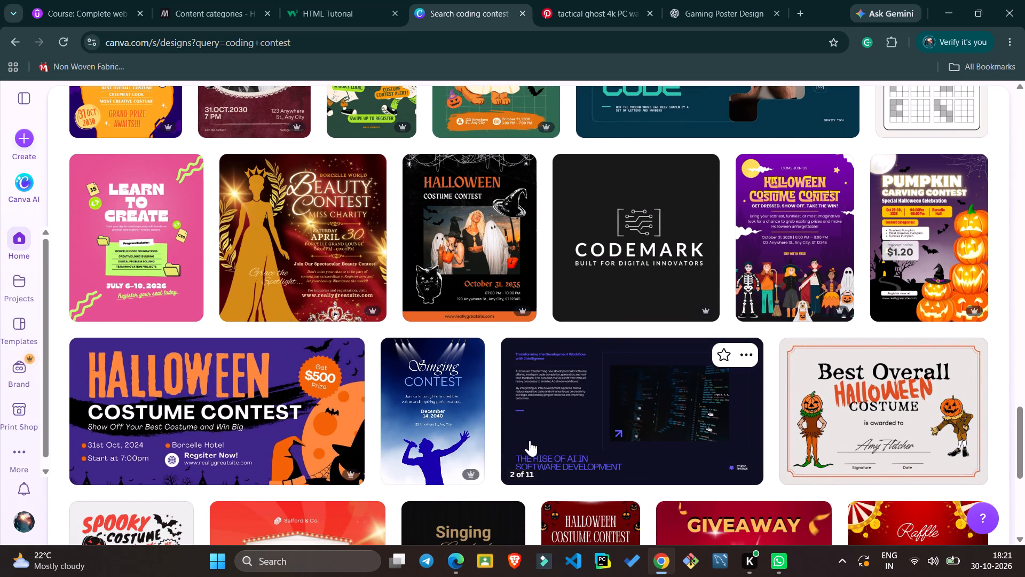
pyautogui.scroll(-2, 530, 440)
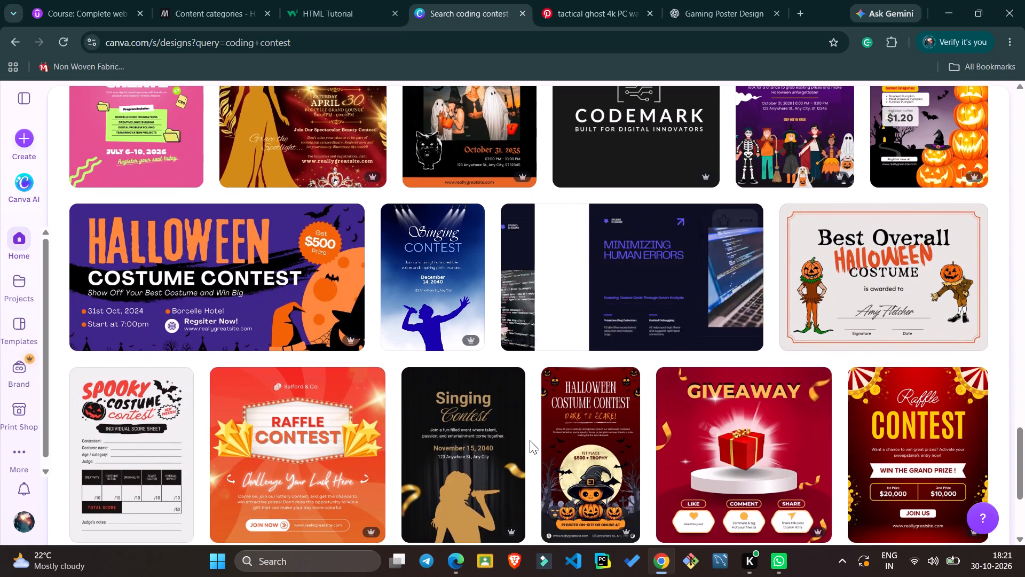
pyautogui.scroll(-4, 530, 440)
pyautogui.click(526, 394)
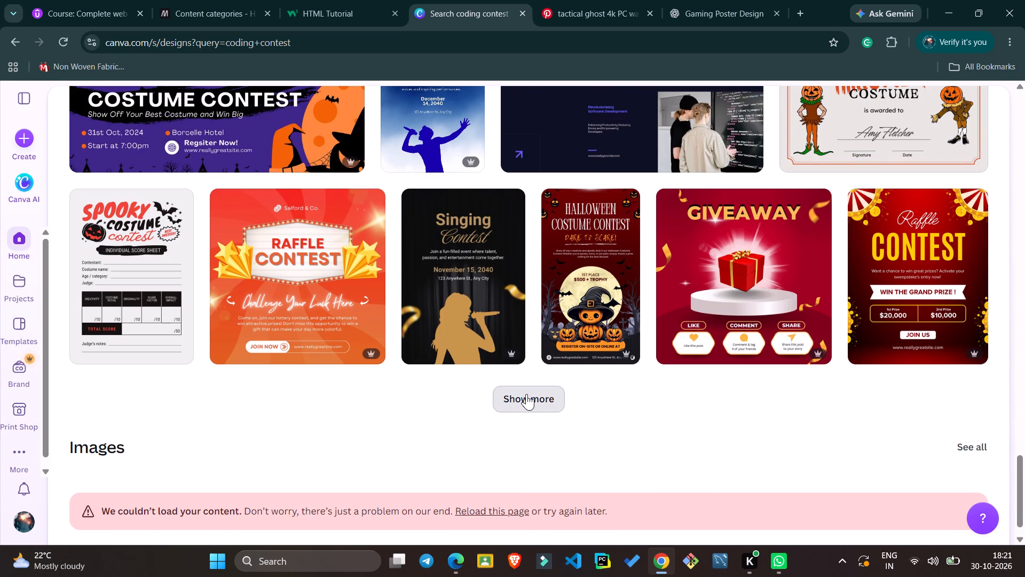
pyautogui.scroll(-2, 526, 394)
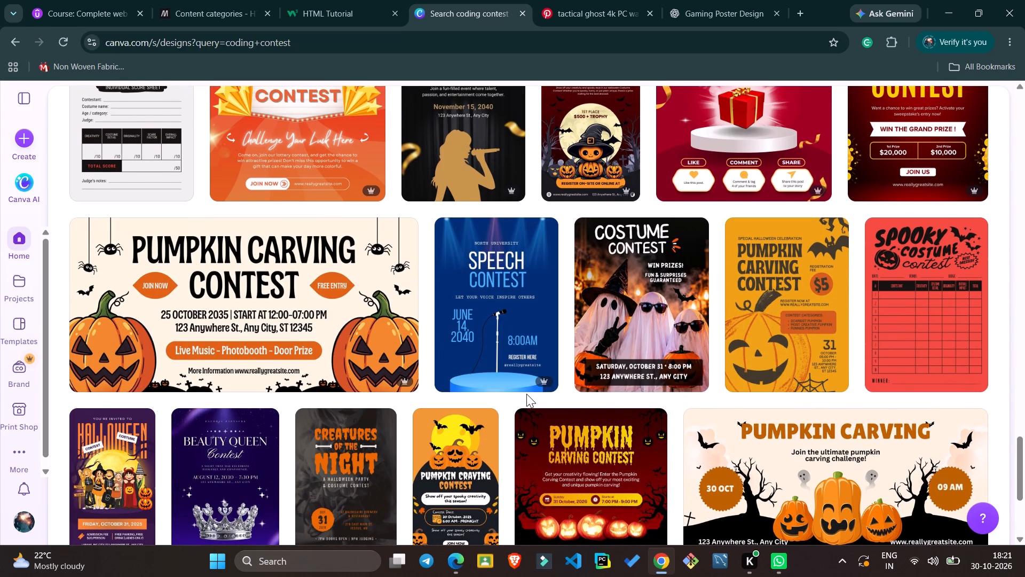
pyautogui.scroll(-1, 526, 394)
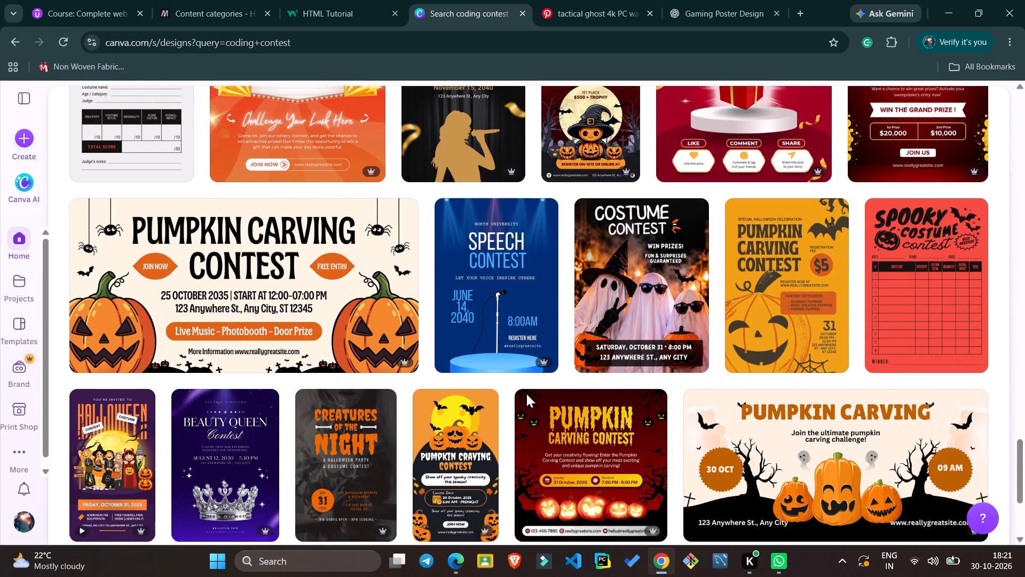
pyautogui.scroll(-1, 526, 394)
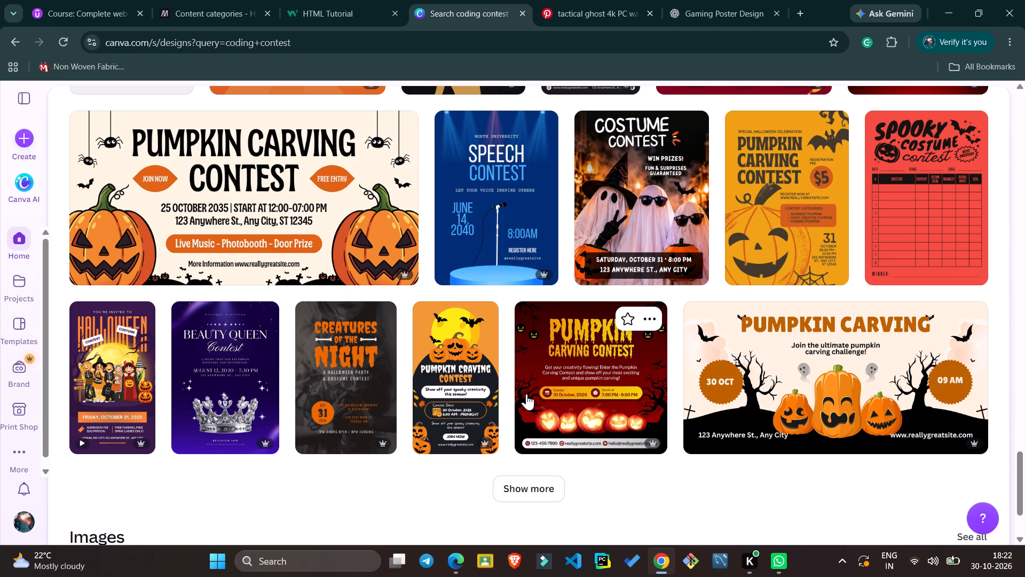
pyautogui.click(532, 490)
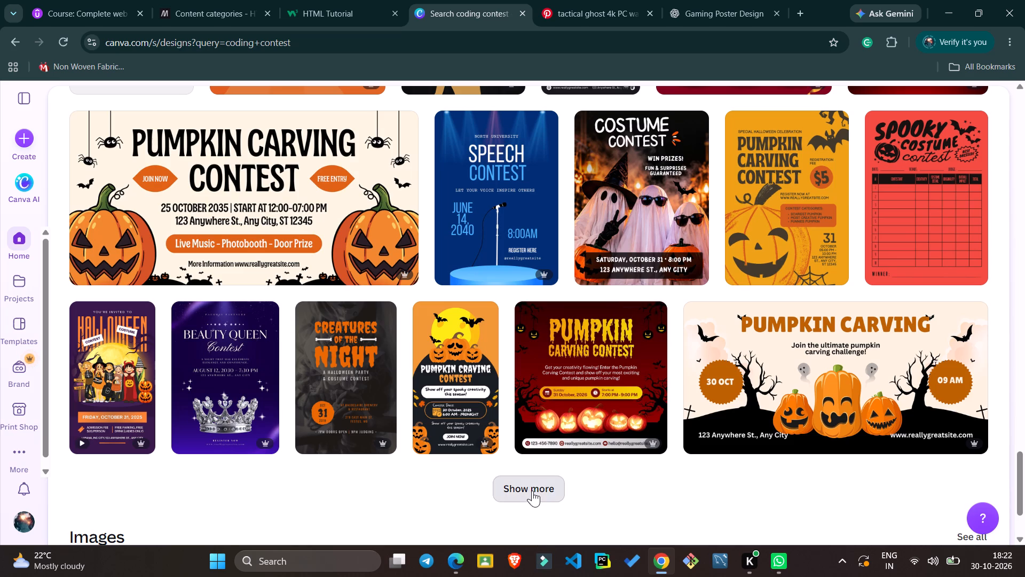
pyautogui.scroll(-3, 532, 490)
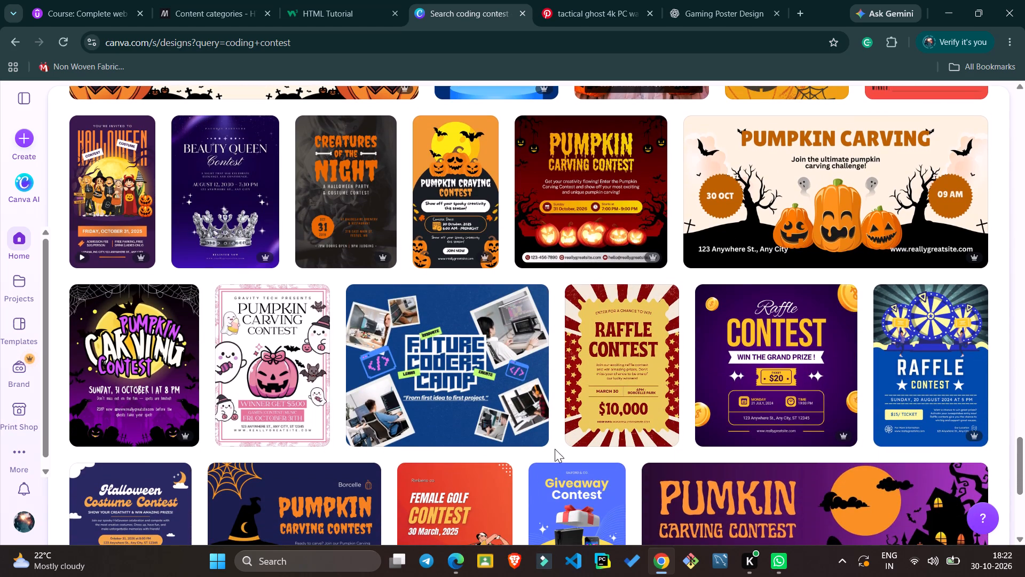
pyautogui.scroll(-1, 523, 481)
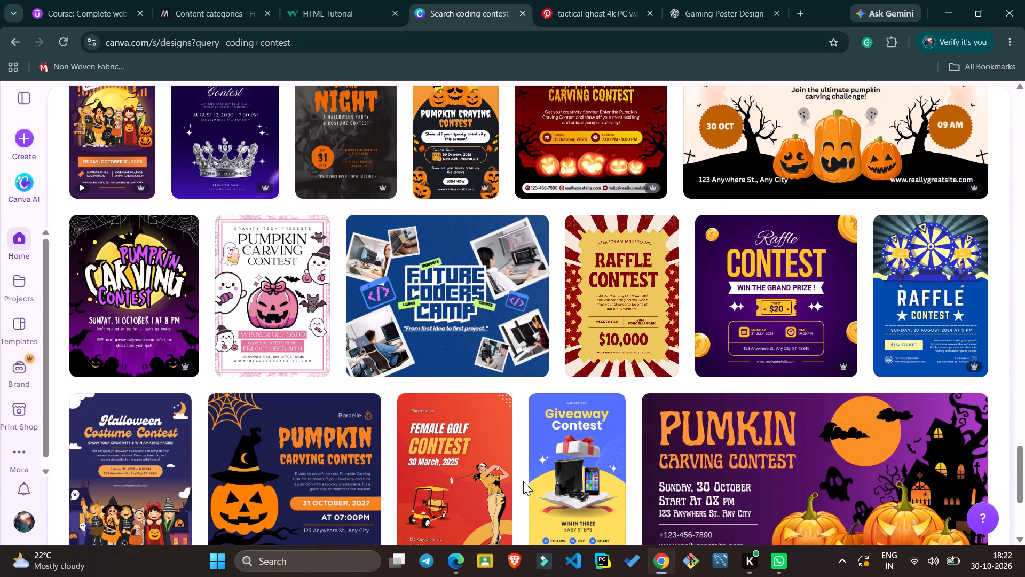
pyautogui.scroll(-1, 523, 481)
pyautogui.hscroll(-1, 523, 481)
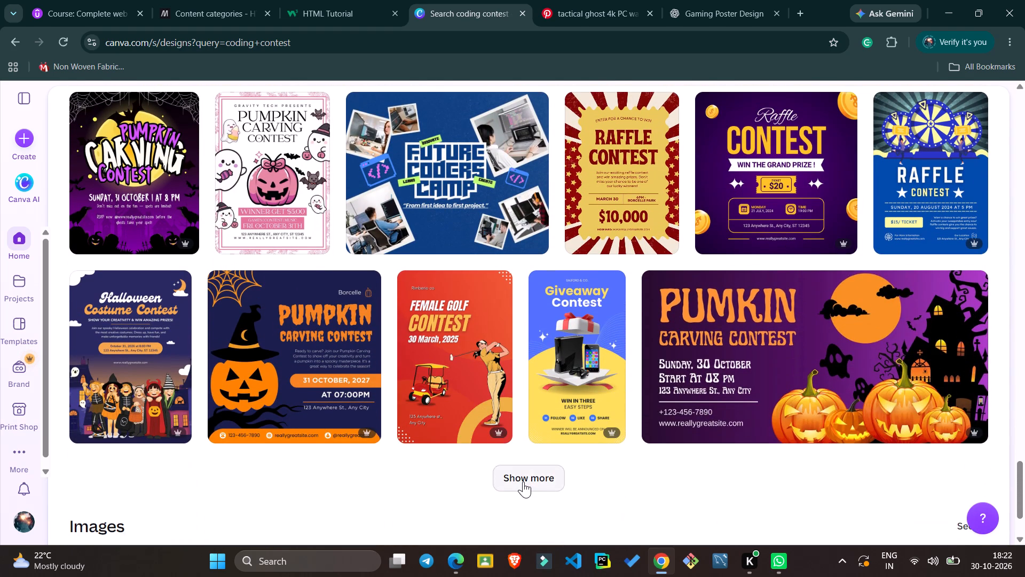
pyautogui.click(523, 481)
pyautogui.scroll(-3, 523, 481)
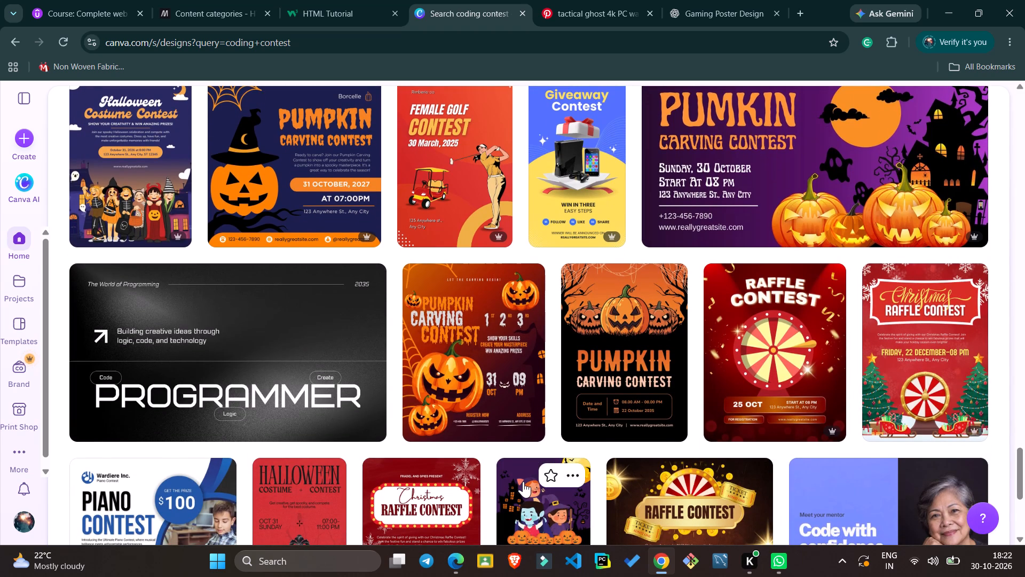
pyautogui.scroll(-2, 523, 481)
pyautogui.click(531, 500)
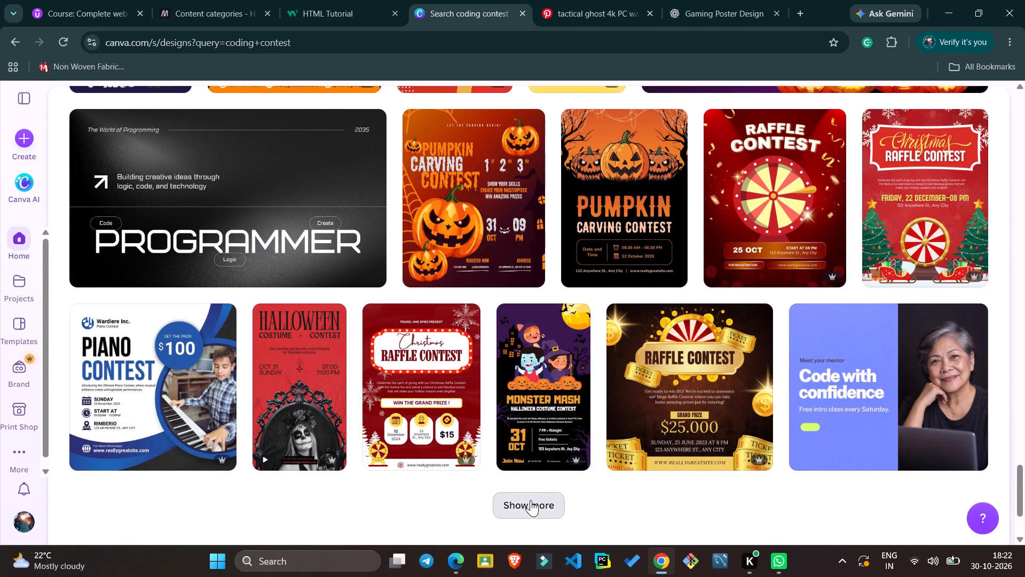
pyautogui.scroll(-4, 531, 500)
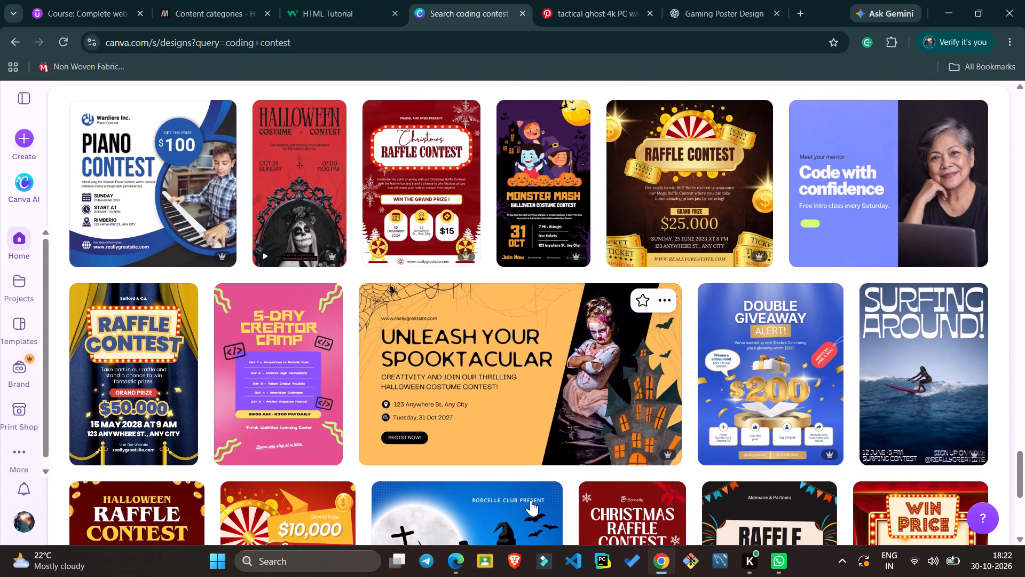
pyautogui.scroll(-7, 531, 500)
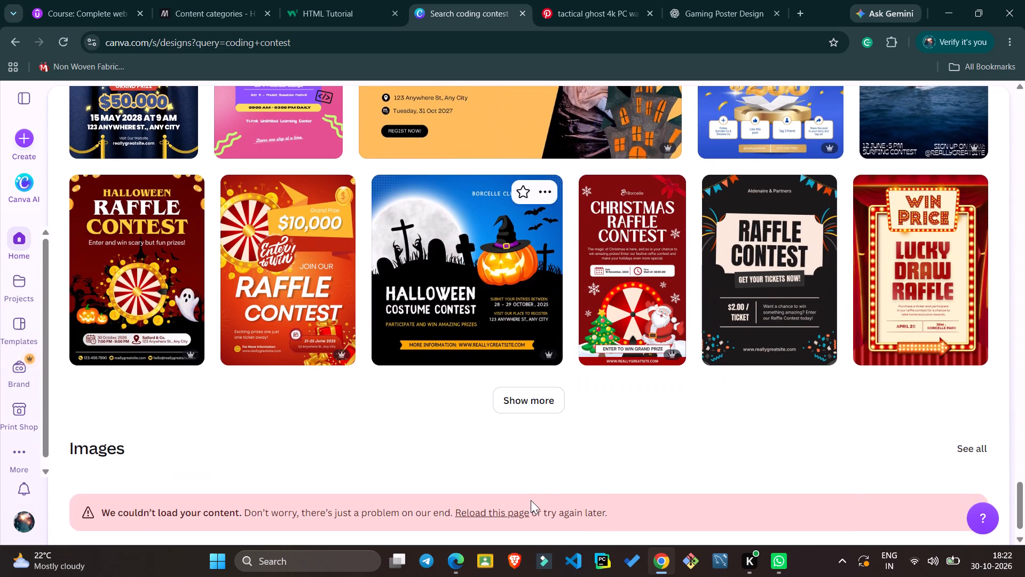
pyautogui.click(529, 410)
pyautogui.scroll(-1, 529, 410)
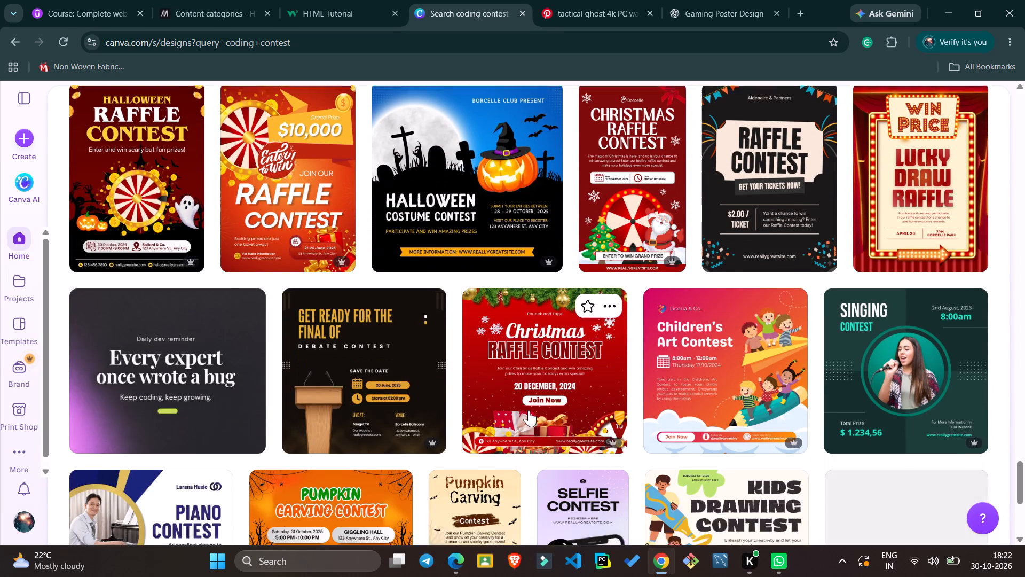
pyautogui.scroll(-2, 529, 410)
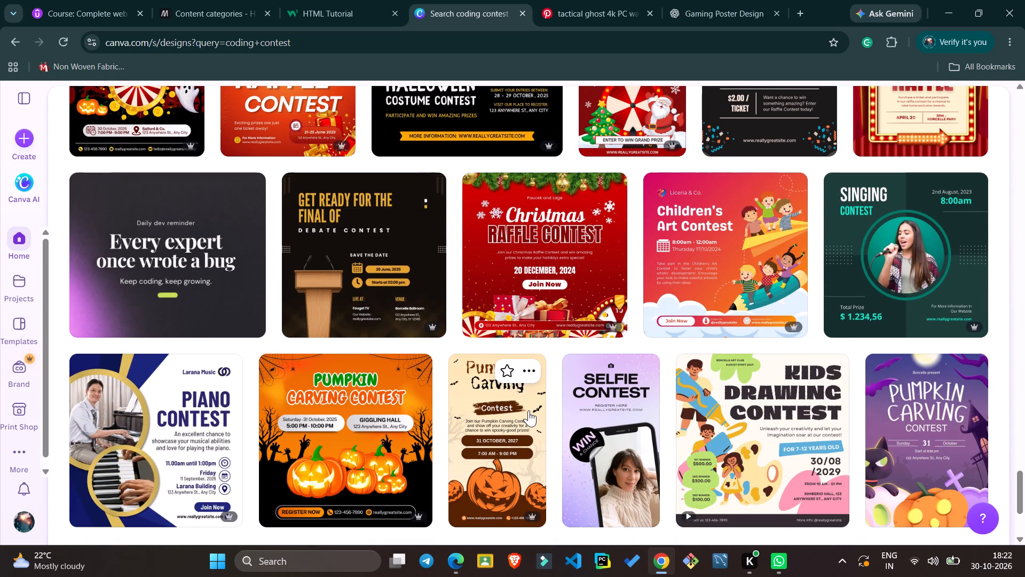
pyautogui.scroll(-1, 529, 410)
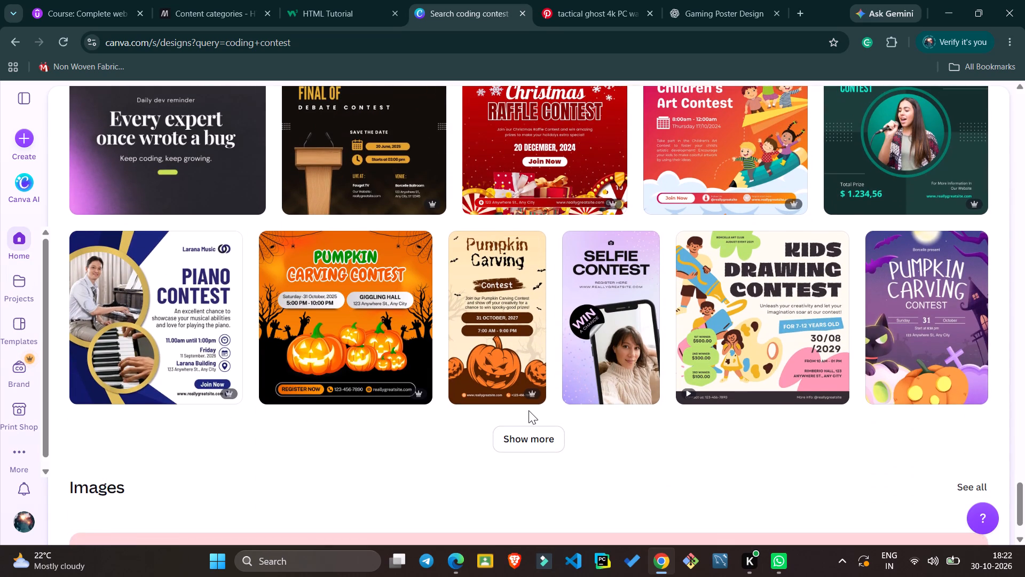
pyautogui.click(536, 436)
pyautogui.scroll(-1, 536, 436)
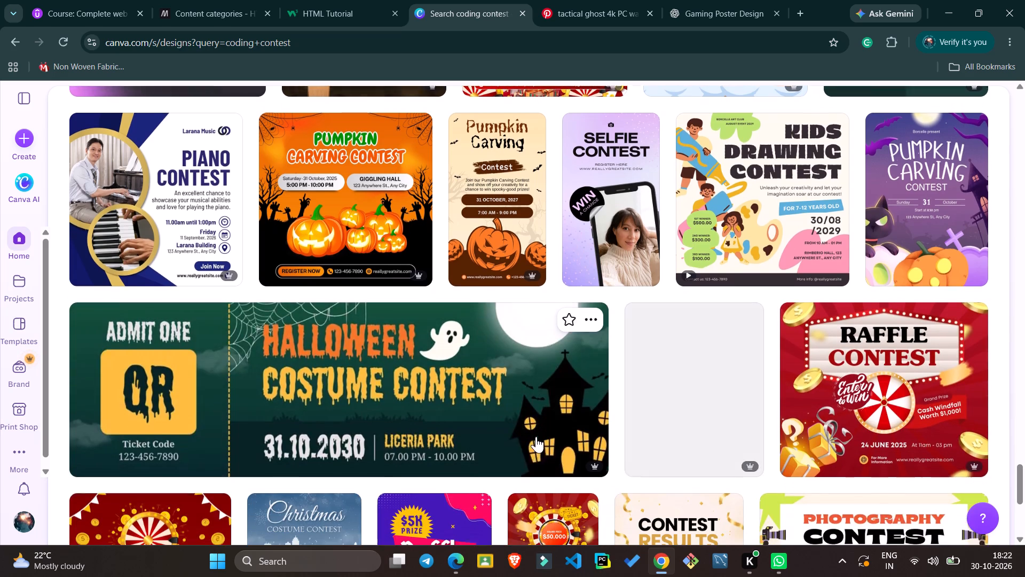
pyautogui.scroll(-2, 536, 436)
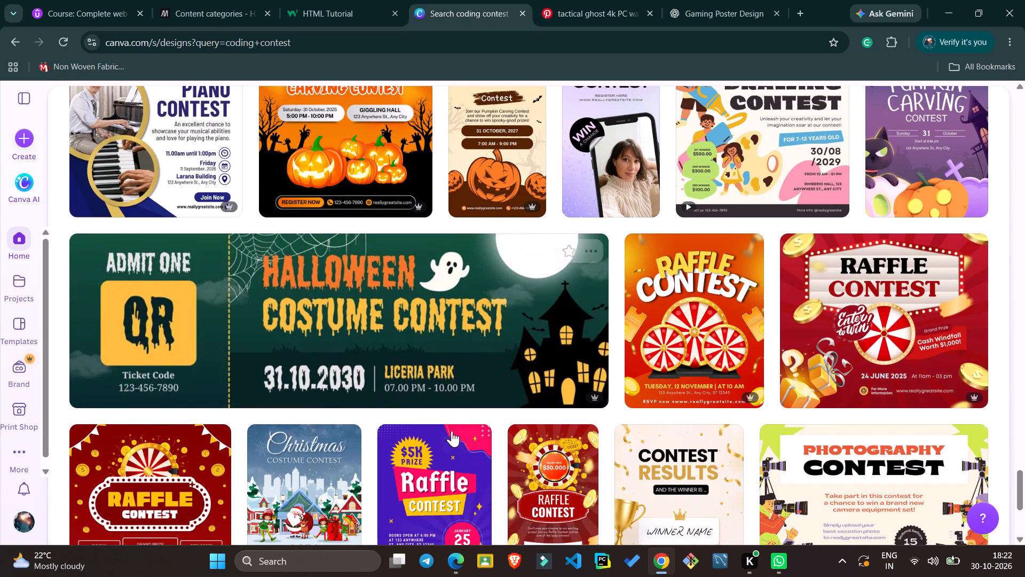
# Examine further Canva Templates results for coding contest, loading one more batch, and return to the search field.
pyautogui.scroll(-4, 452, 431)
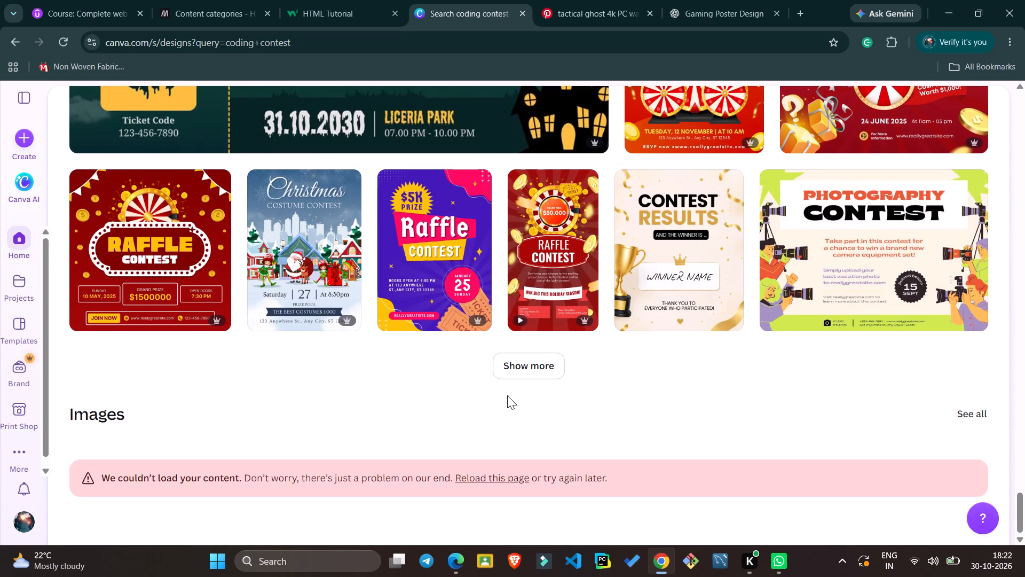
pyautogui.moveTo(508, 394); pyautogui.dragTo(519, 368)
pyautogui.click(519, 368)
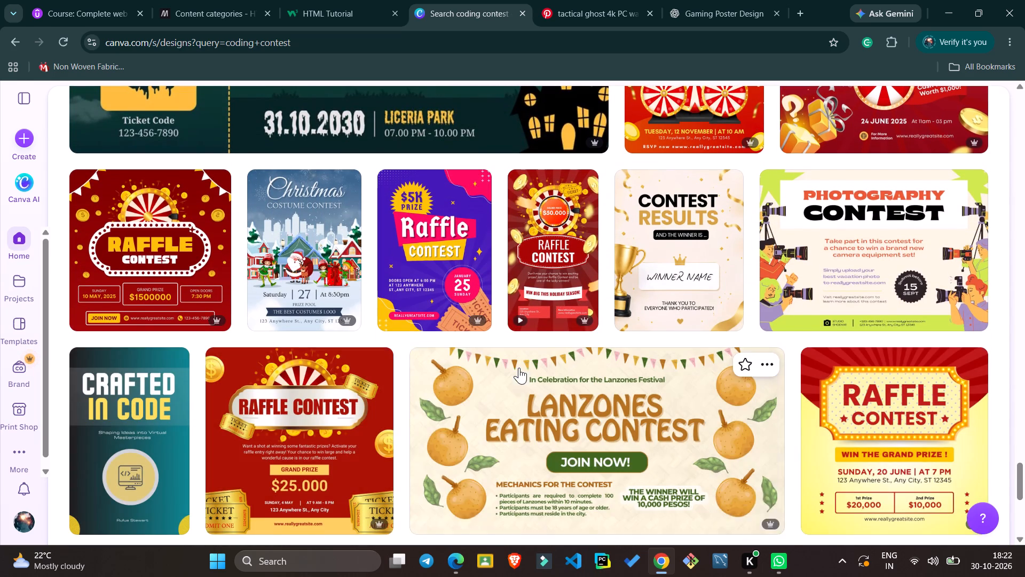
pyautogui.scroll(-8, 519, 368)
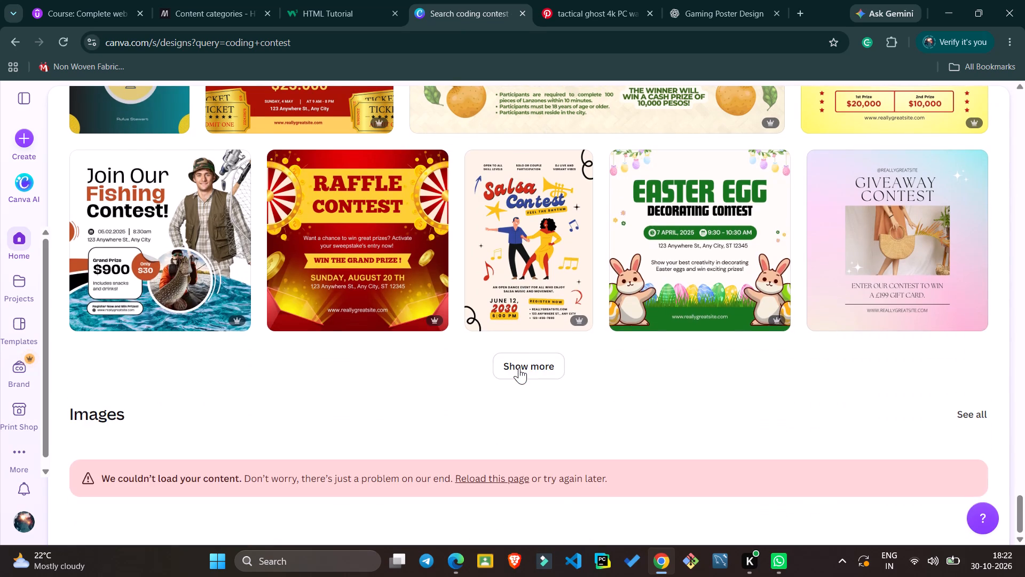
pyautogui.scroll(20, 519, 368)
pyautogui.scroll(4, 519, 368)
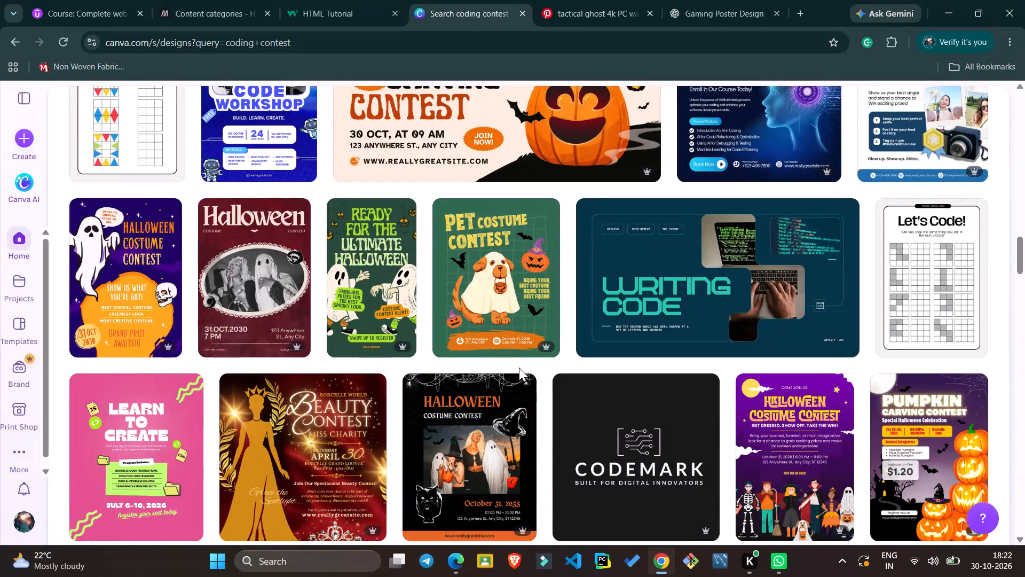
pyautogui.scroll(20, 353, 329)
pyautogui.hscroll(-1, 262, 427)
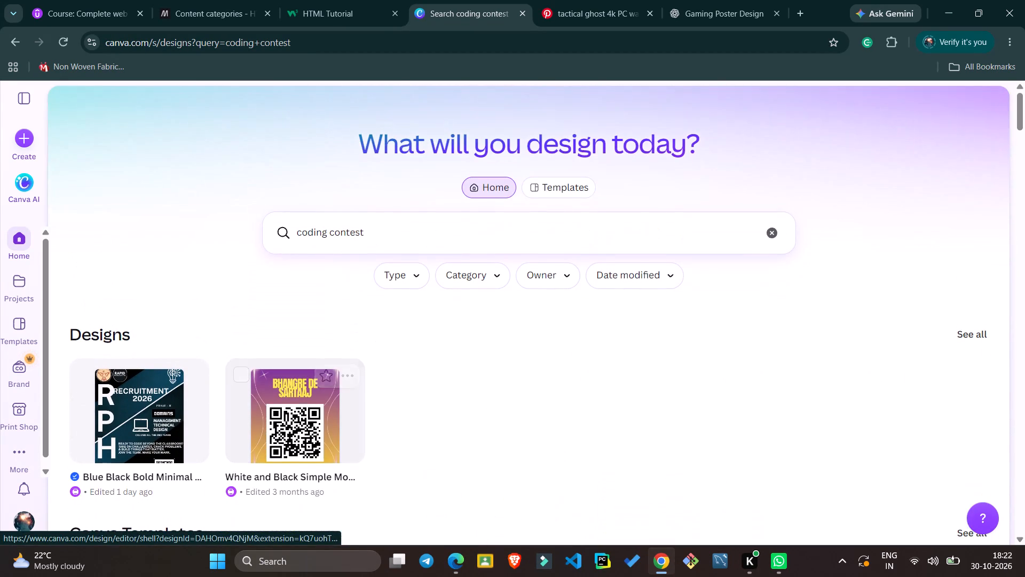
# Check the templates-only results for coding contest and return to the Home search results.
pyautogui.click(545, 193)
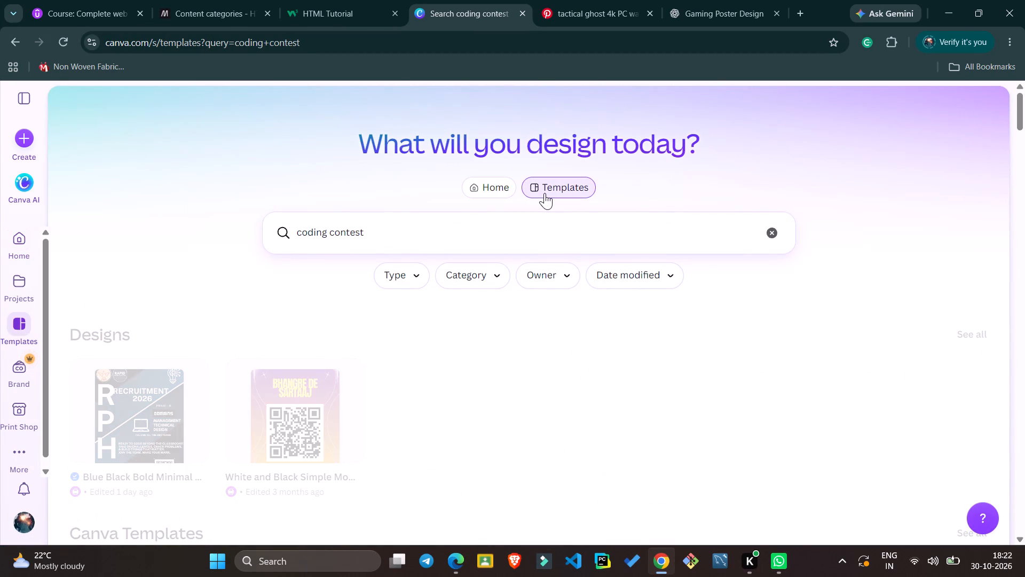
pyautogui.scroll(-8, 515, 394)
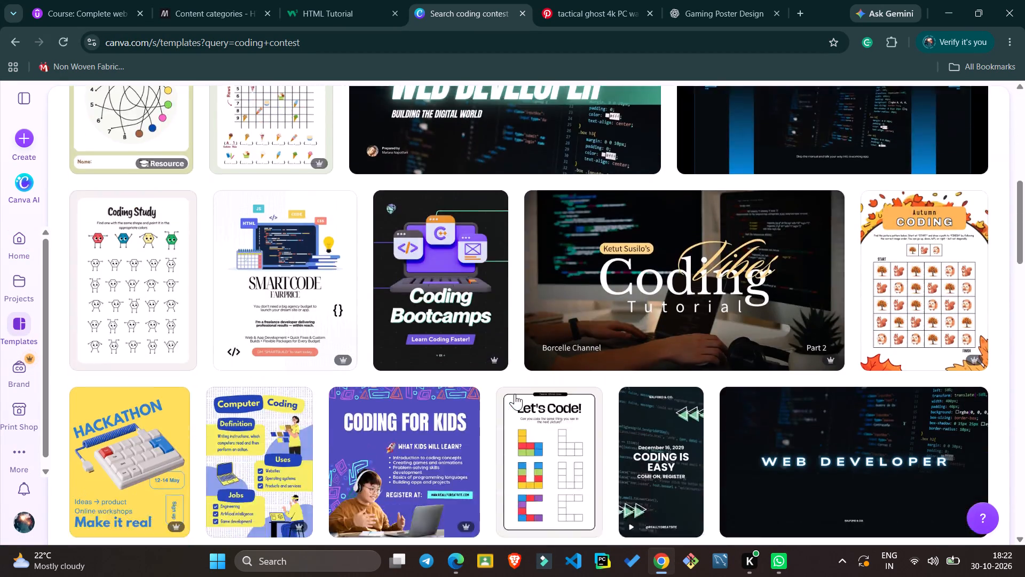
pyautogui.scroll(5, 515, 394)
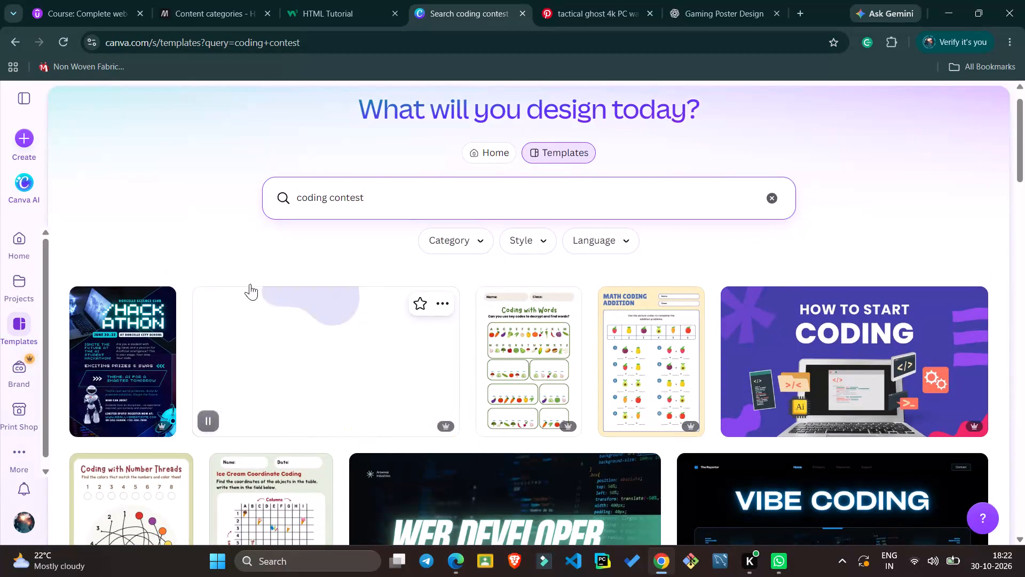
pyautogui.click(480, 155)
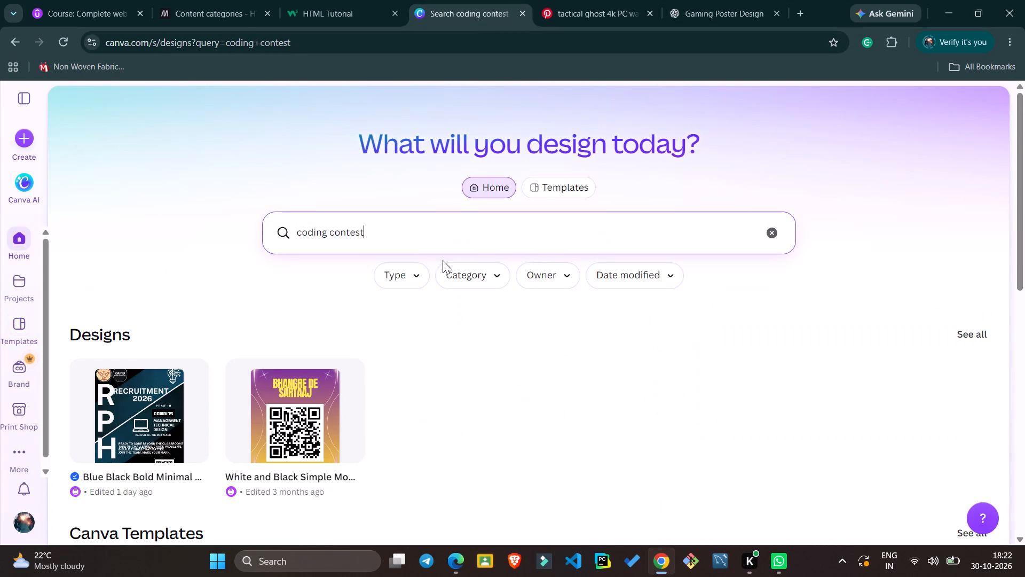
# Examine the Type, Category, Owner and Date modified filter options for the coding contest search without applying any.
pyautogui.click(406, 286)
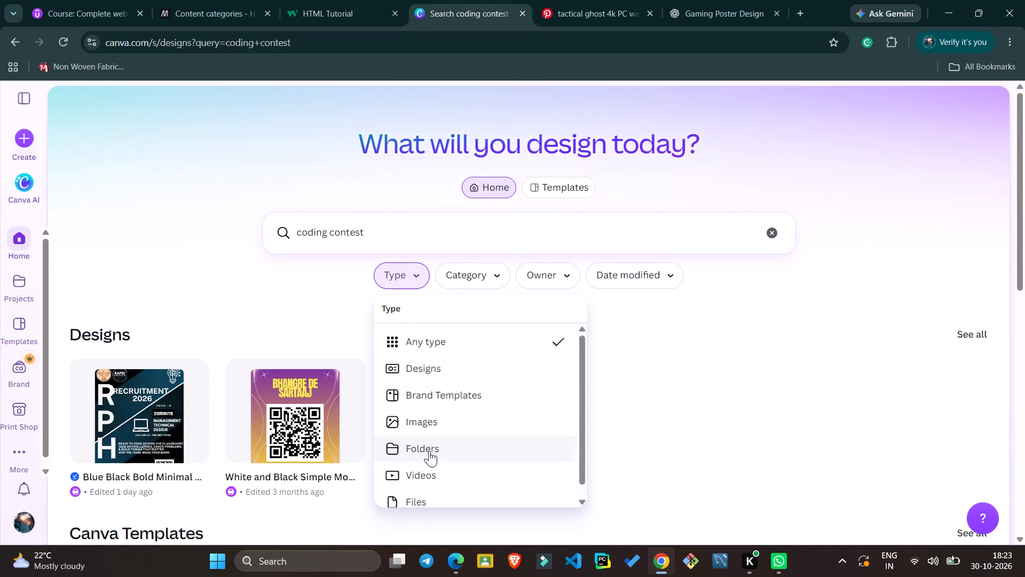
pyautogui.scroll(-3, 433, 473)
pyautogui.scroll(1, 433, 473)
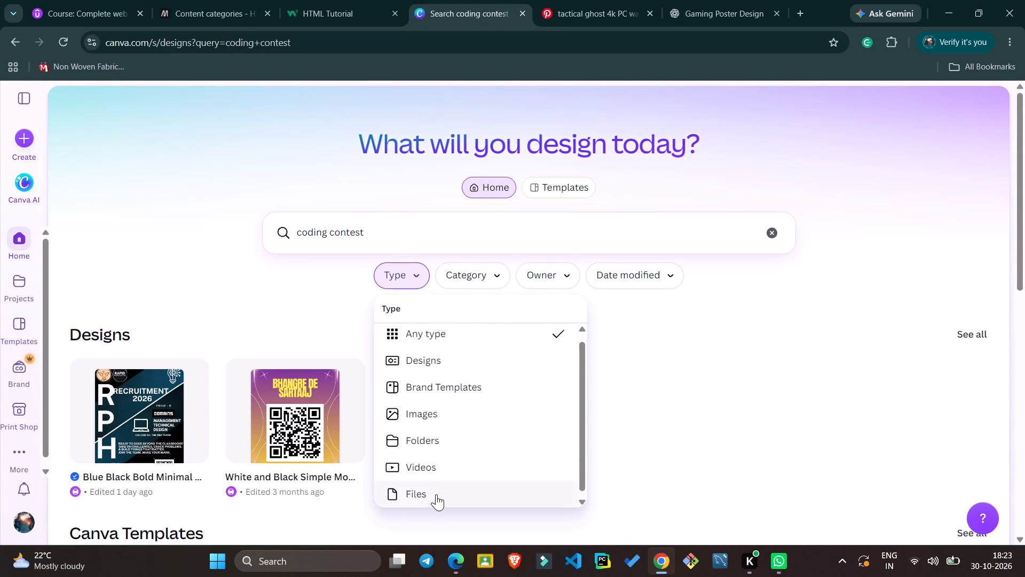
pyautogui.click(453, 278)
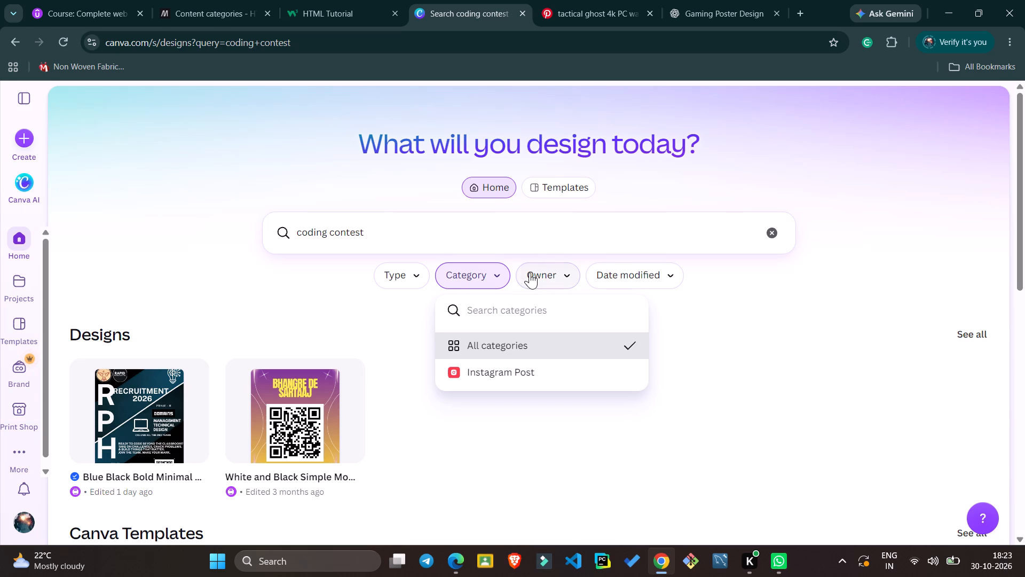
pyautogui.click(530, 272)
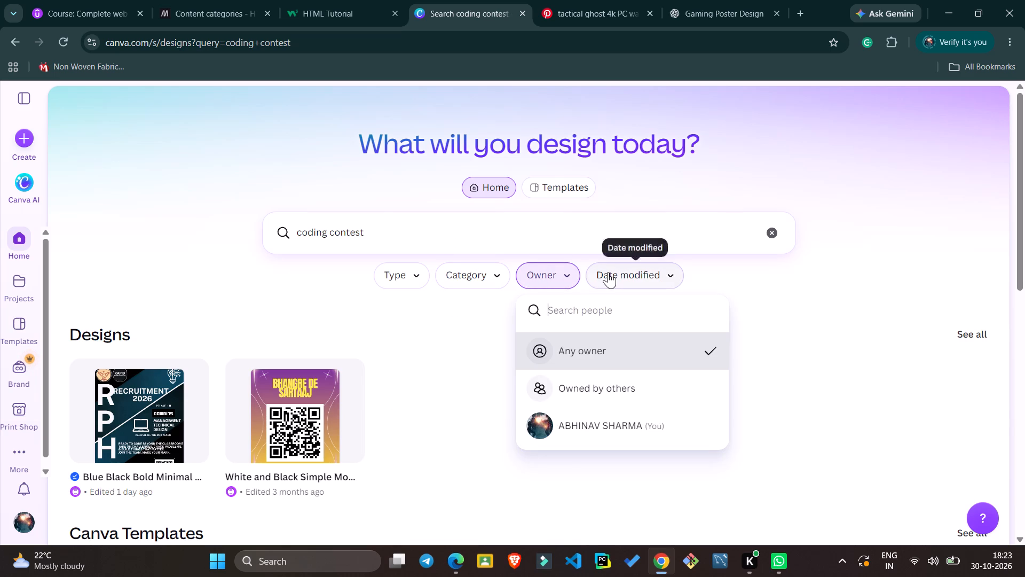
pyautogui.click(608, 272)
pyautogui.scroll(-3, 636, 448)
pyautogui.click(529, 421)
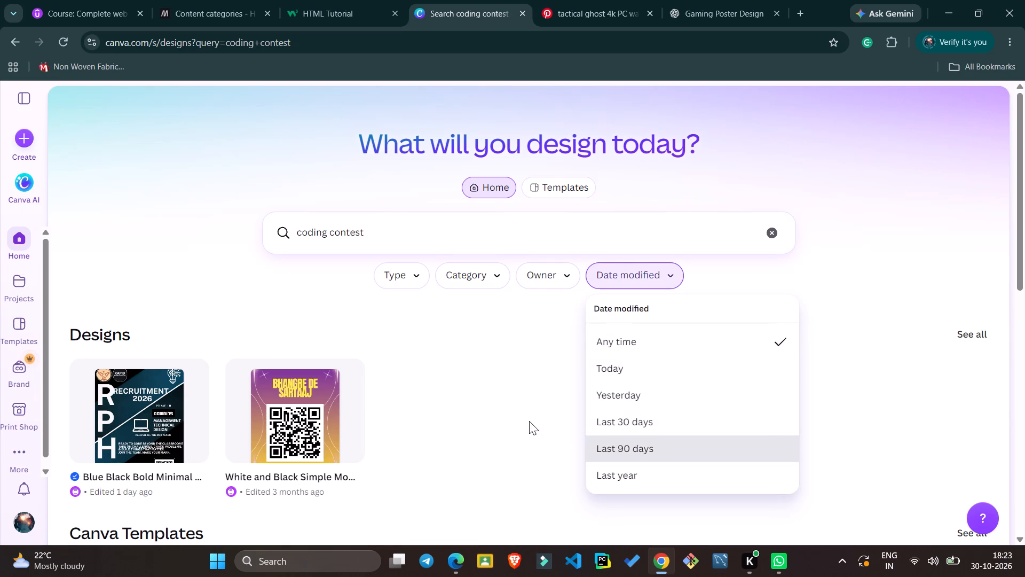
pyautogui.scroll(-2, 529, 421)
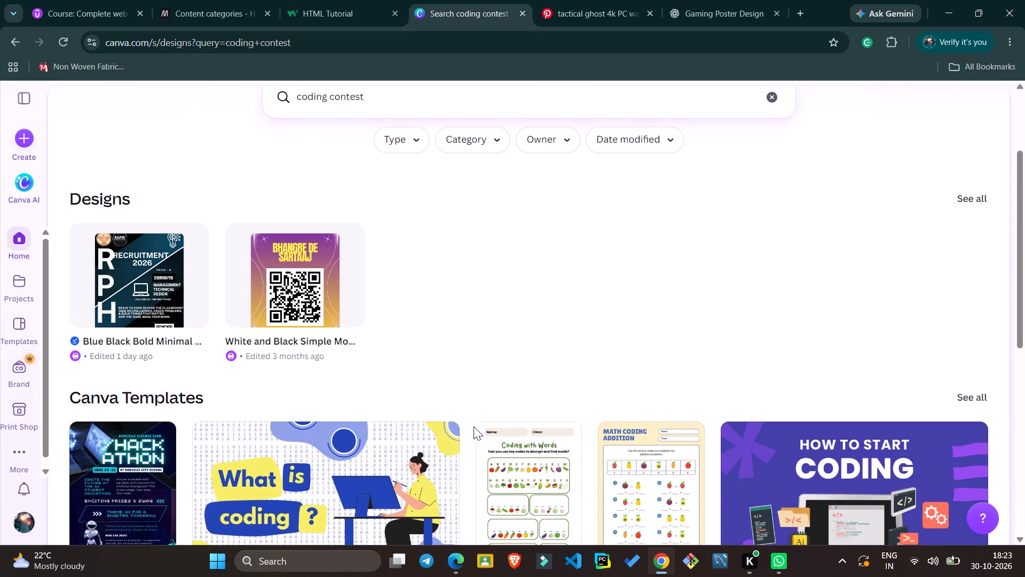
pyautogui.scroll(3, 138, 292)
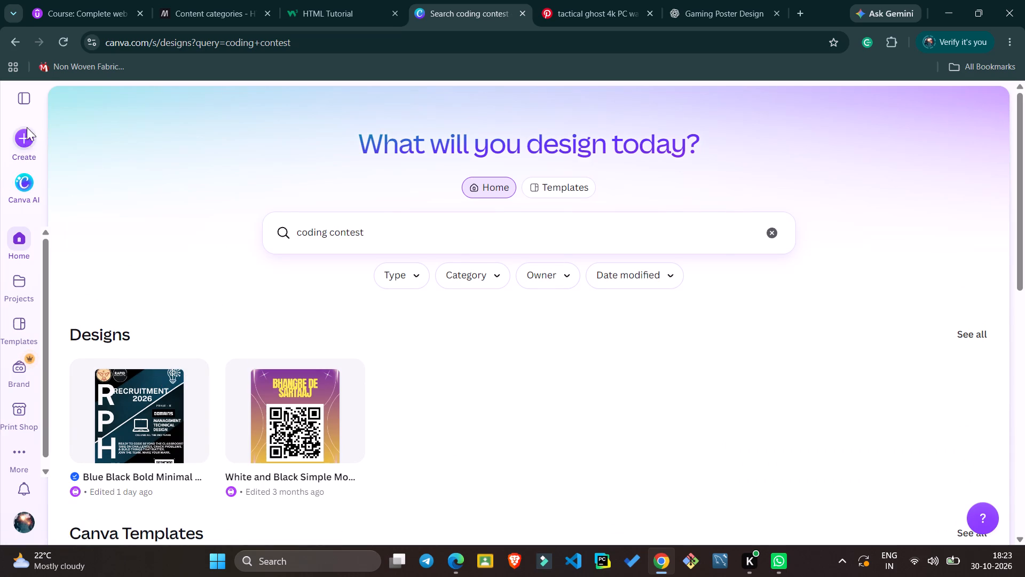
# Go to the All projects page and collapse its side navigation.
pyautogui.scroll(-1, 48, 442)
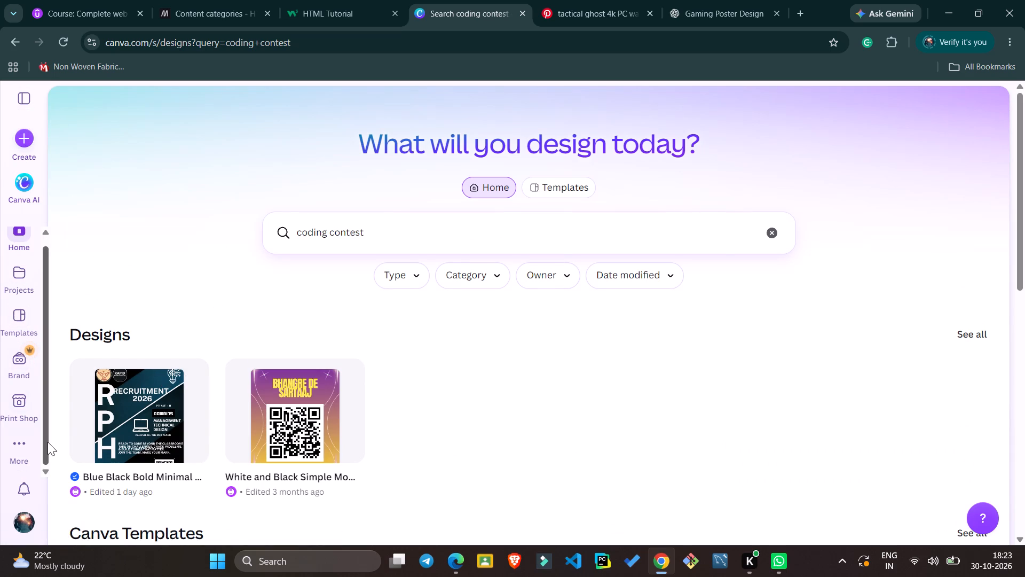
pyautogui.click(27, 442)
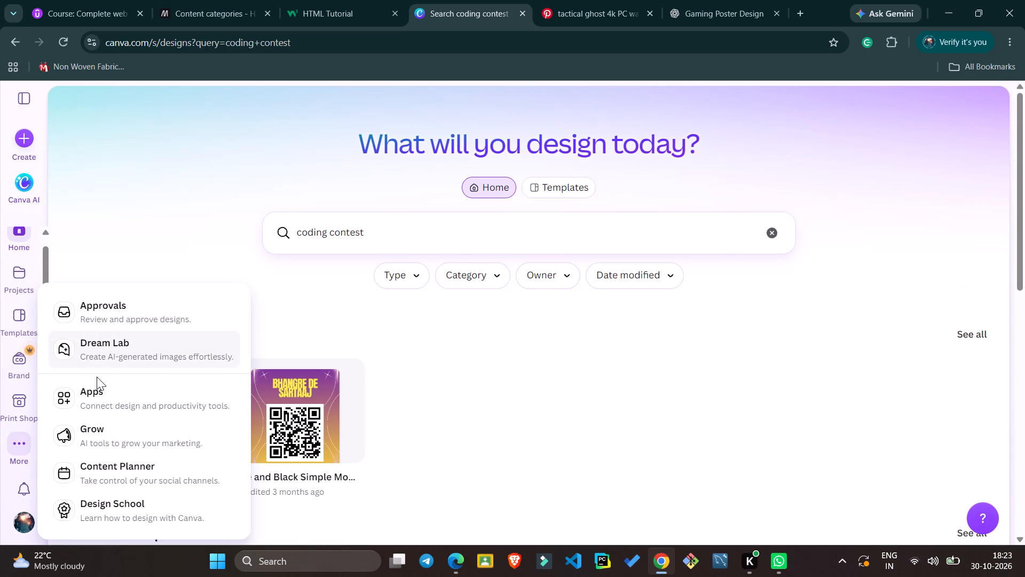
pyautogui.click(22, 276)
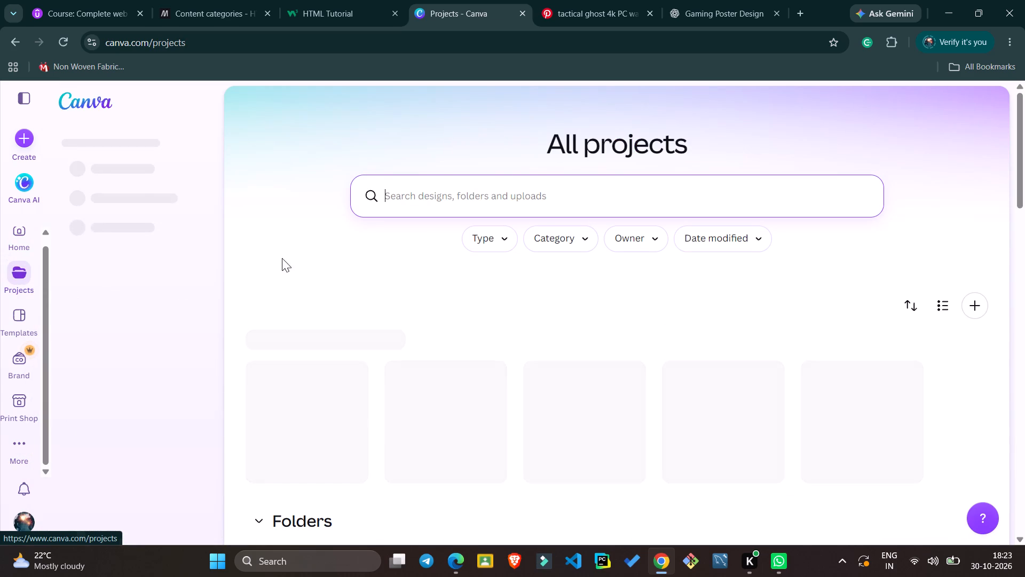
pyautogui.click(290, 244)
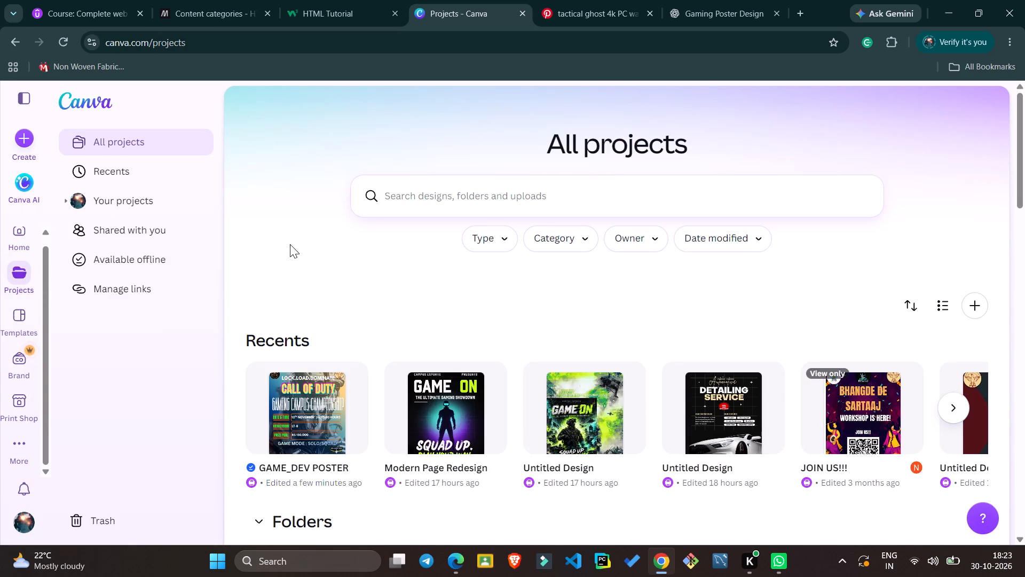
pyautogui.click(25, 269)
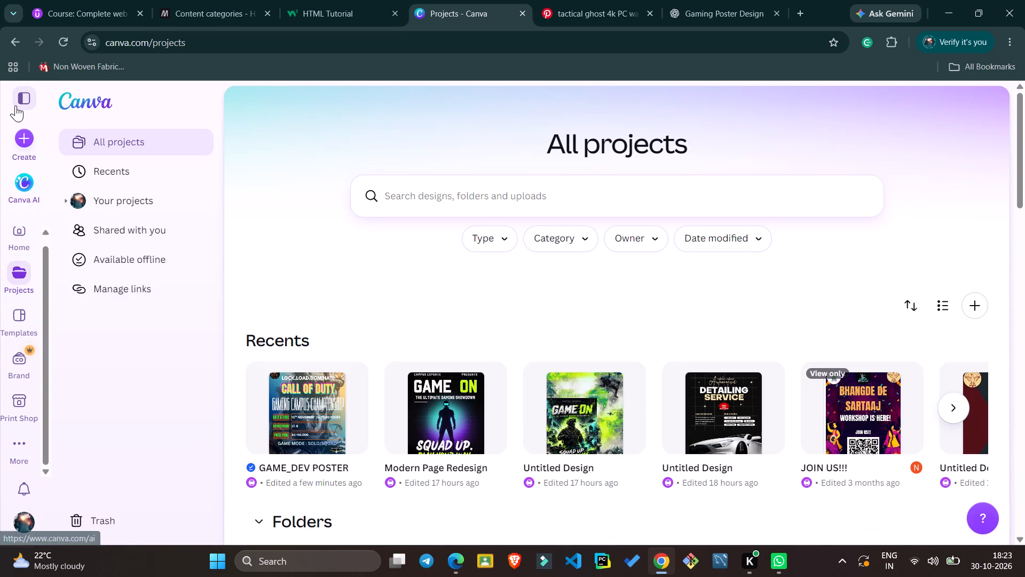
pyautogui.click(17, 98)
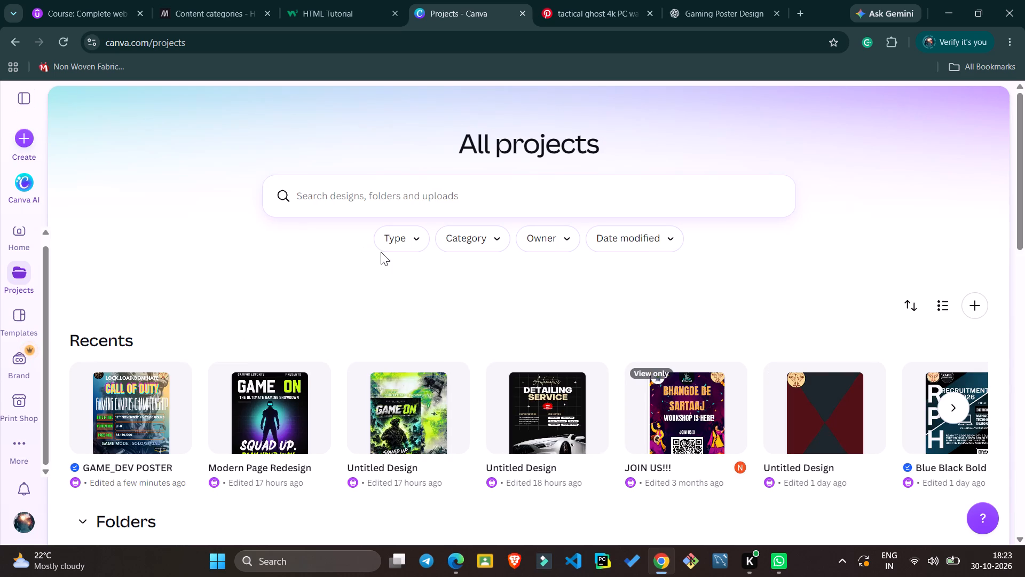
# Add a new design from the All projects page to bring up the Create a design dialog.
pyautogui.click(978, 302)
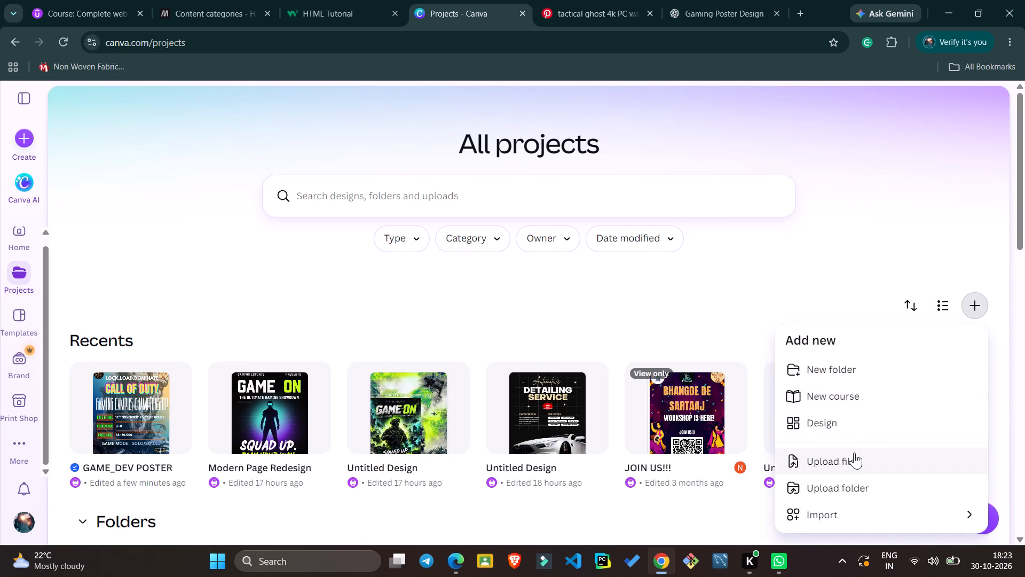
pyautogui.hscroll(-1, 854, 453)
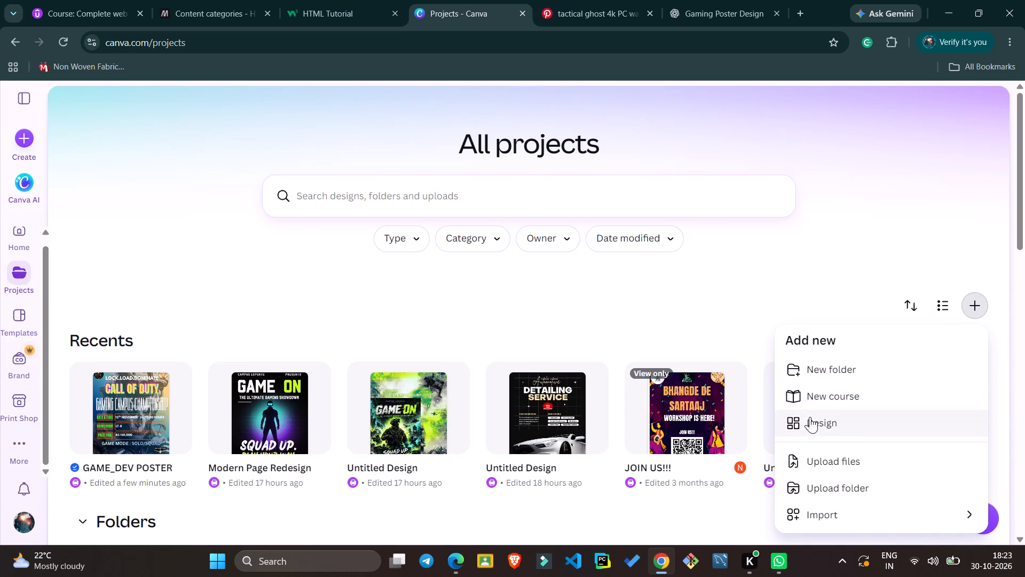
pyautogui.click(810, 417)
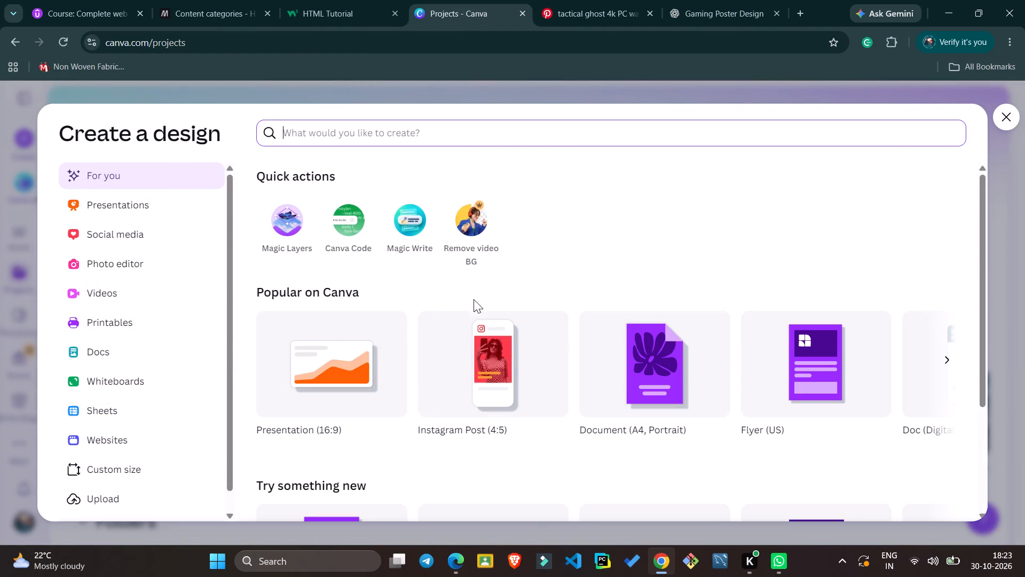
# Look through the Popular on Canva and Try something new formats in the Create a design dialog for a suitable poster format.
pyautogui.hscroll(1, 349, 414)
pyautogui.hscroll(-3, 521, 394)
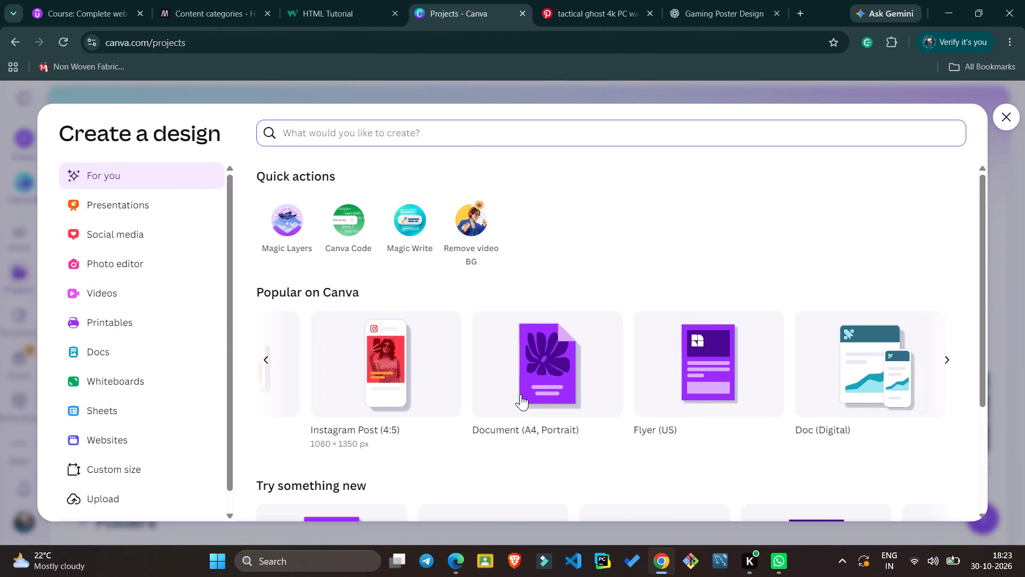
pyautogui.hscroll(-4, 521, 394)
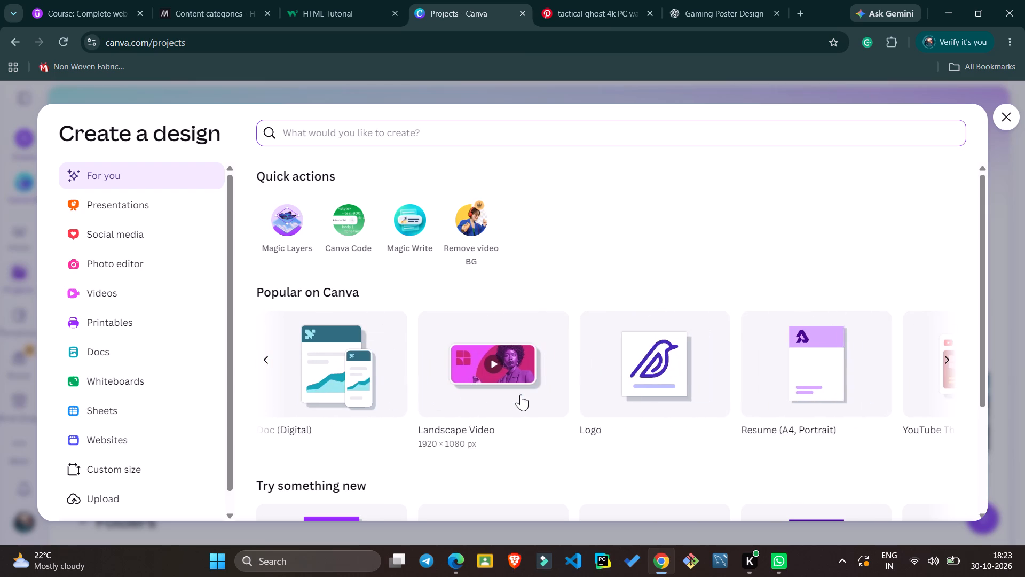
pyautogui.hscroll(-1, 521, 394)
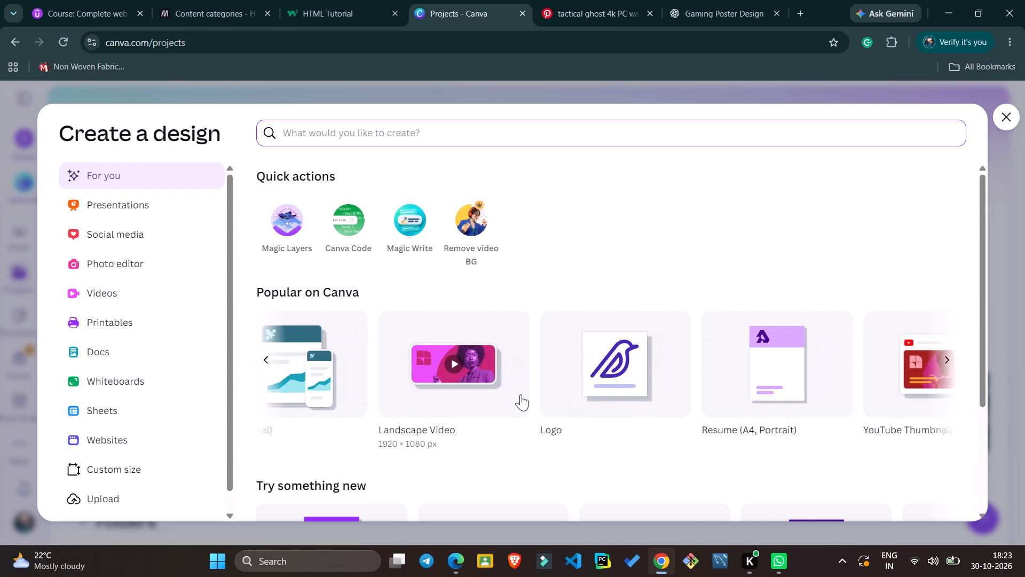
pyautogui.hscroll(-1, 521, 394)
pyautogui.scroll(-2, 521, 394)
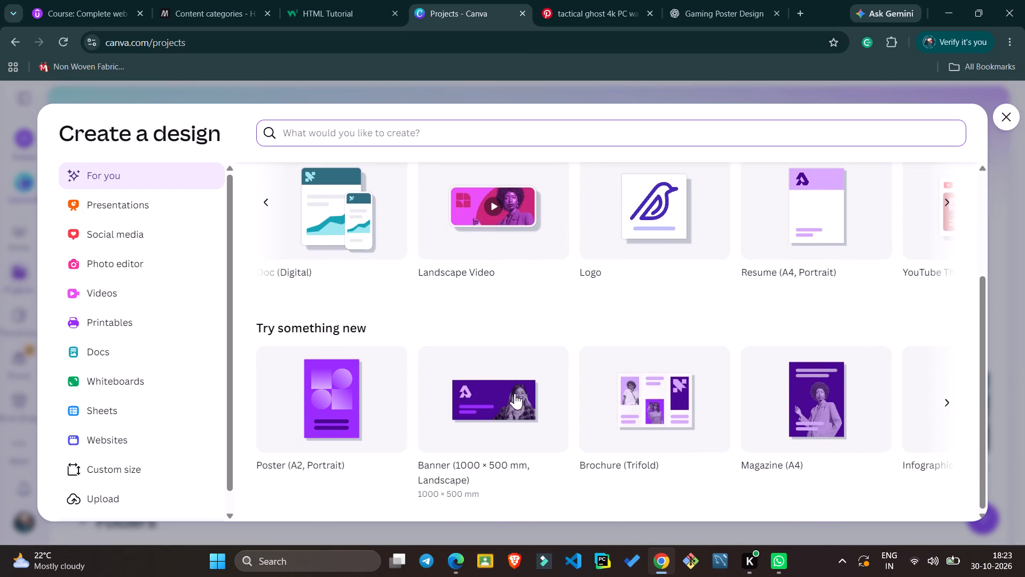
pyautogui.hscroll(-1, 604, 408)
pyautogui.scroll(-1, 604, 408)
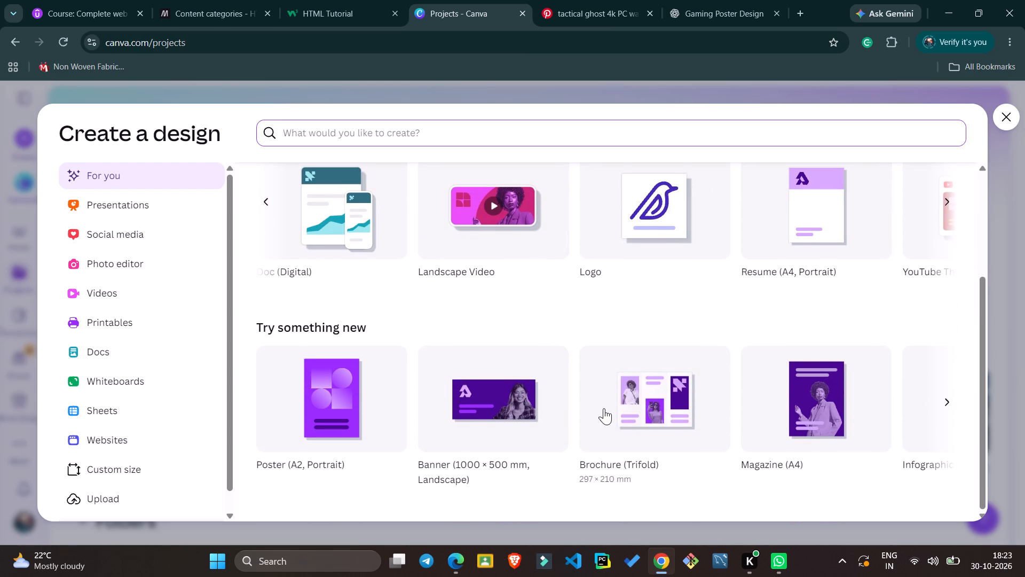
pyautogui.scroll(-1, 604, 408)
pyautogui.scroll(-1, 597, 344)
pyautogui.hscroll(-6, 762, 374)
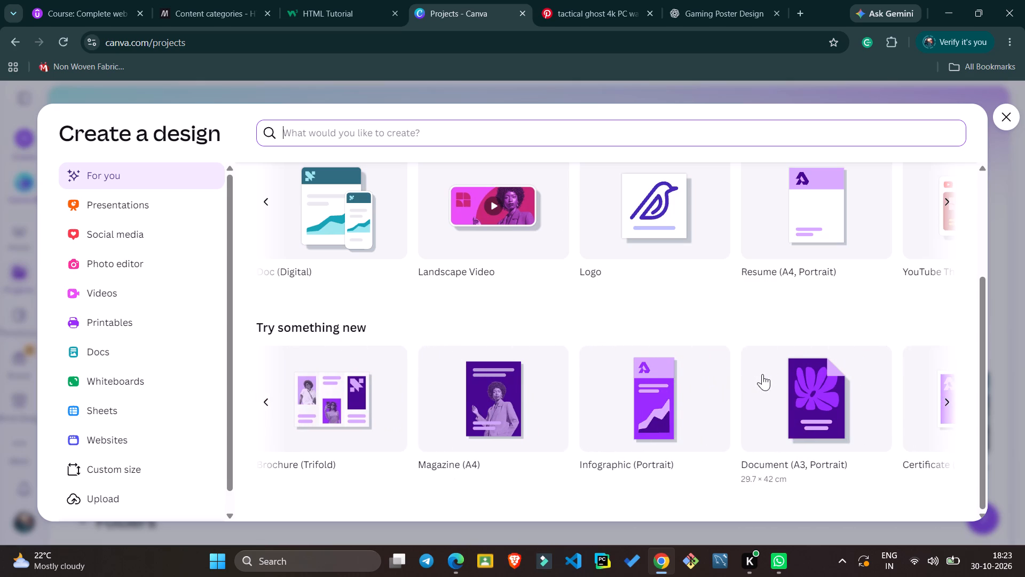
pyautogui.hscroll(-4, 762, 374)
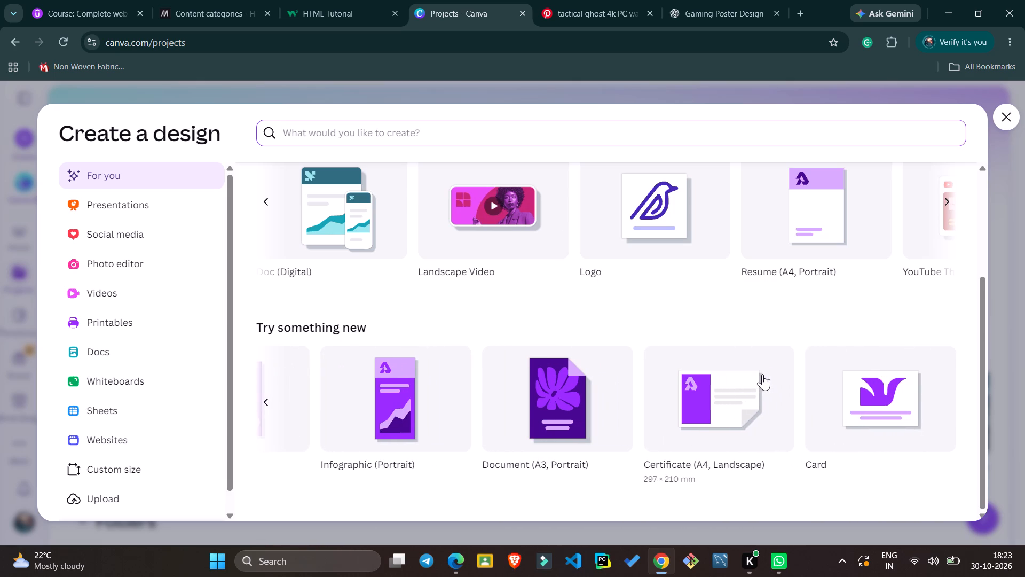
pyautogui.hscroll(-4, 762, 374)
pyautogui.hscroll(-4, 759, 235)
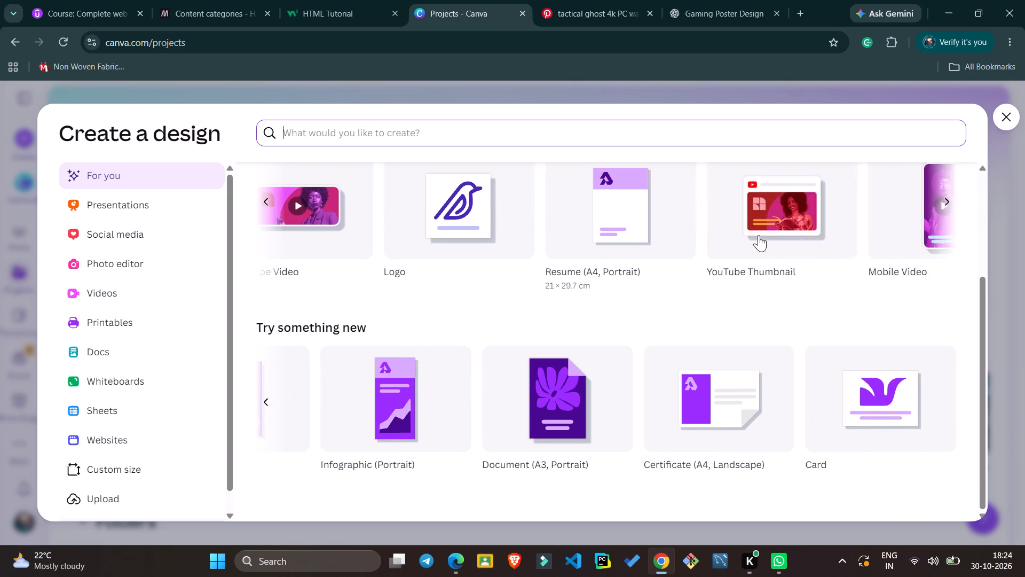
pyautogui.hscroll(-1, 759, 235)
pyautogui.scroll(3, 759, 235)
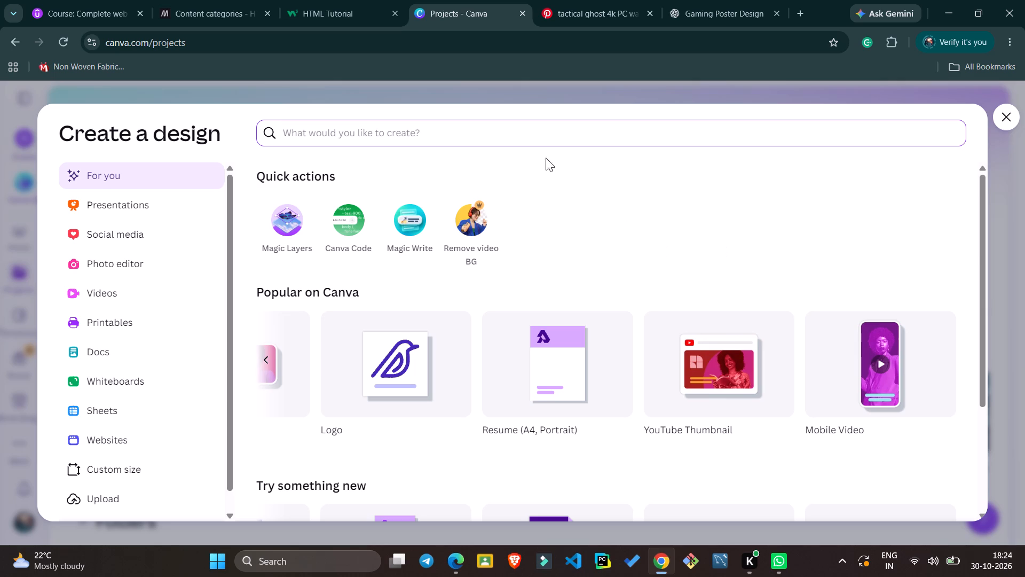
# Search the design formats for poster, and dismiss the Create a design dialog without choosing one.
pyautogui.click(534, 143)
pyautogui.write('poster')
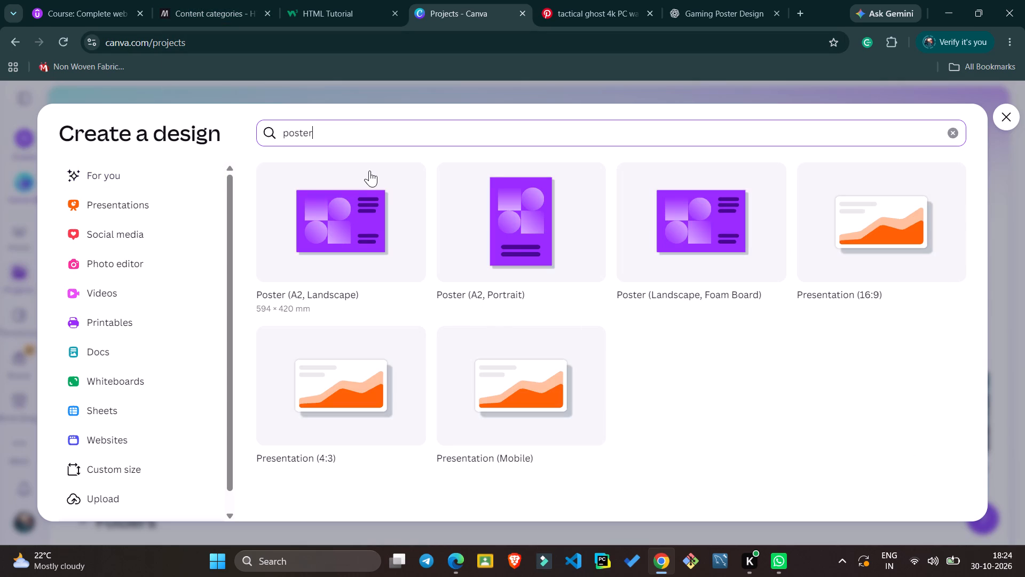
pyautogui.press('Escape')
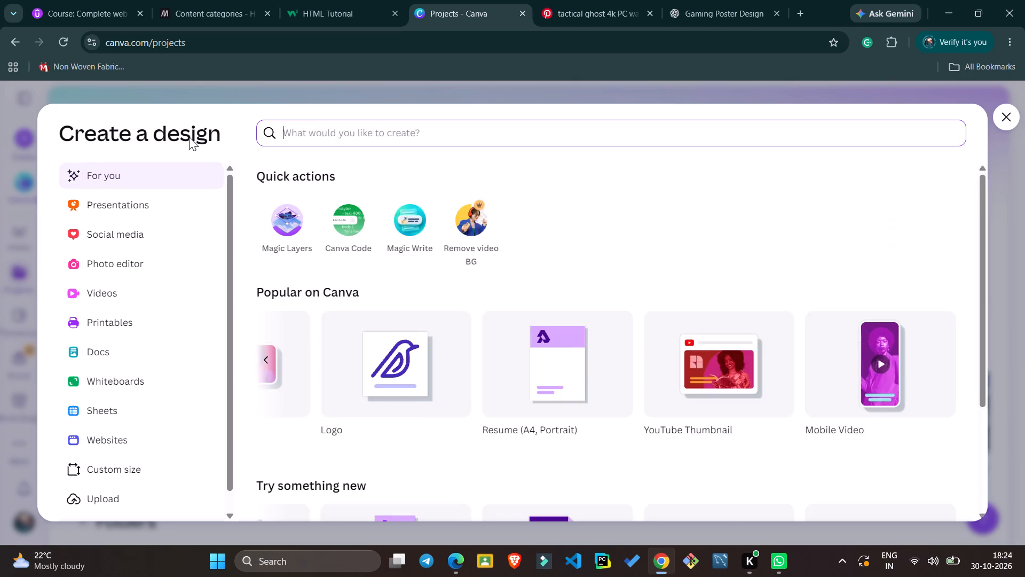
pyautogui.press('Escape')
# Search all projects for poster and expand the list of matching designs.
pyautogui.scroll(-2, 154, 278)
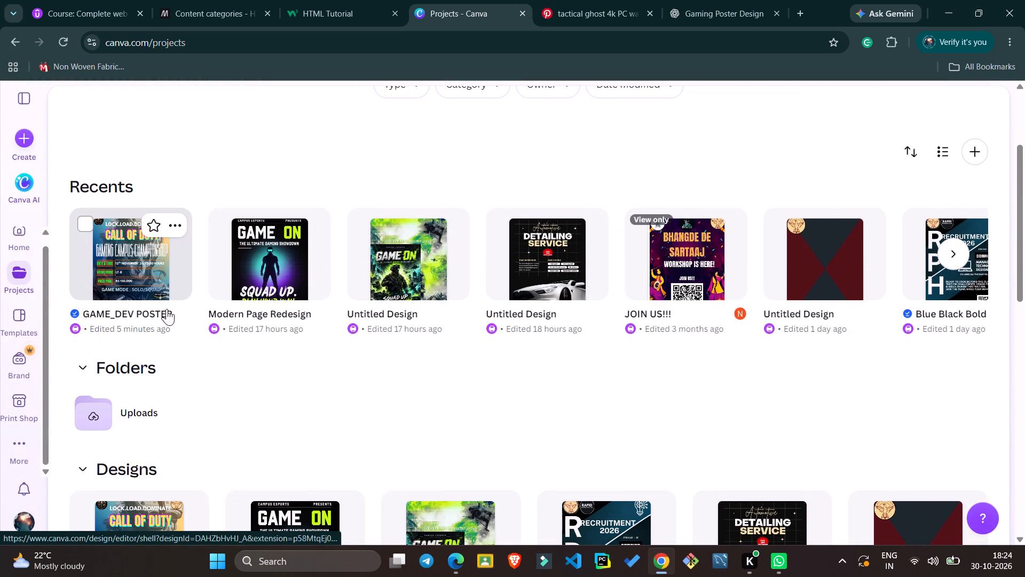
pyautogui.scroll(1, 231, 319)
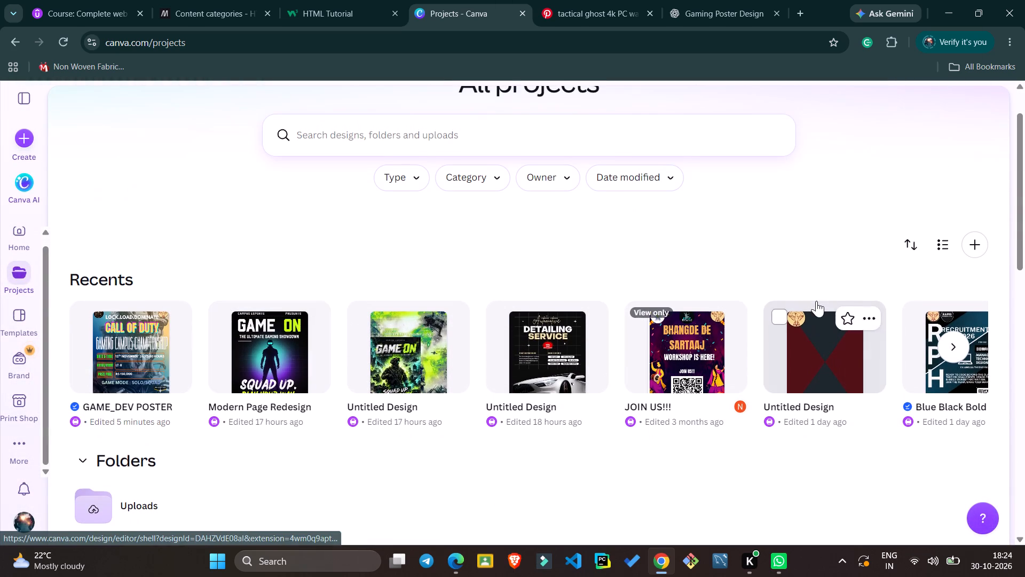
pyautogui.hscroll(2, 279, 238)
pyautogui.click(380, 144)
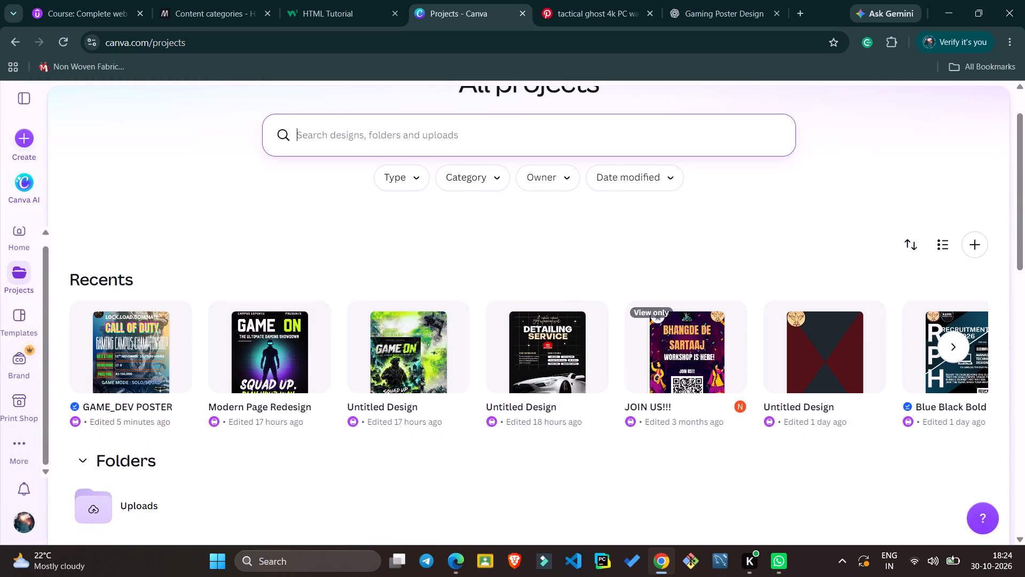
pyautogui.press('p')
pyautogui.press('BackSpace')
pyautogui.write('poster')
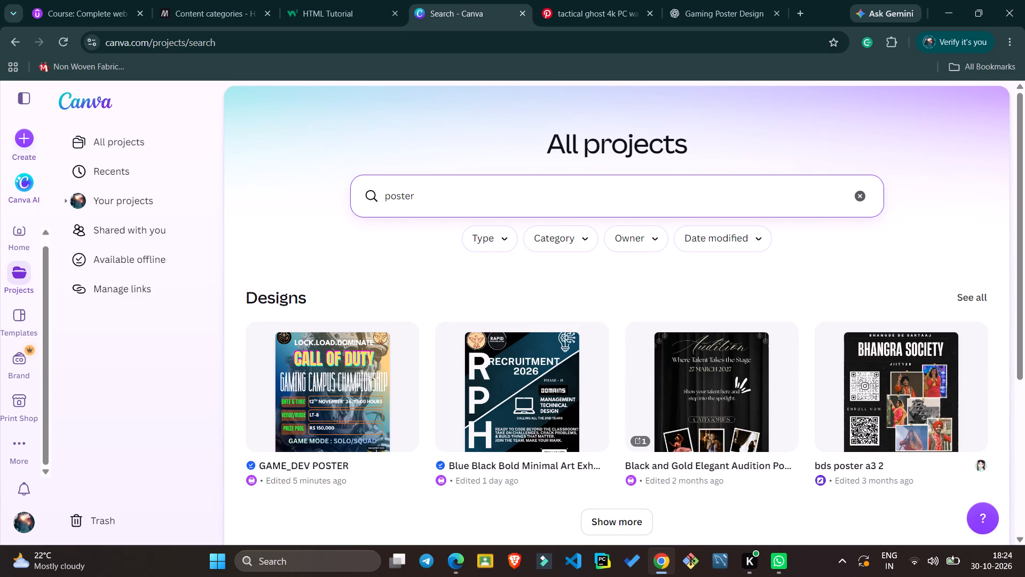
pyautogui.scroll(-3, 519, 276)
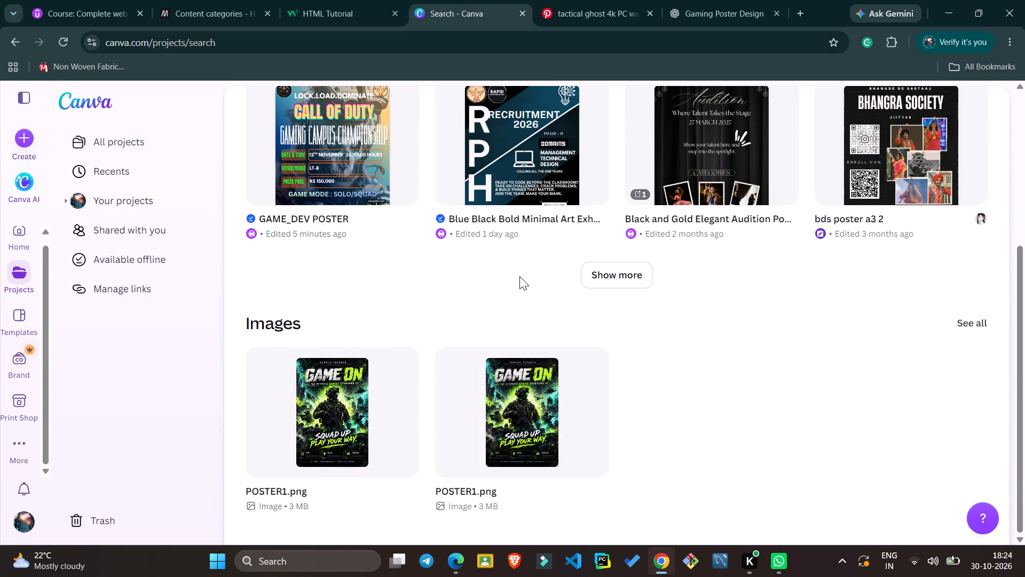
pyautogui.scroll(-1, 519, 276)
pyautogui.click(604, 278)
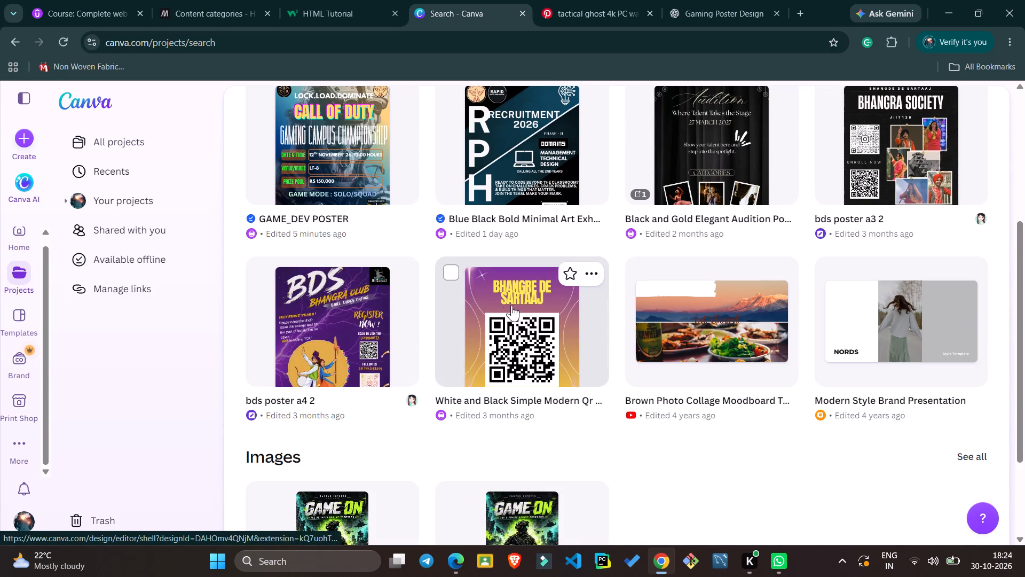
# Clear the poster search to return to the full All projects page.
pyautogui.scroll(2, 499, 305)
pyautogui.press('BackSpace')
pyautogui.press('BackSpace')
pyautogui.press('BackSpace')
pyautogui.press('BackSpace')
pyautogui.press('BackSpace')
pyautogui.press('BackSpace')
pyautogui.press('BackSpace')
pyautogui.press('BackSpace')
pyautogui.press('BackSpace')
pyautogui.press('BackSpace')
pyautogui.press('BackSpace')
pyautogui.press('BackSpace')
pyautogui.press('BackSpace')
pyautogui.press('BackSpace')
pyautogui.press('BackSpace')
pyautogui.press('BackSpace')
pyautogui.press('BackSpace')
pyautogui.press('BackSpace')
pyautogui.press('BackSpace')
pyautogui.press('BackSpace')
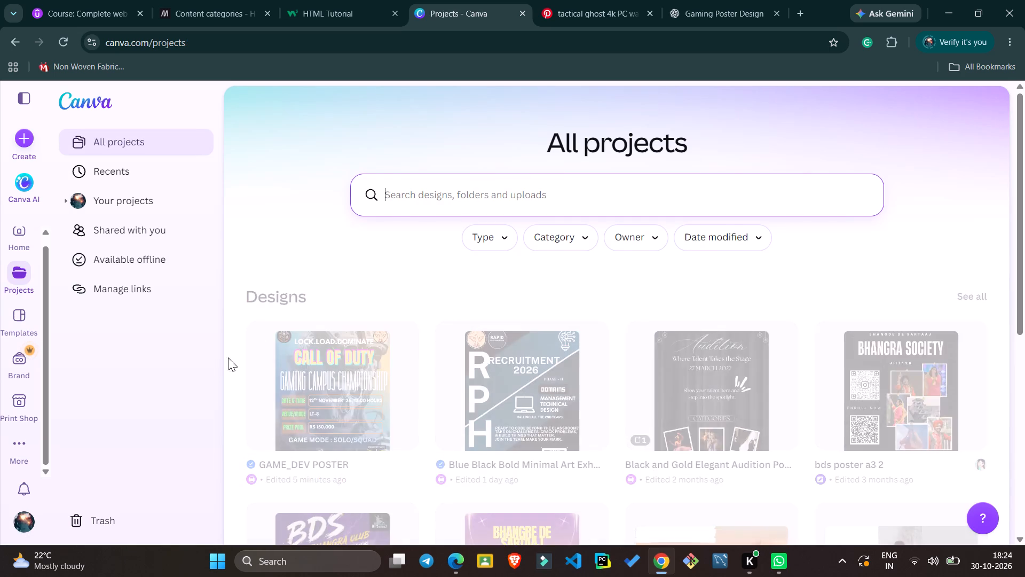
# Permanently delete all the images in the Trash.
pyautogui.click(77, 514)
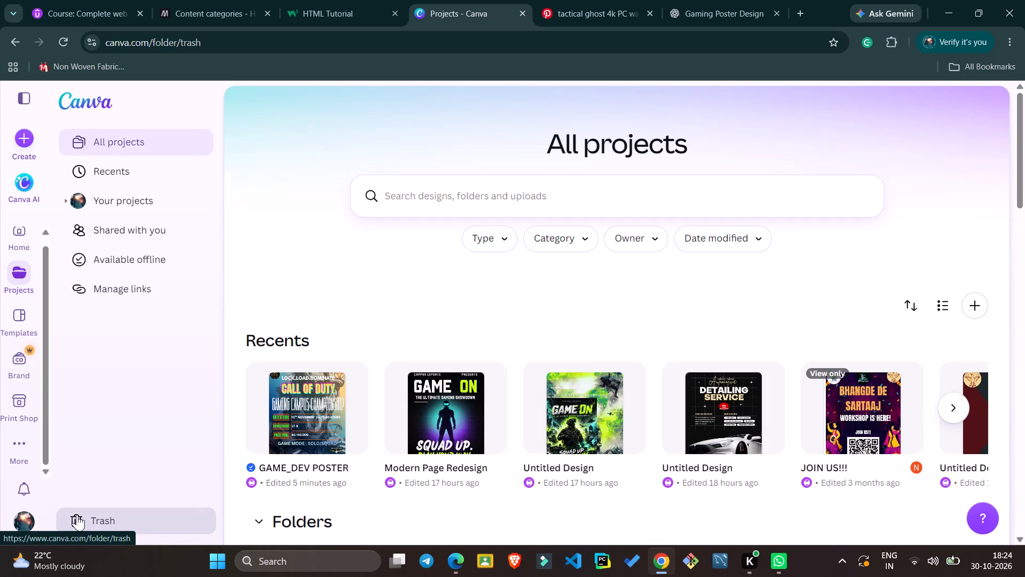
pyautogui.click(77, 514)
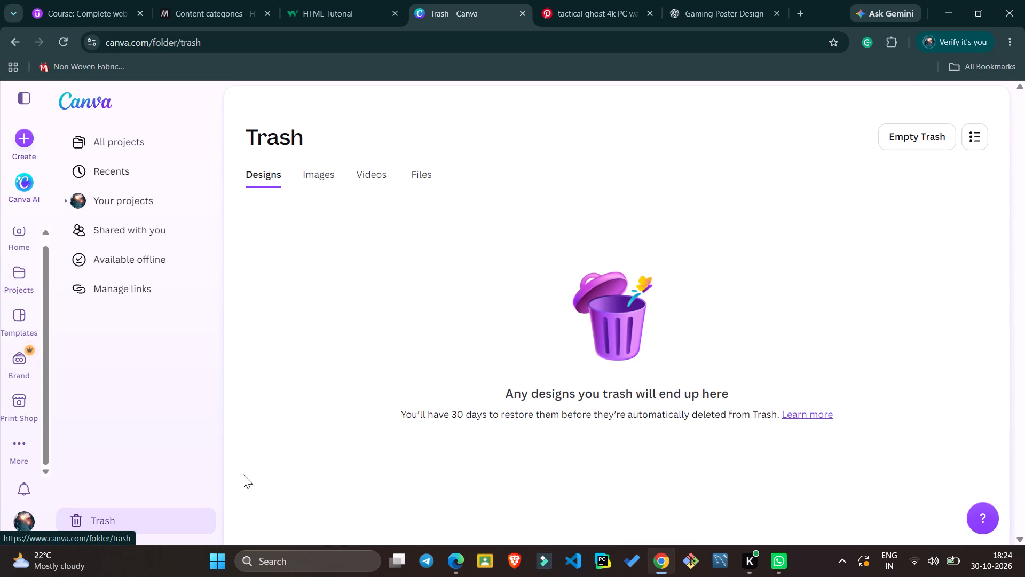
pyautogui.click(315, 171)
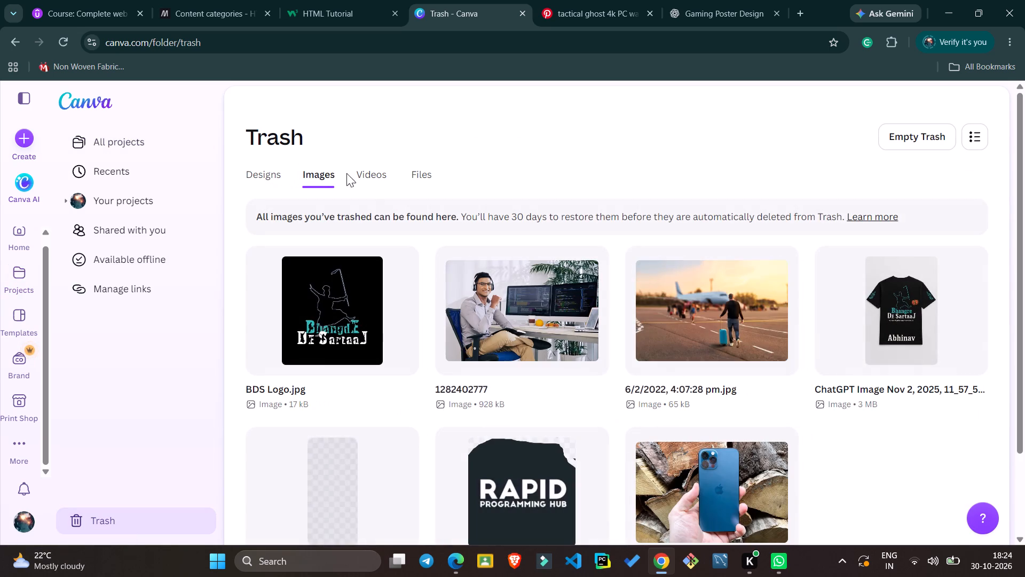
pyautogui.scroll(-3, 396, 266)
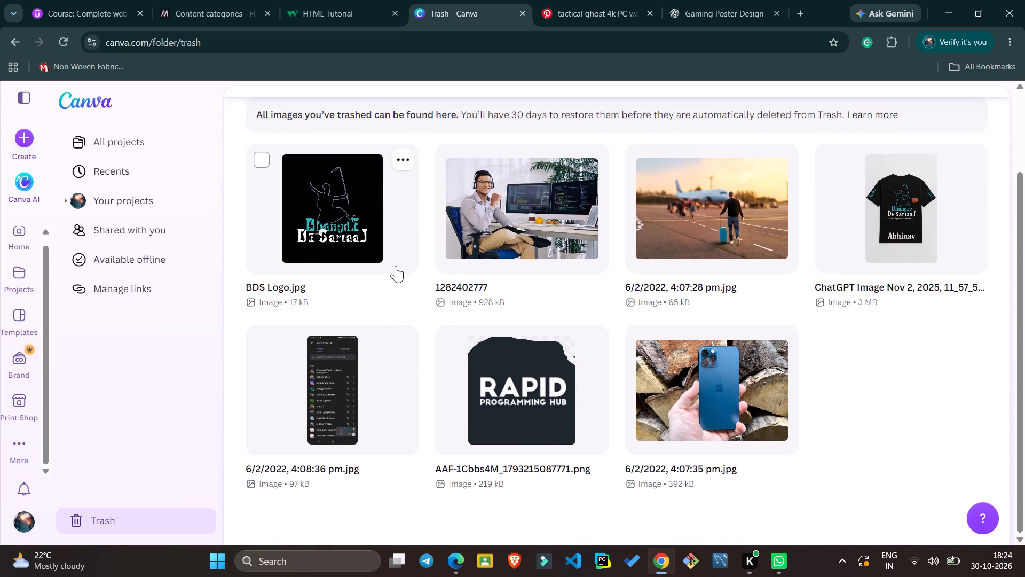
pyautogui.moveTo(935, 510); pyautogui.dragTo(264, 195)
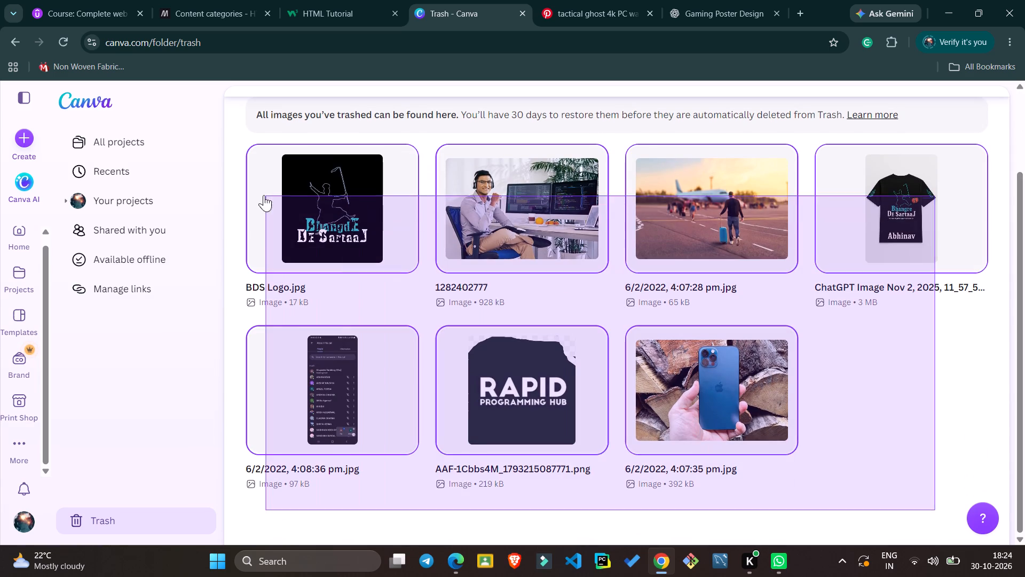
pyautogui.moveTo(264, 195); pyautogui.dragTo(254, 191)
pyautogui.press('Delete')
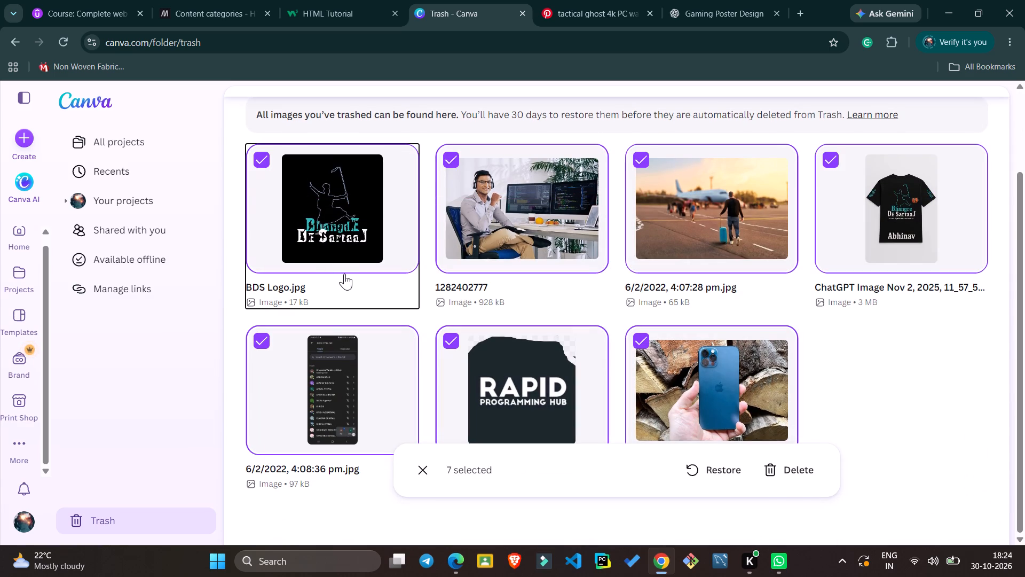
pyautogui.click(790, 473)
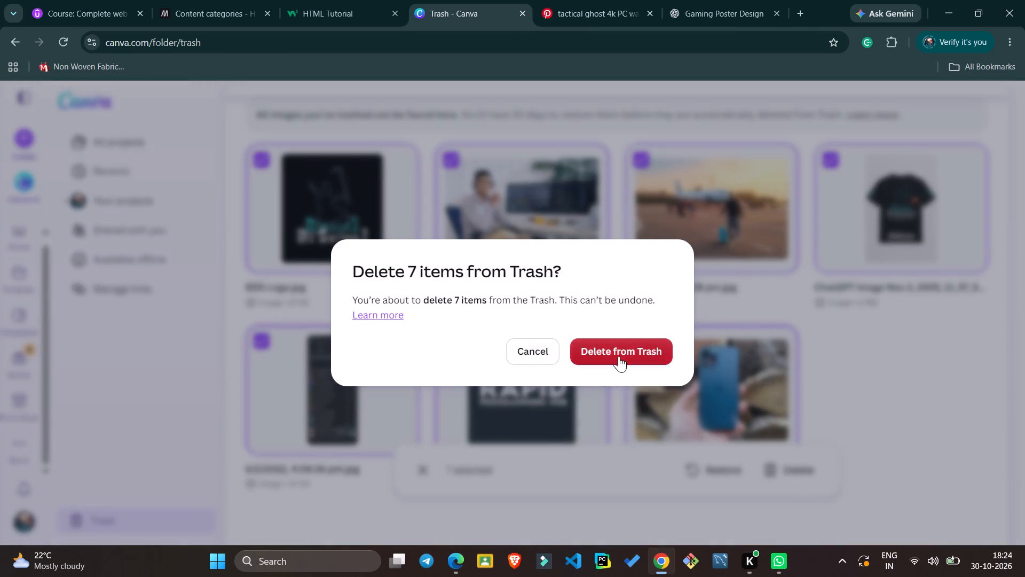
pyautogui.click(614, 352)
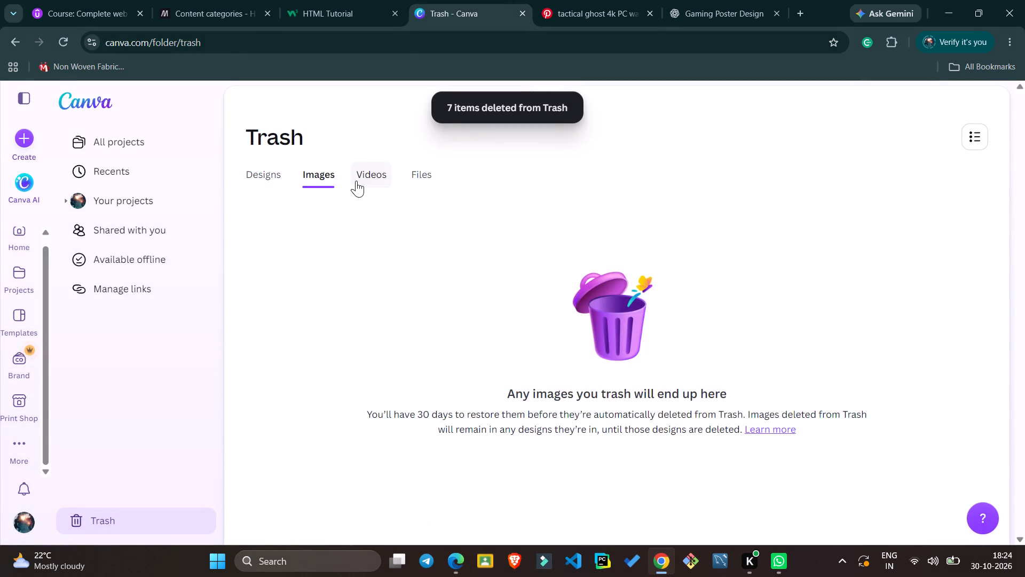
# Check the Videos, Files and Designs categories of the Trash for remaining items.
pyautogui.click(356, 181)
pyautogui.click(421, 174)
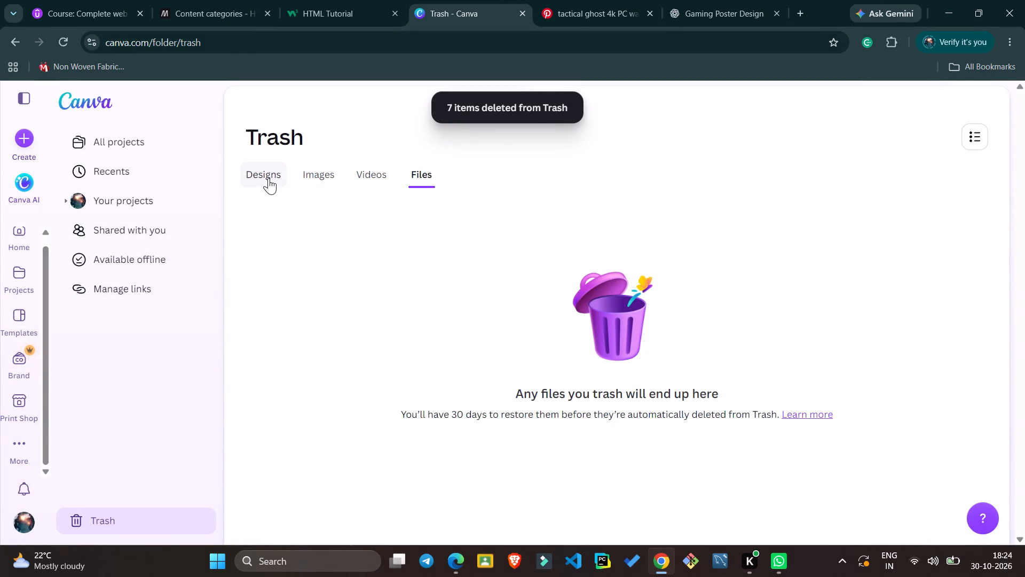
pyautogui.click(269, 178)
# Review the Shared with you, Available offline, Manage links and Recents pages, and return to All projects.
pyautogui.click(143, 240)
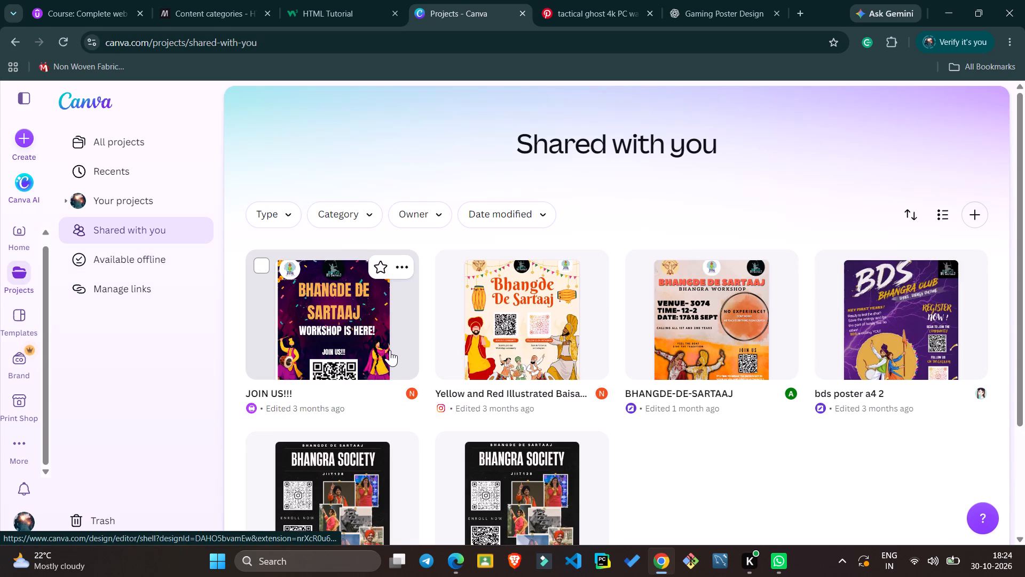
pyautogui.scroll(-2, 390, 350)
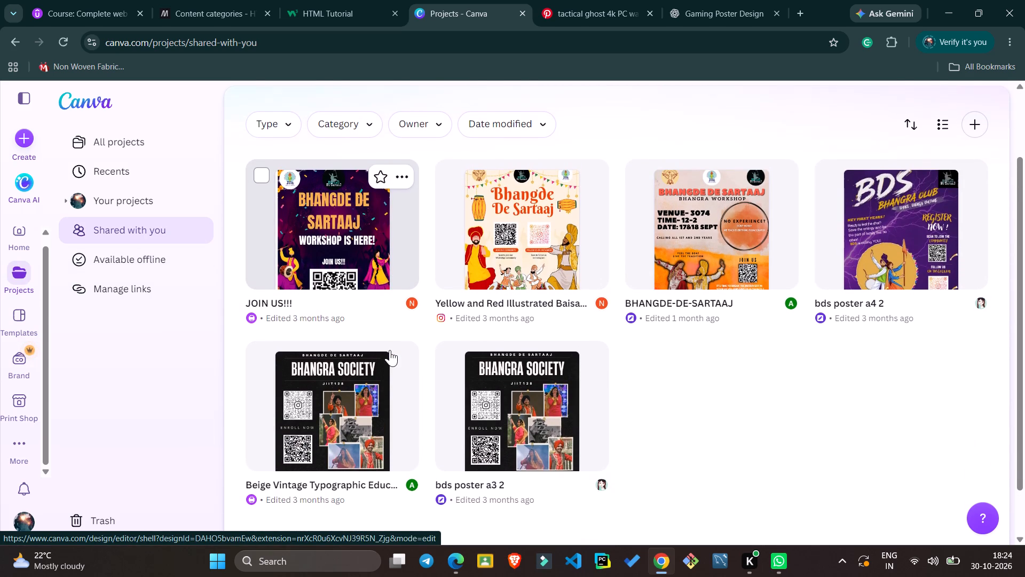
pyautogui.click(132, 251)
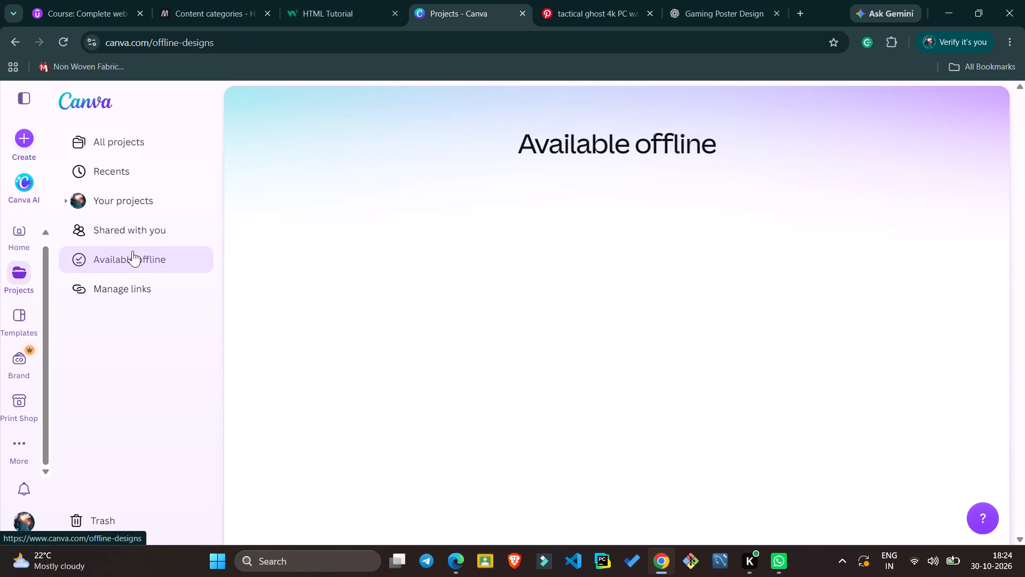
pyautogui.click(112, 288)
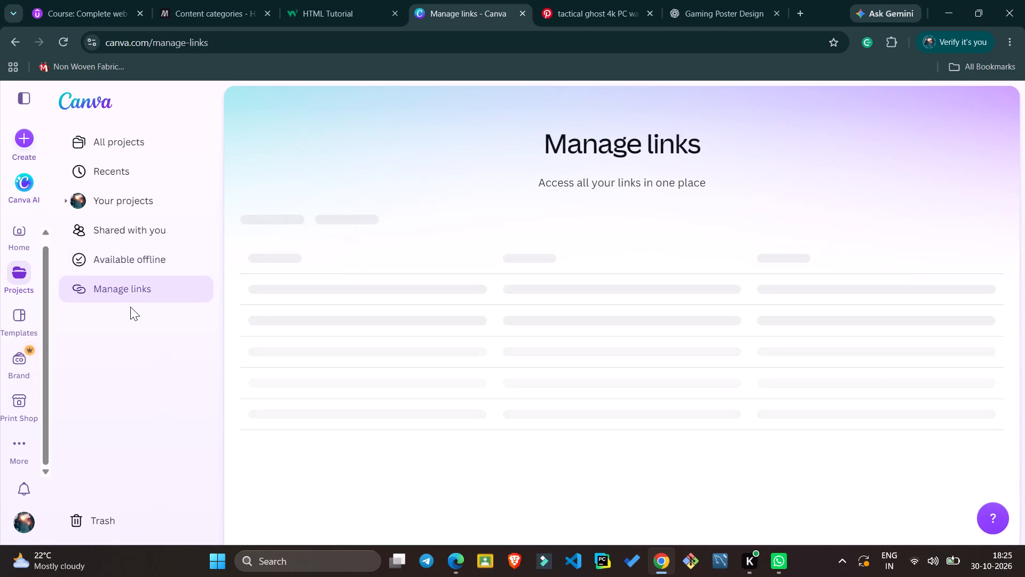
pyautogui.click(123, 172)
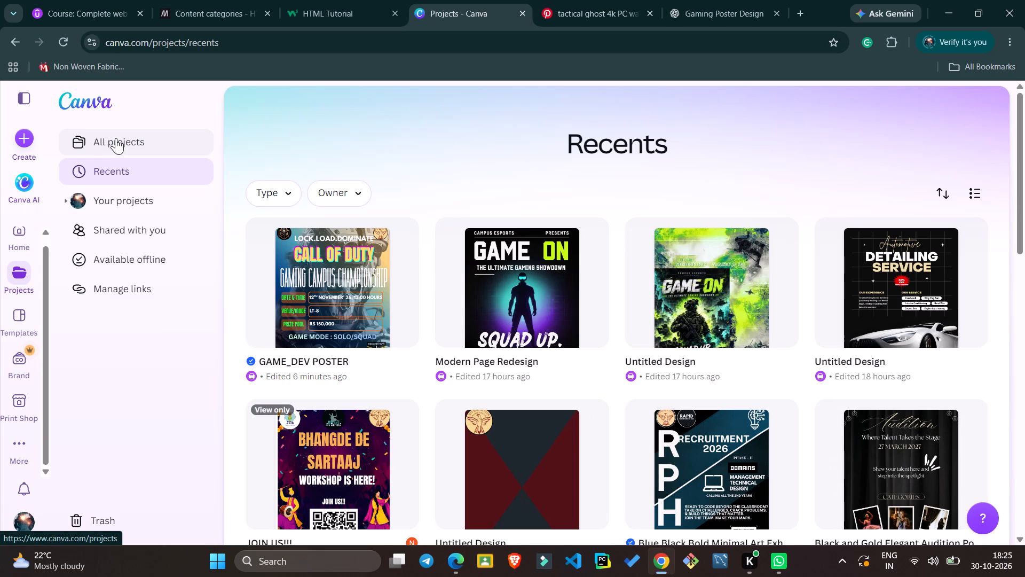
pyautogui.click(116, 138)
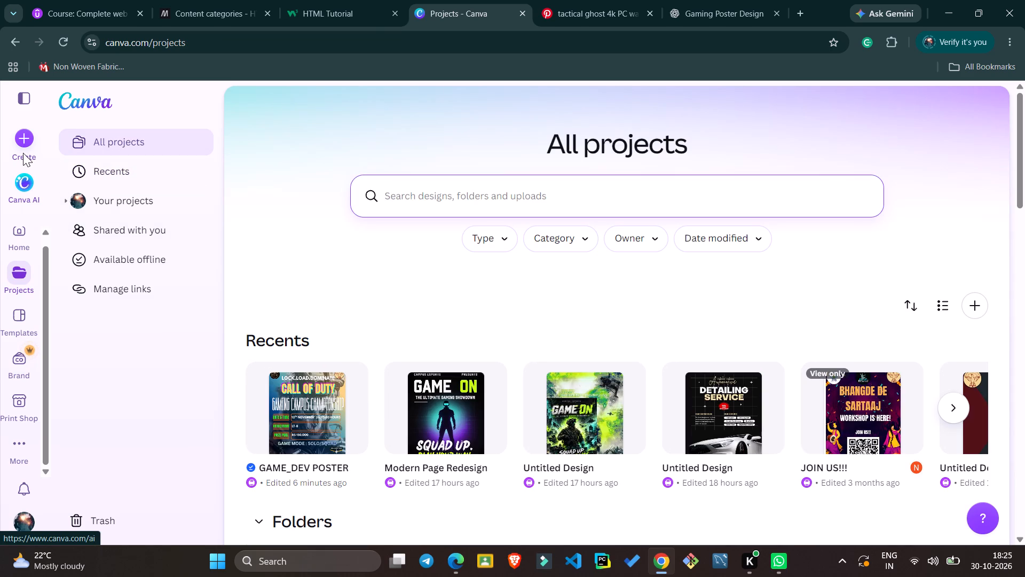
# Create a new blank Poster (A2, Portrait) design from the Printables category.
pyautogui.click(23, 153)
pyautogui.click(21, 145)
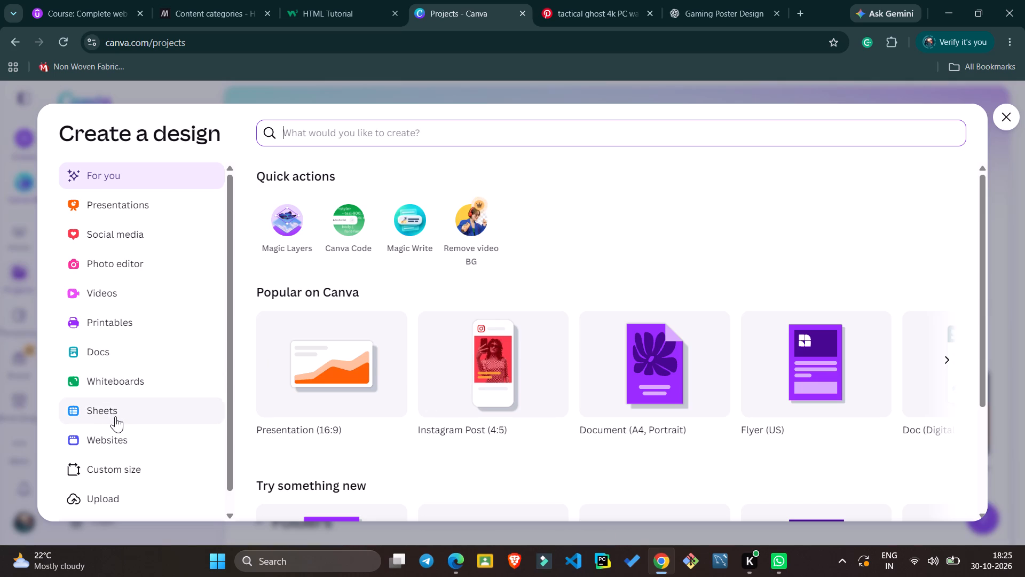
pyautogui.scroll(-2, 115, 416)
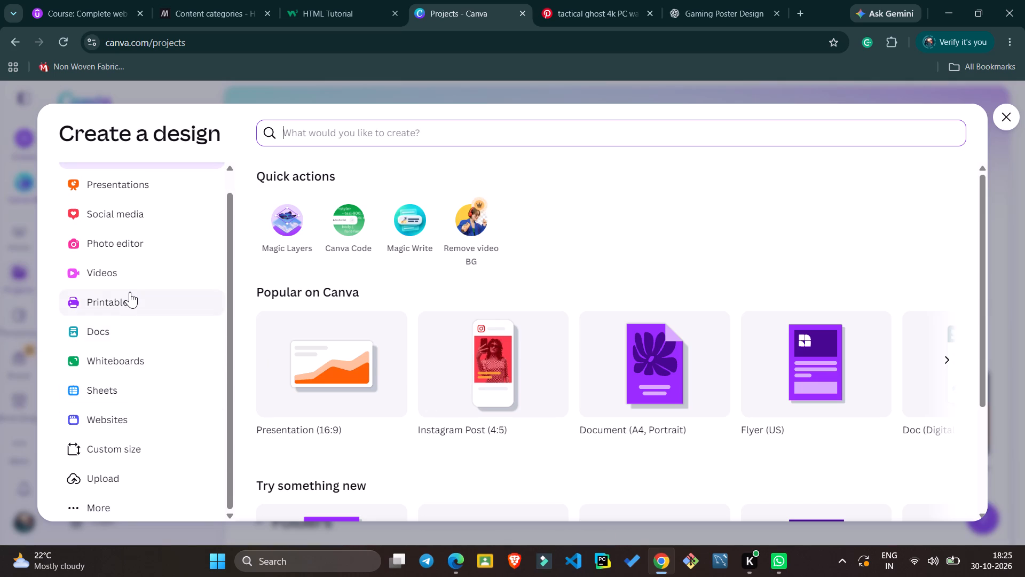
pyautogui.click(130, 292)
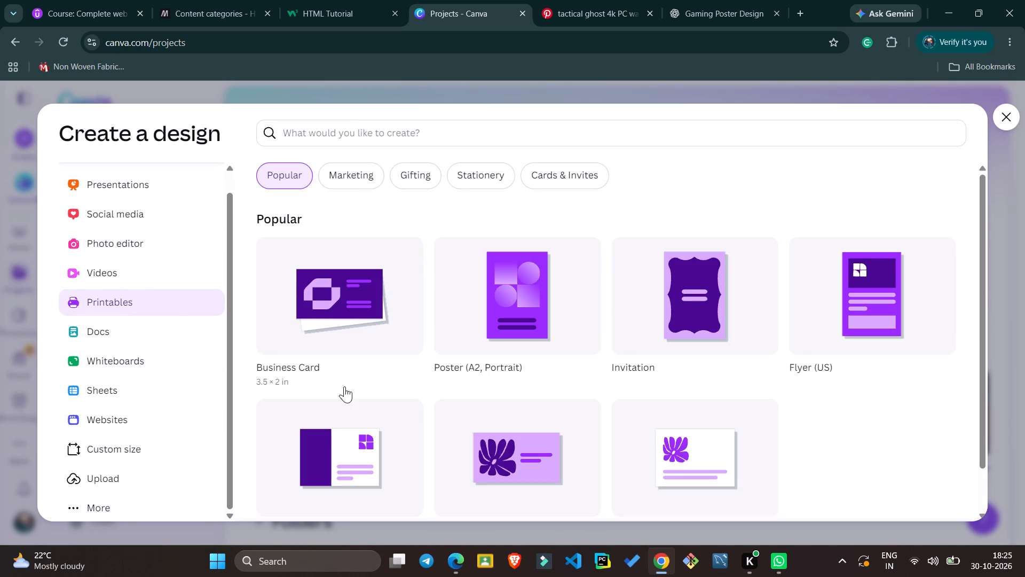
pyautogui.scroll(-2, 344, 386)
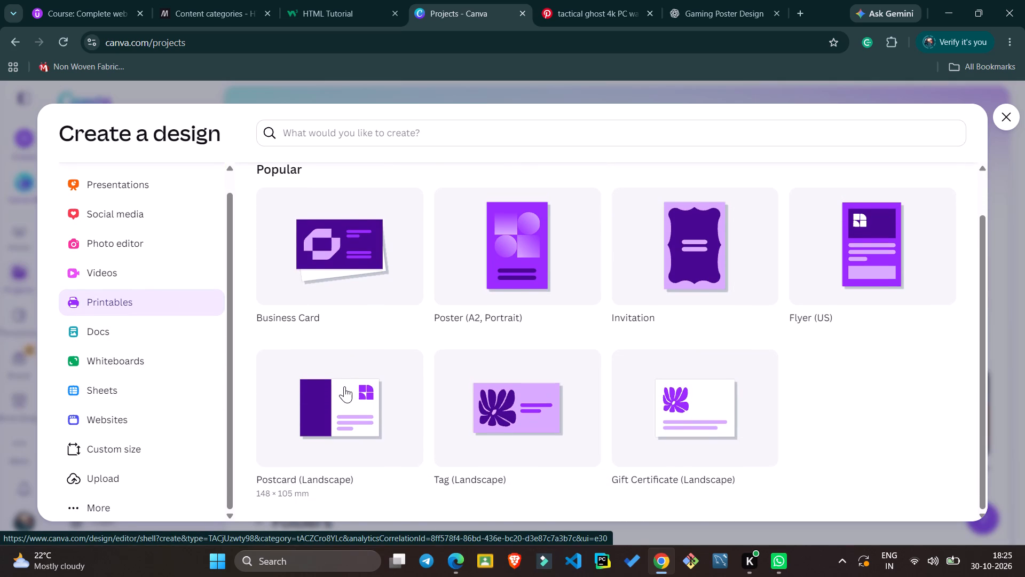
pyautogui.click(503, 270)
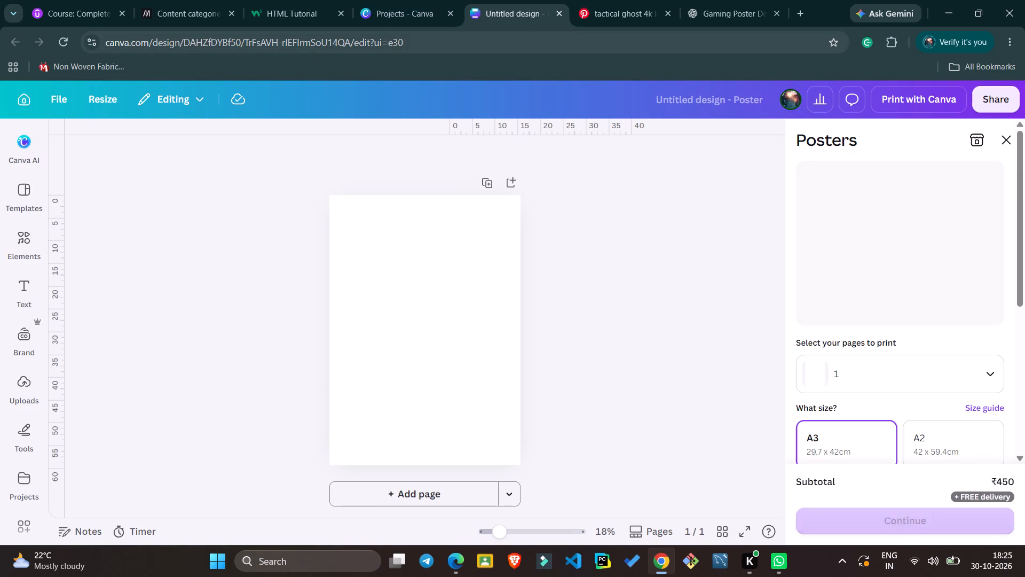
# Compare the A3 and A2 print size options for the new poster, leaving A3 selected.
pyautogui.scroll(-1, 876, 386)
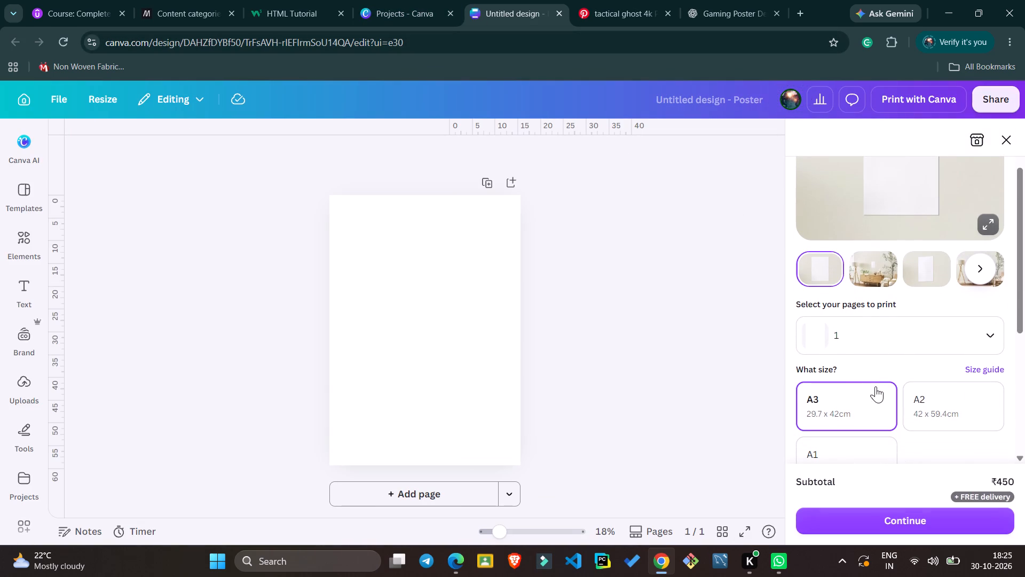
pyautogui.click(849, 404)
pyautogui.scroll(-1, 724, 361)
pyautogui.scroll(-1, 900, 479)
pyautogui.click(921, 400)
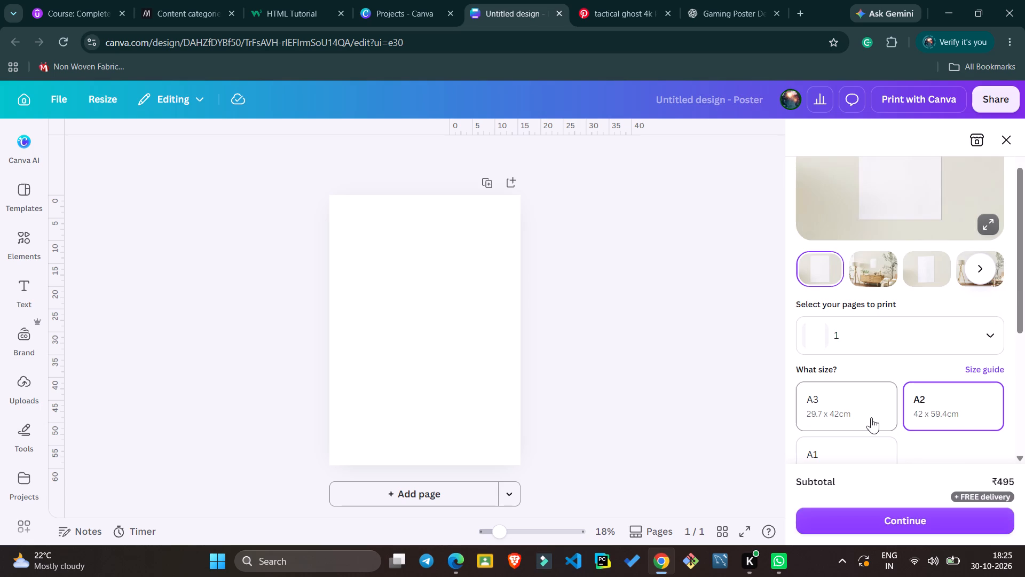
pyautogui.click(870, 417)
pyautogui.scroll(2, 884, 324)
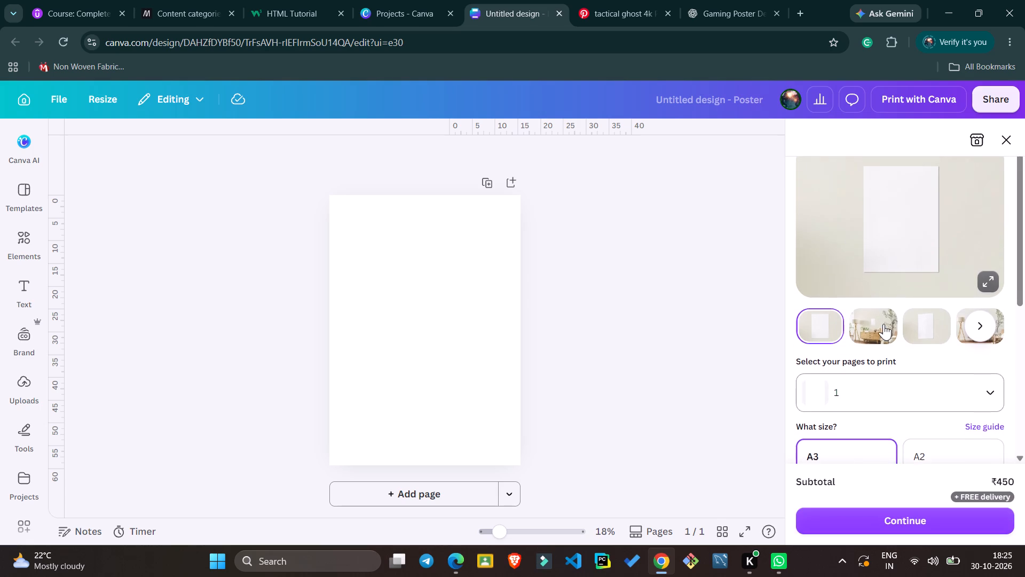
pyautogui.scroll(2, 884, 324)
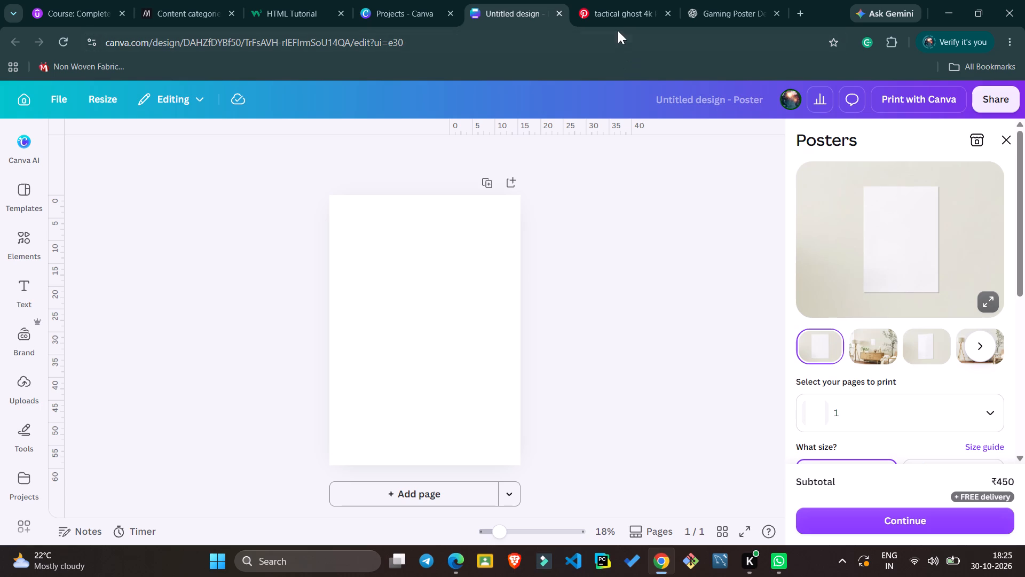
# Switch to Pinterest, leave the tactical ghost wallpaper pin for the home feed, and dismiss the Terms of Service notice.
pyautogui.click(618, 25)
pyautogui.scroll(2, 382, 216)
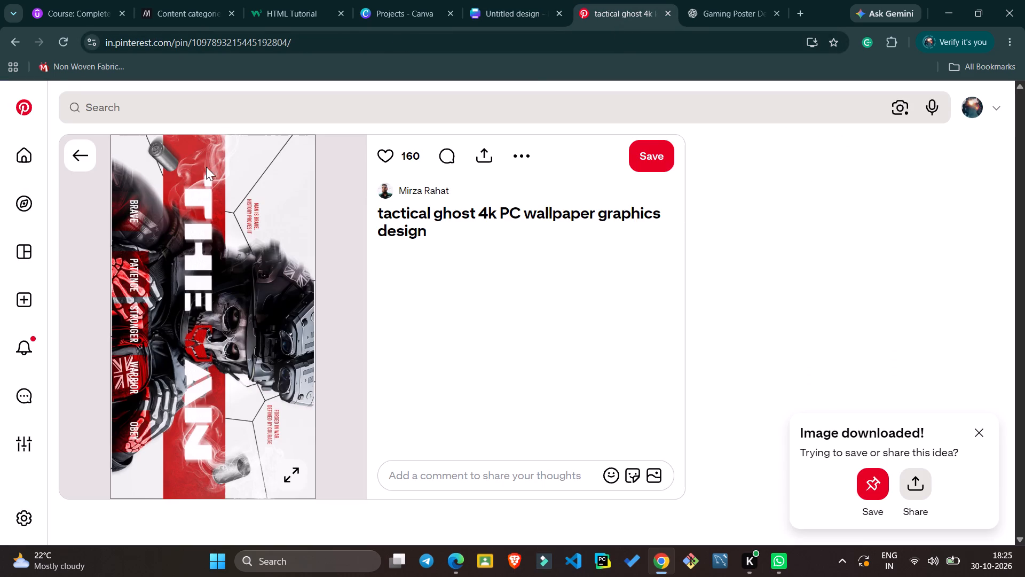
pyautogui.click(70, 159)
pyautogui.click(25, 166)
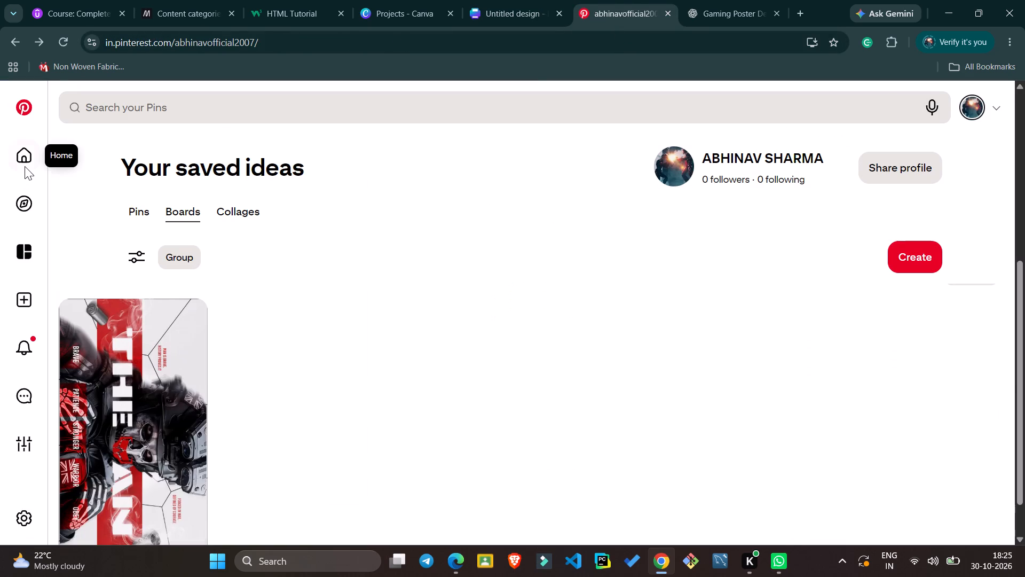
pyautogui.click(25, 166)
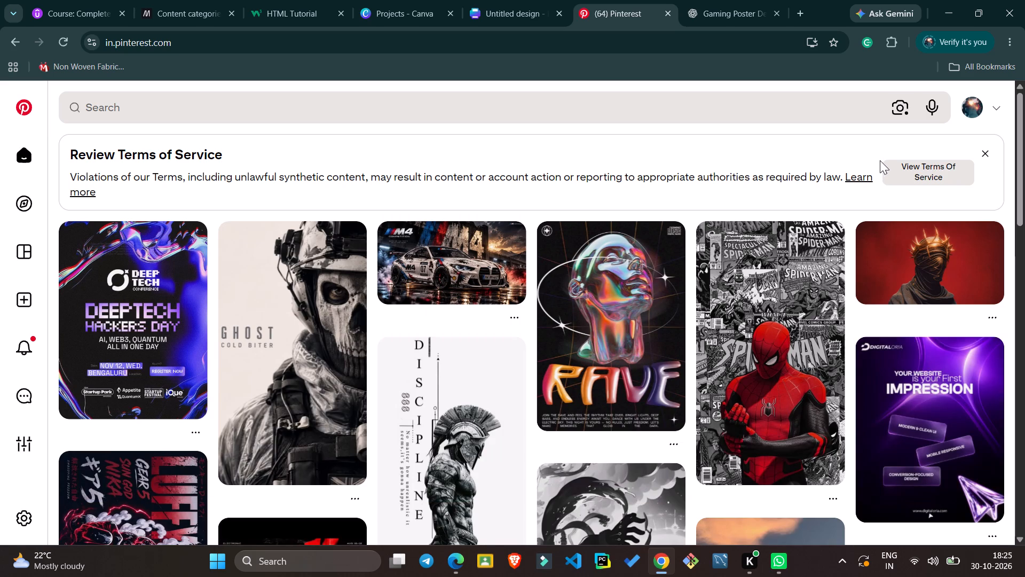
pyautogui.click(993, 150)
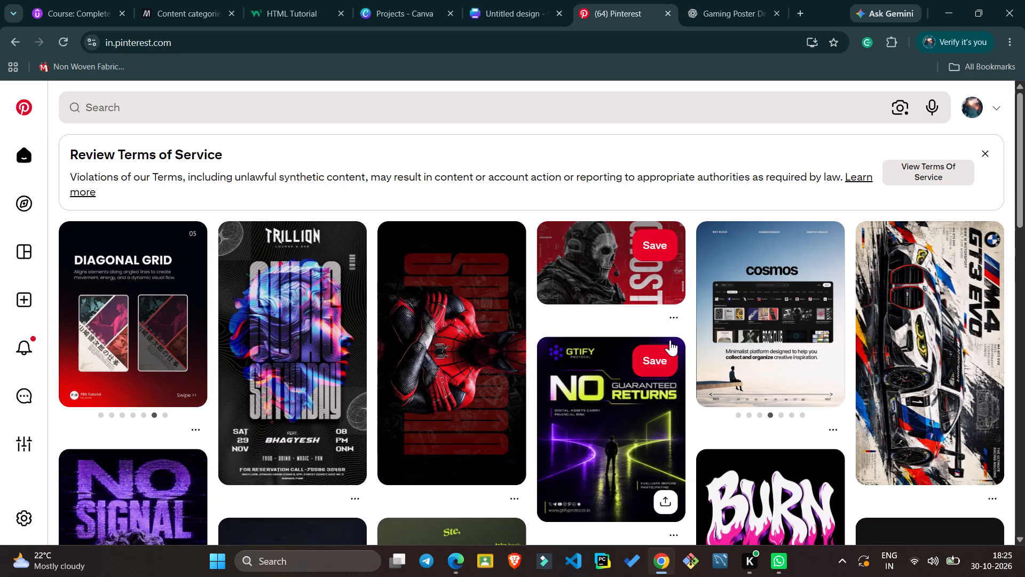